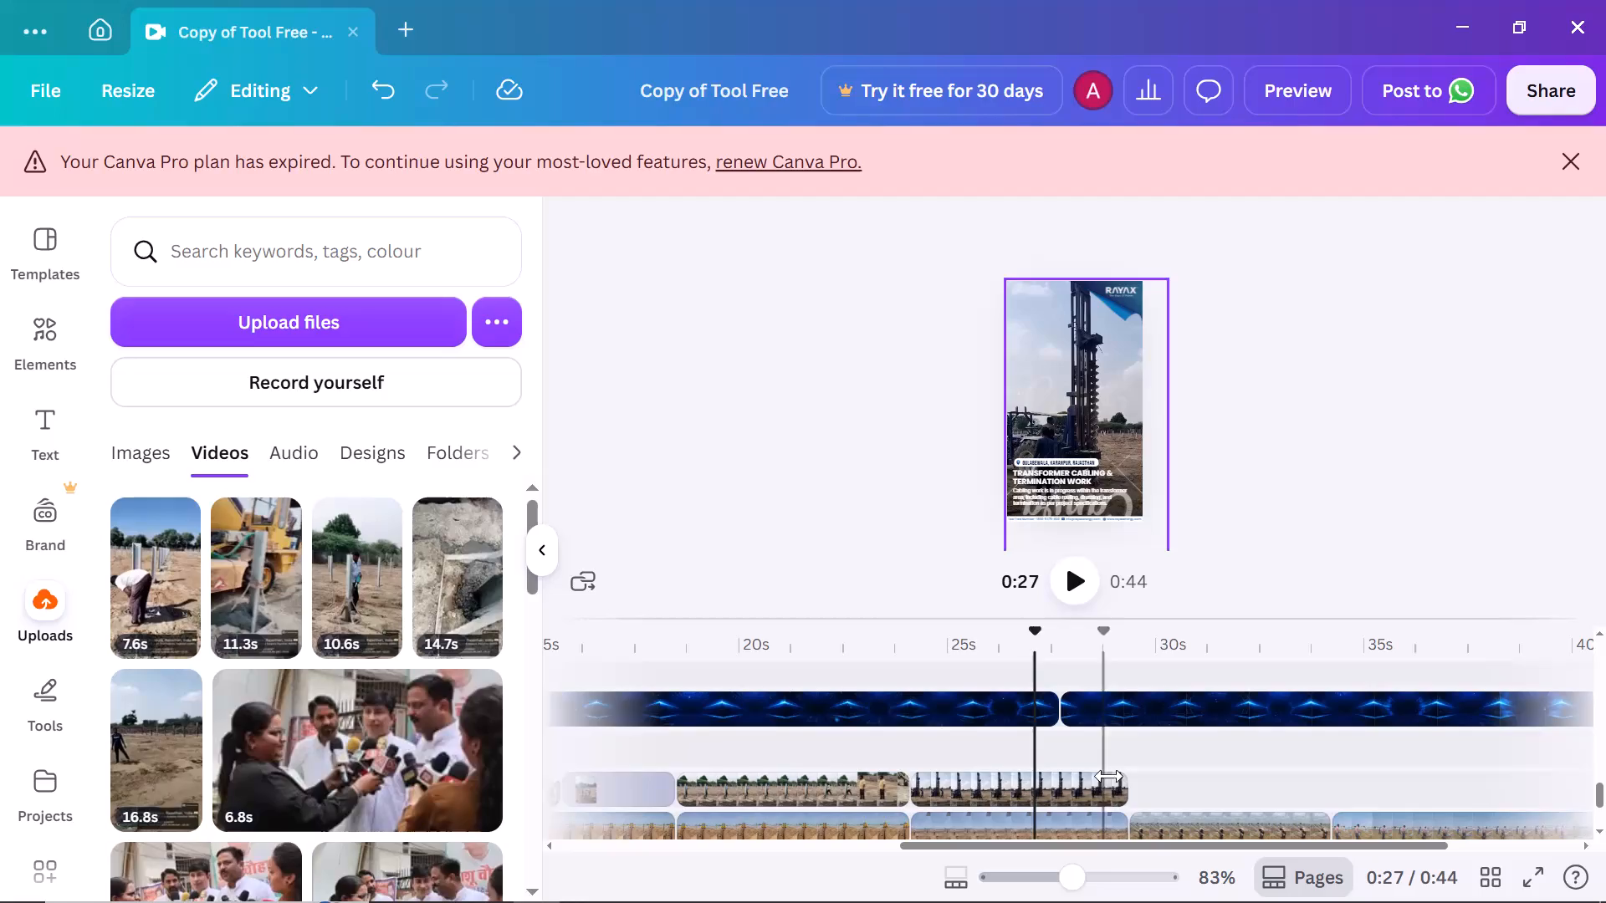
Place the uploaded 11.3 s video on the overlay track directly after the drilling-rig clip, at about 29 s.
{"action": "scroll", "coordinate": [1109, 768], "scroll_direction": "down", "scroll_amount": 2, "text": "alt"}
{"action": "scroll", "coordinate": [1109, 763], "scroll_direction": "up", "scroll_amount": 1}
{"action": "scroll", "coordinate": [1109, 763], "scroll_direction": "down", "scroll_amount": 1, "text": "shift"}
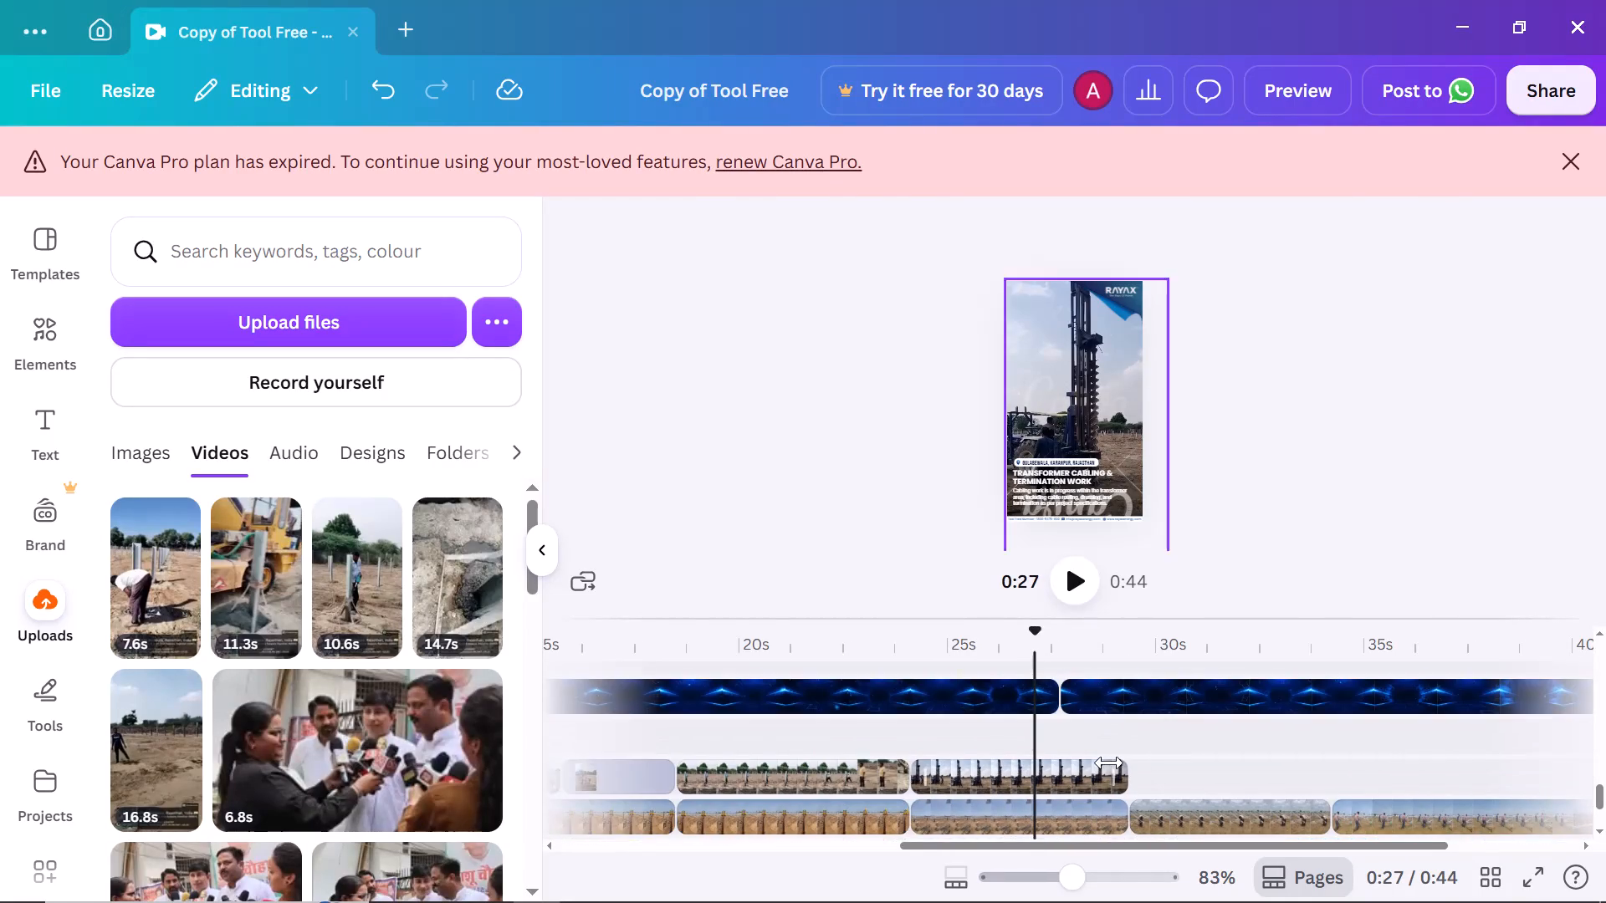
{"action": "scroll", "coordinate": [1109, 763], "scroll_direction": "down", "scroll_amount": 1, "text": "shift"}
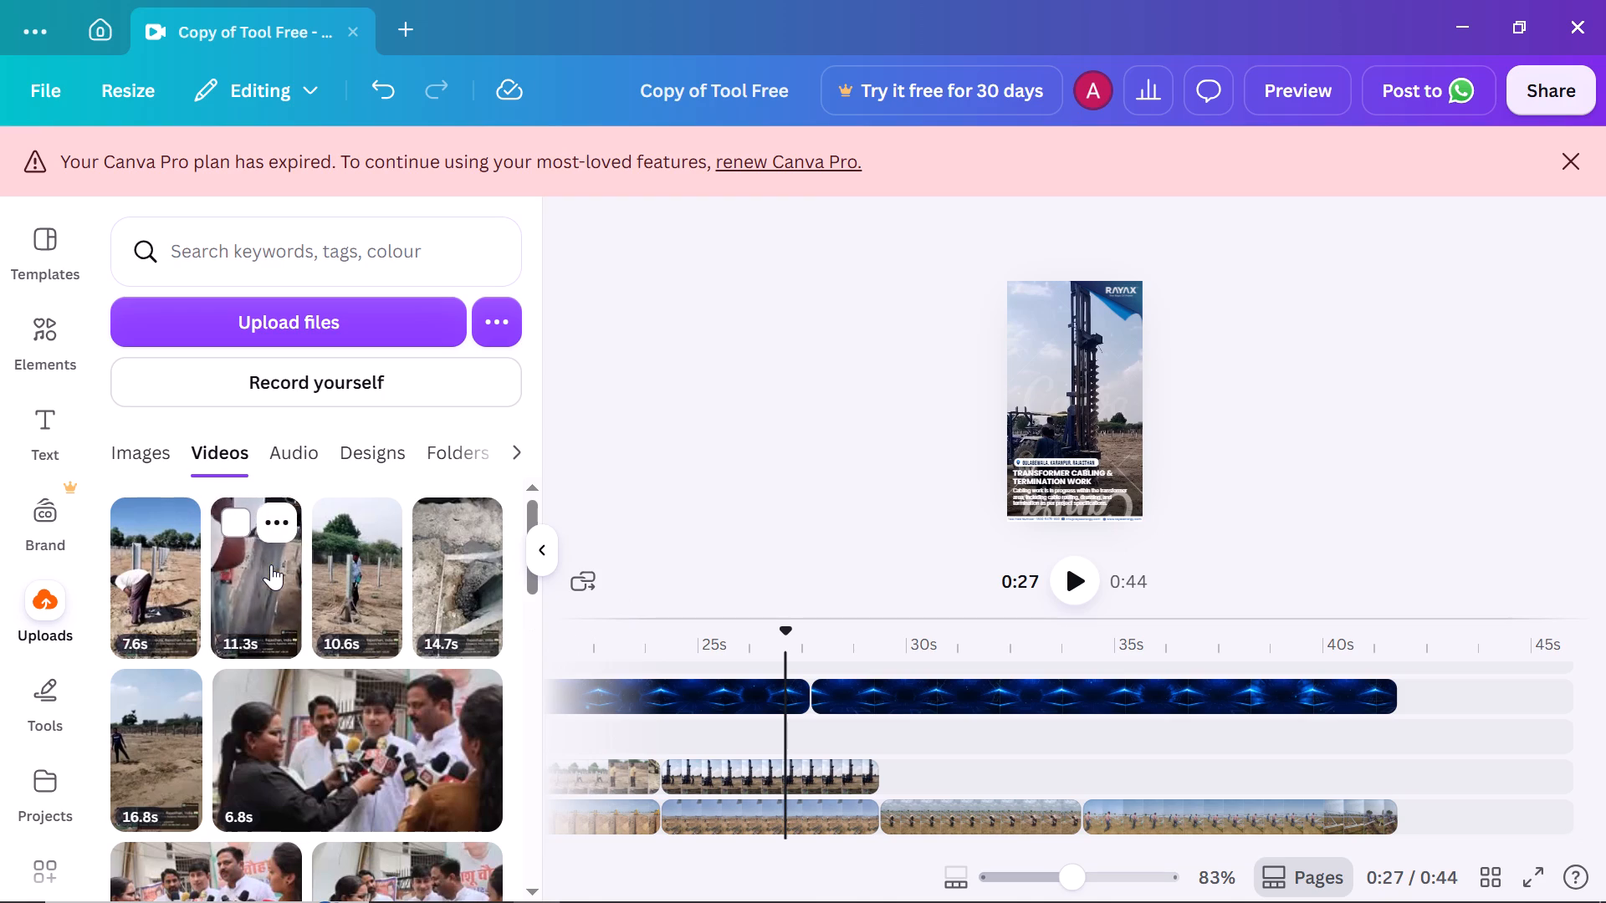
{"action": "left_click_drag", "start_coordinate": [234, 592], "coordinate": [942, 774]}
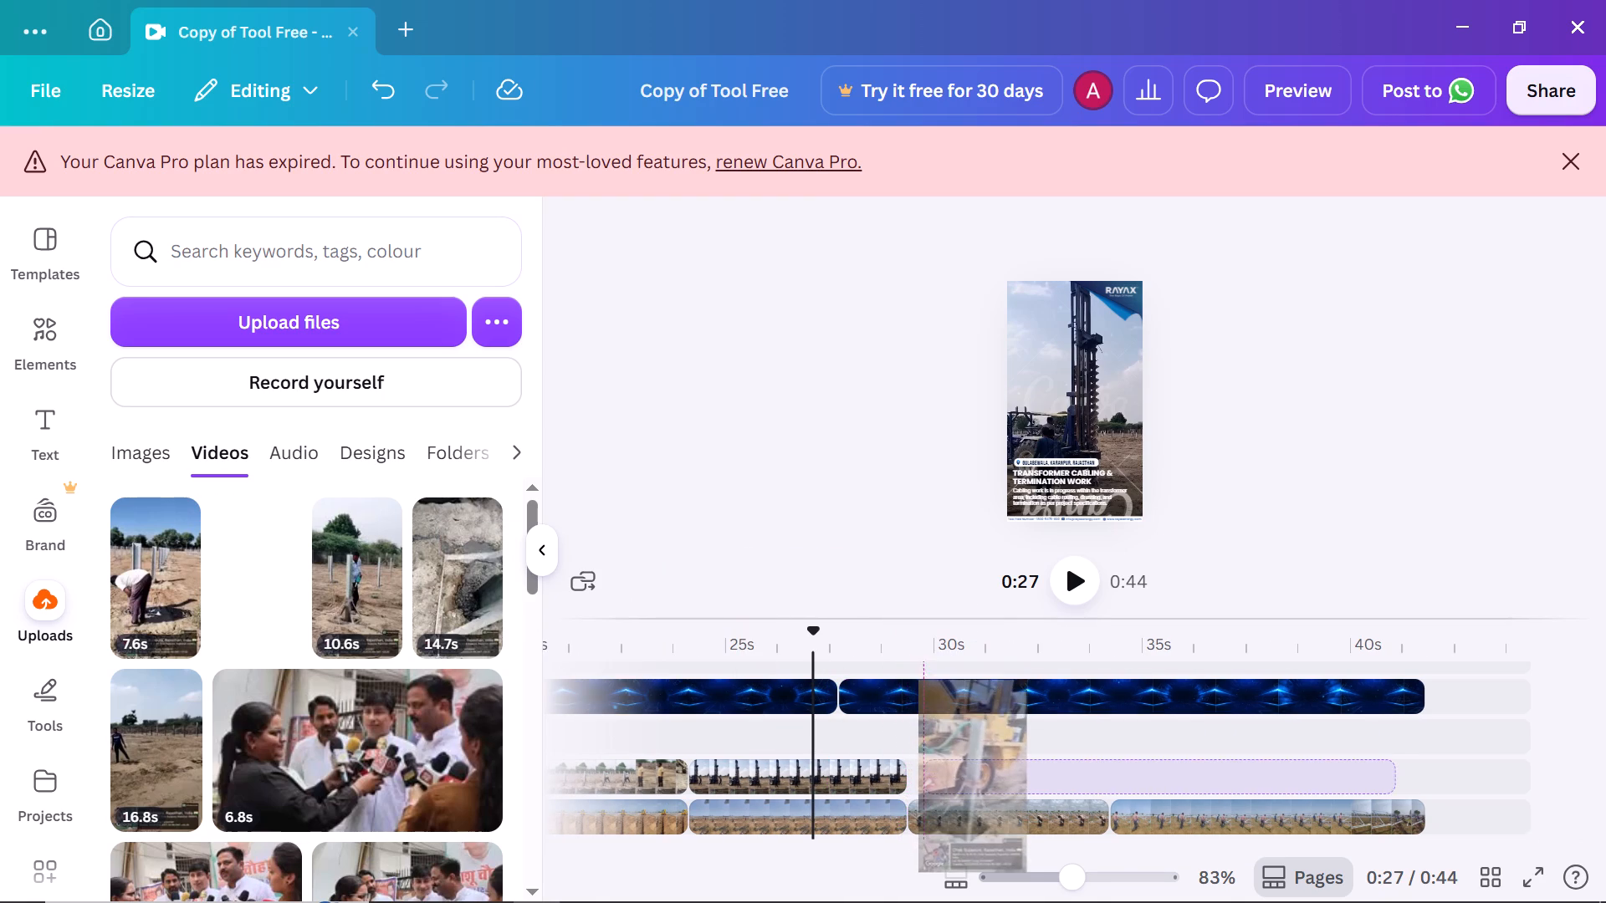
{"action": "left_click_drag", "start_coordinate": [942, 774], "coordinate": [937, 778]}
Trim the start of the new clip to the 32 s mark, leaving 8.6 s, and move it back against the drilling-rig clip.
{"action": "left_click", "coordinate": [943, 732]}
{"action": "left_click", "coordinate": [963, 727]}
{"action": "key", "text": "space"}
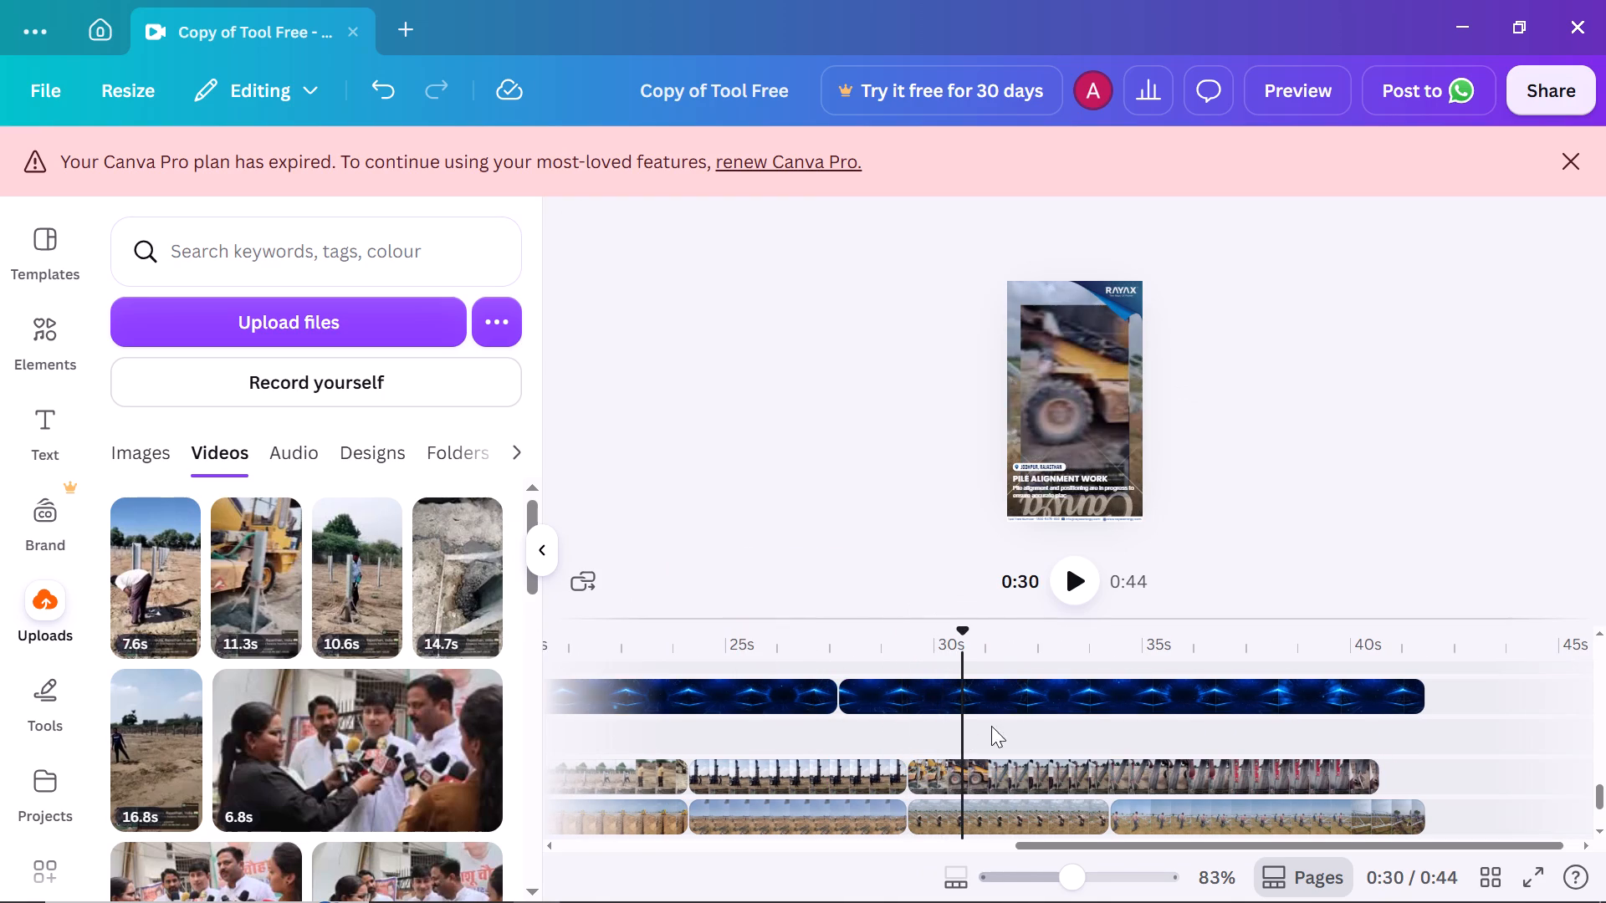
{"action": "left_click", "coordinate": [1019, 726]}
{"action": "key", "text": "space"}
{"action": "key", "text": "space"}
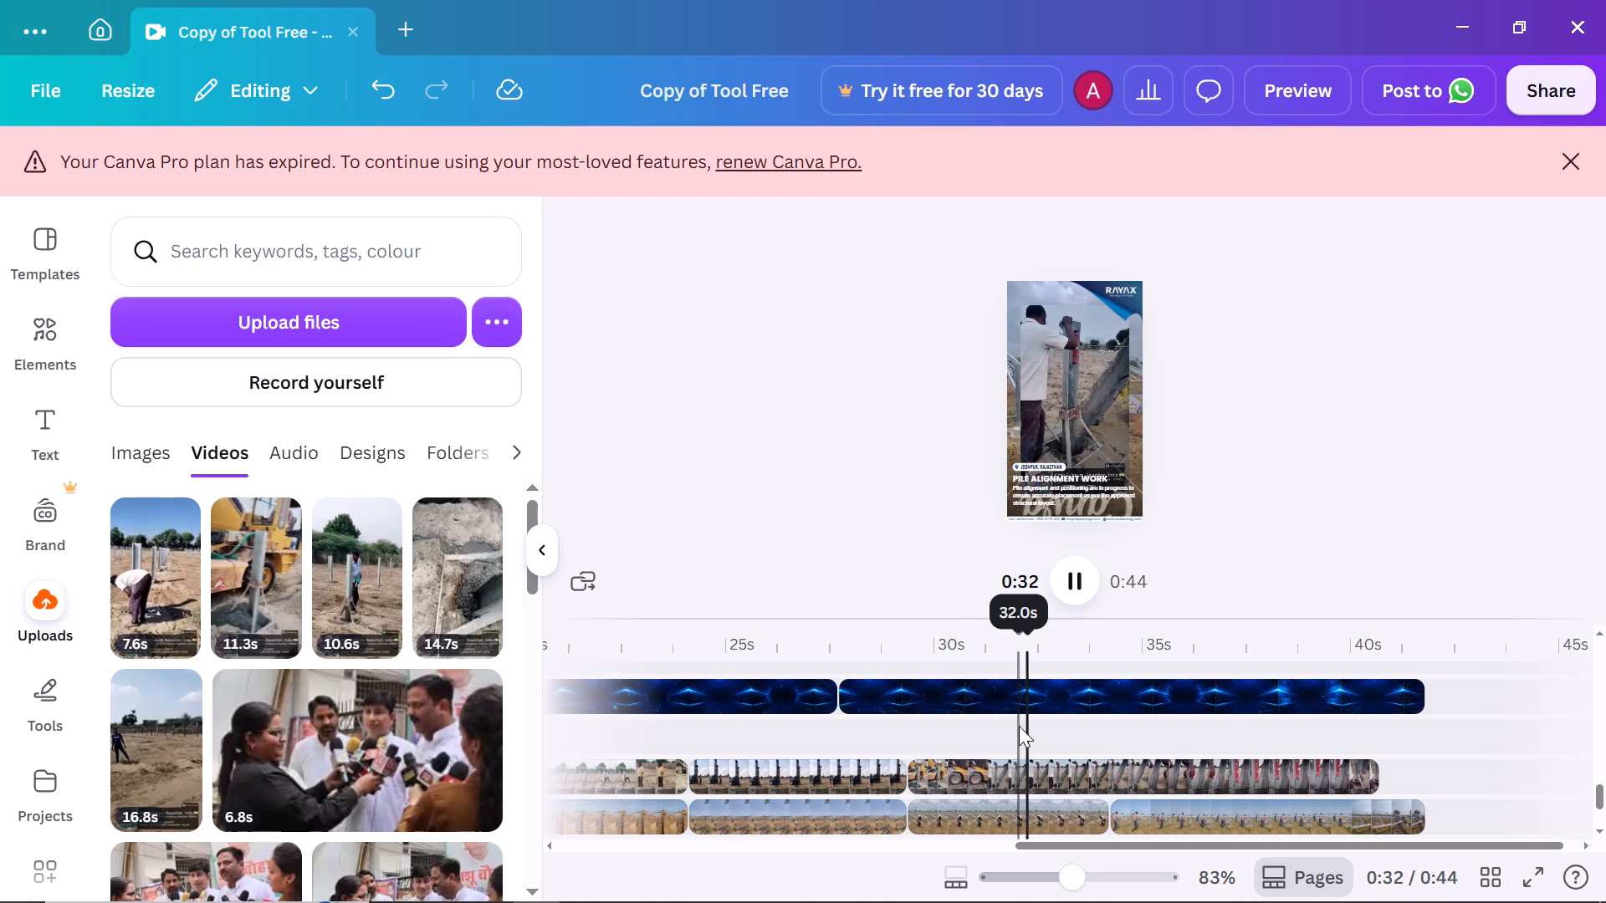
{"action": "left_click", "coordinate": [1019, 726]}
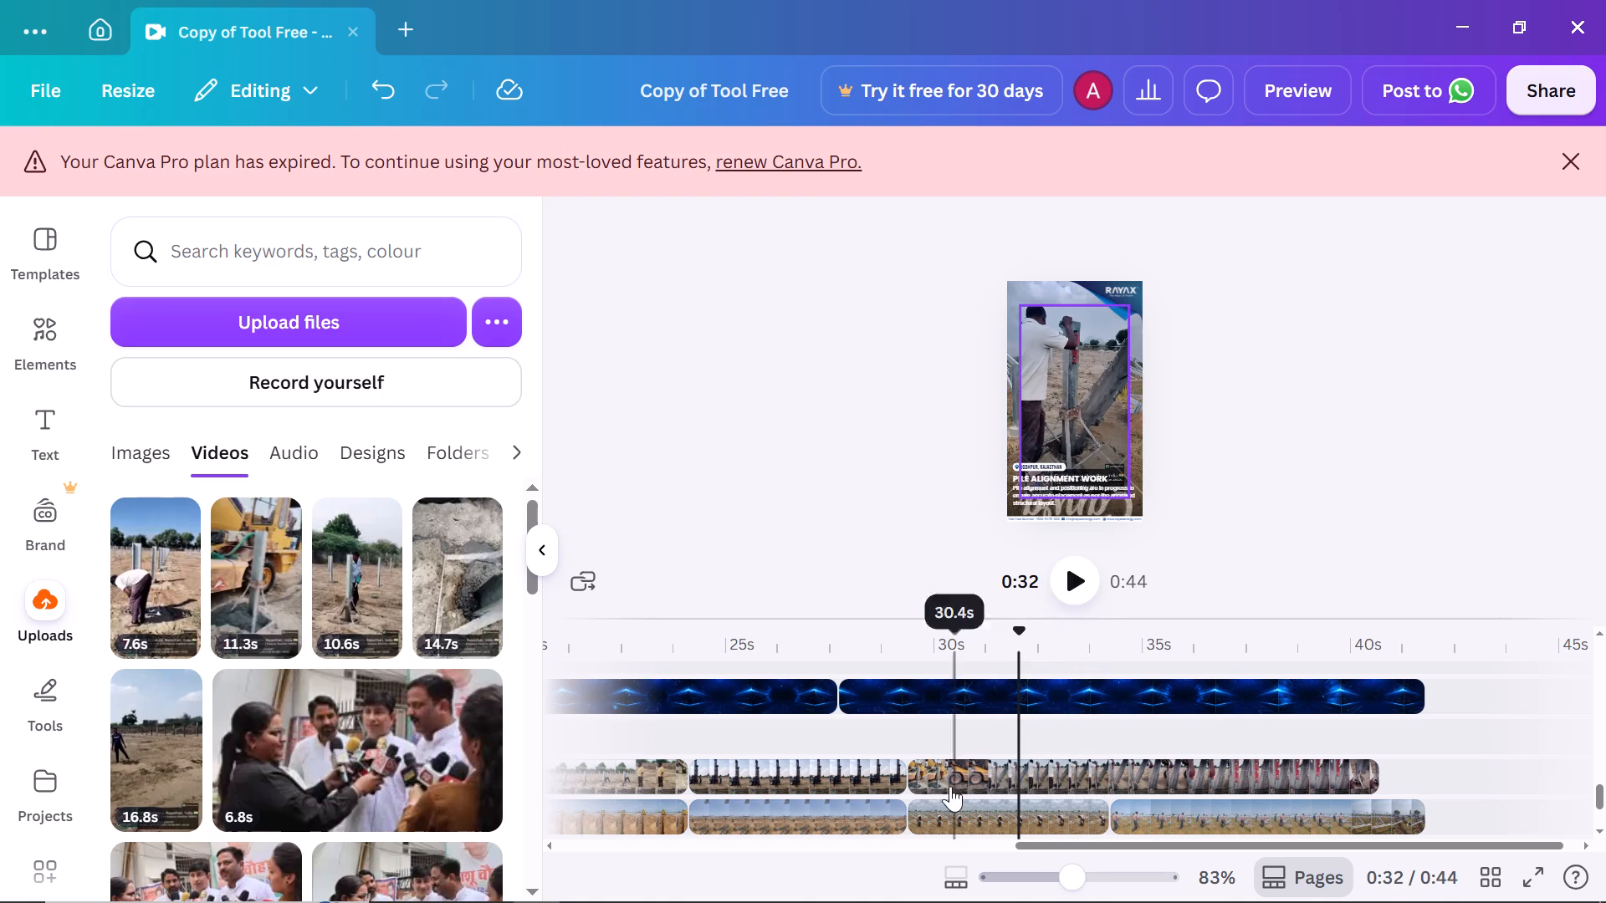
{"action": "left_click_drag", "start_coordinate": [910, 786], "coordinate": [1022, 792]}
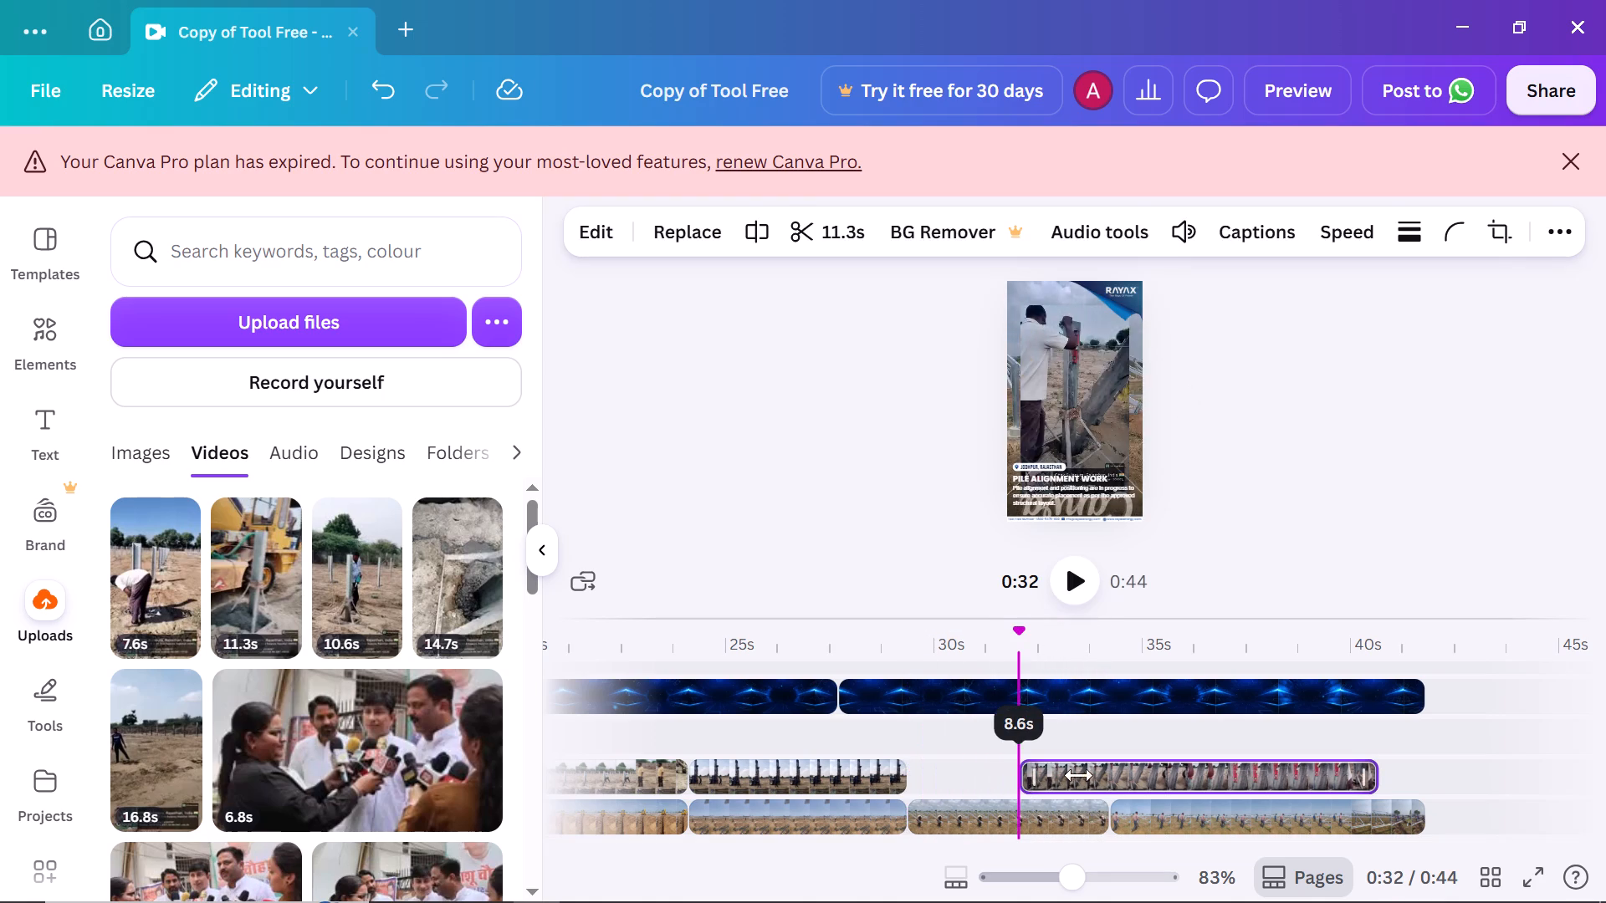
{"action": "left_click_drag", "start_coordinate": [1083, 773], "coordinate": [976, 773]}
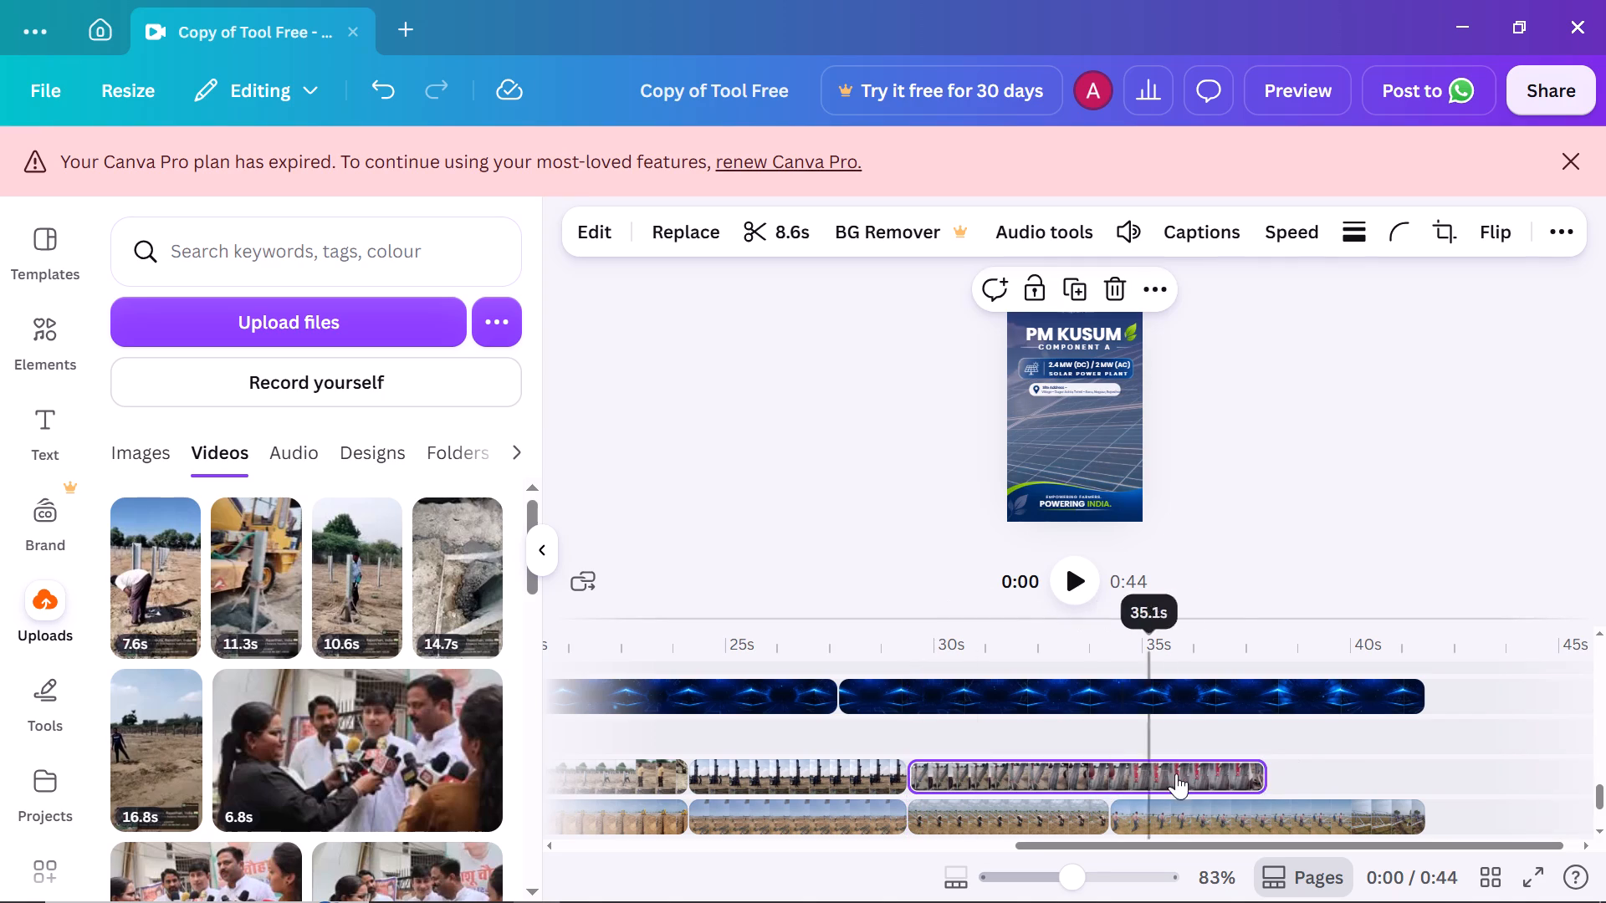
Shorten the end of this clip to 4.8 s, matching the pile alignment clip on the track below, and preview it.
{"action": "left_click_drag", "start_coordinate": [1261, 774], "coordinate": [1107, 763]}
{"action": "left_click", "coordinate": [1054, 742]}
{"action": "key", "text": "space"}
{"action": "key", "text": "space"}
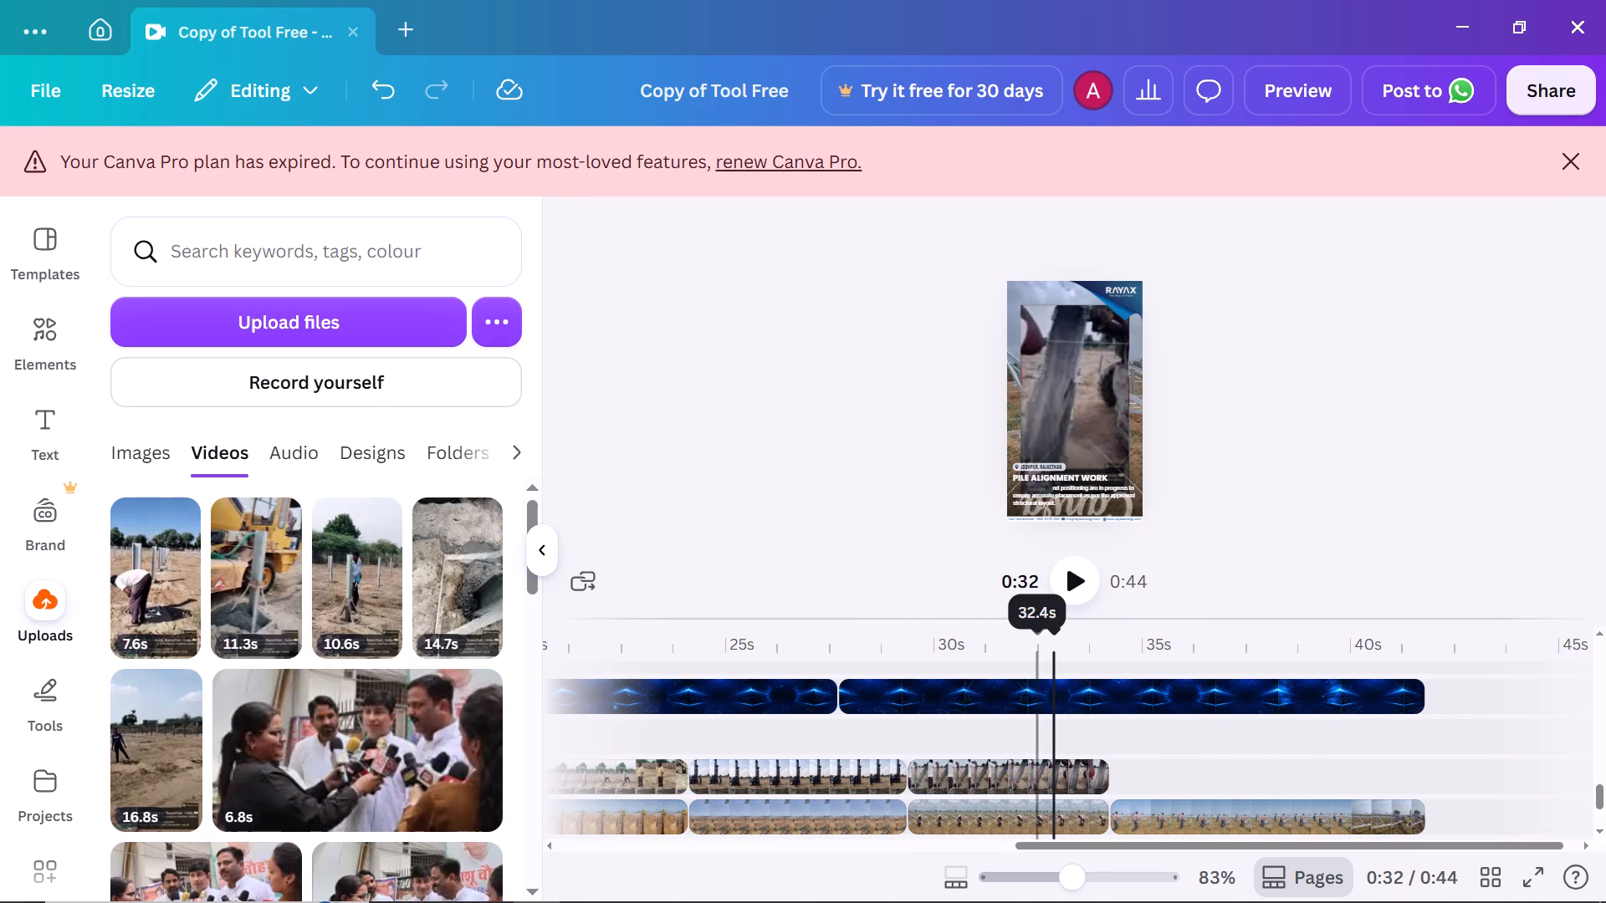
Enlarge the 4.8 s clip from the page's top-left corner to about 1,070 wide, extend its height past the bottom edge, and preview it.
{"action": "left_click", "coordinate": [985, 759]}
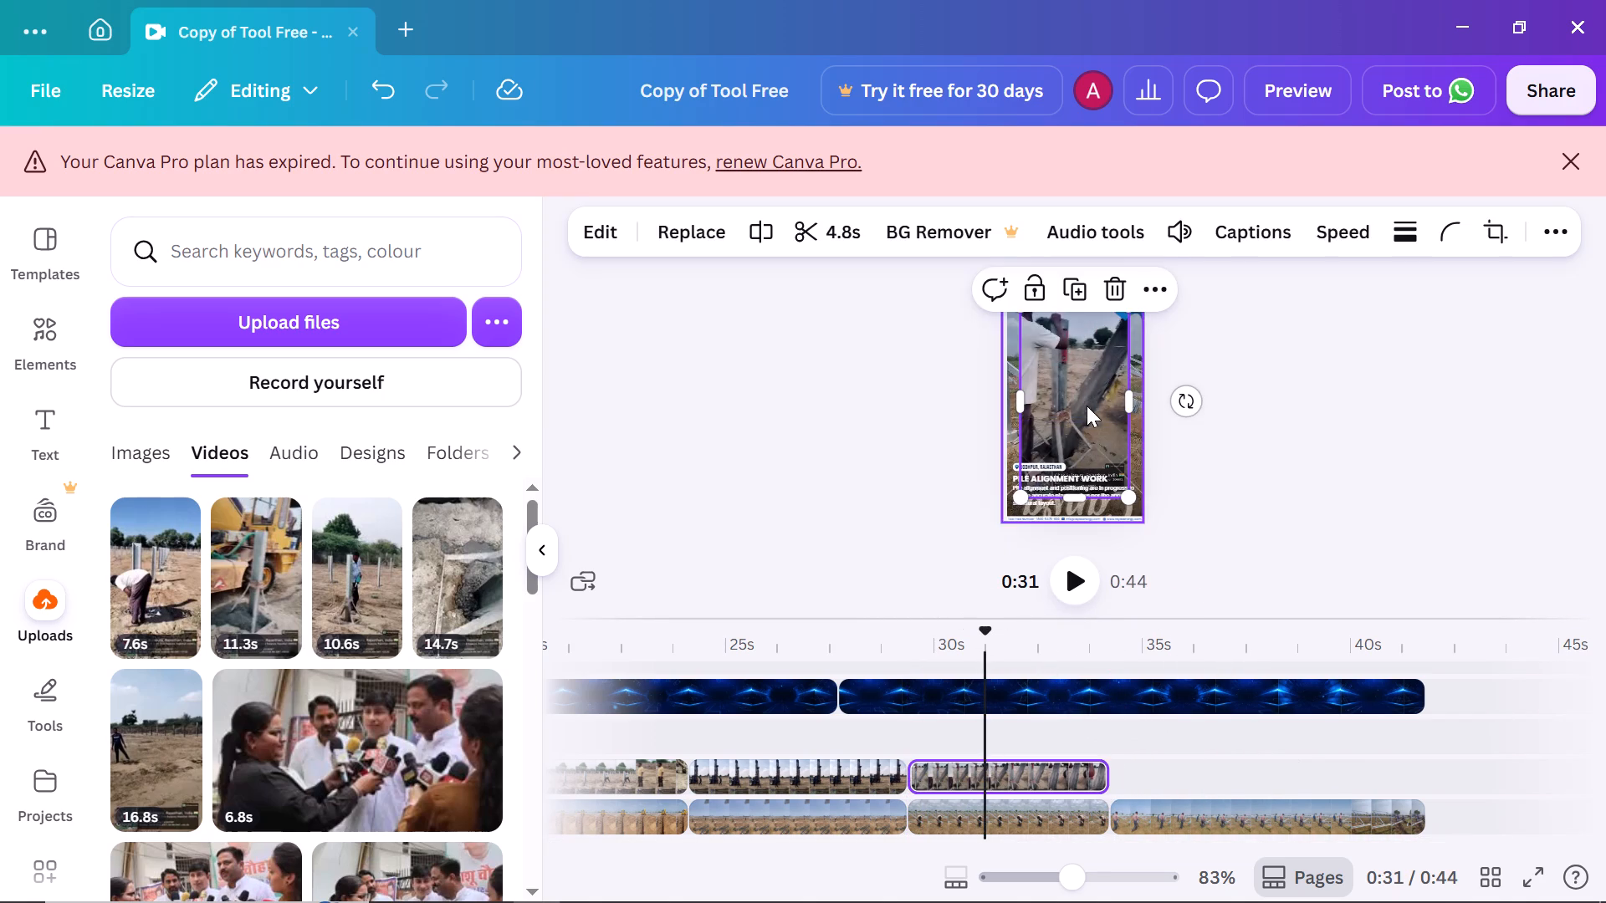
{"action": "left_click_drag", "start_coordinate": [1084, 401], "coordinate": [1072, 378]}
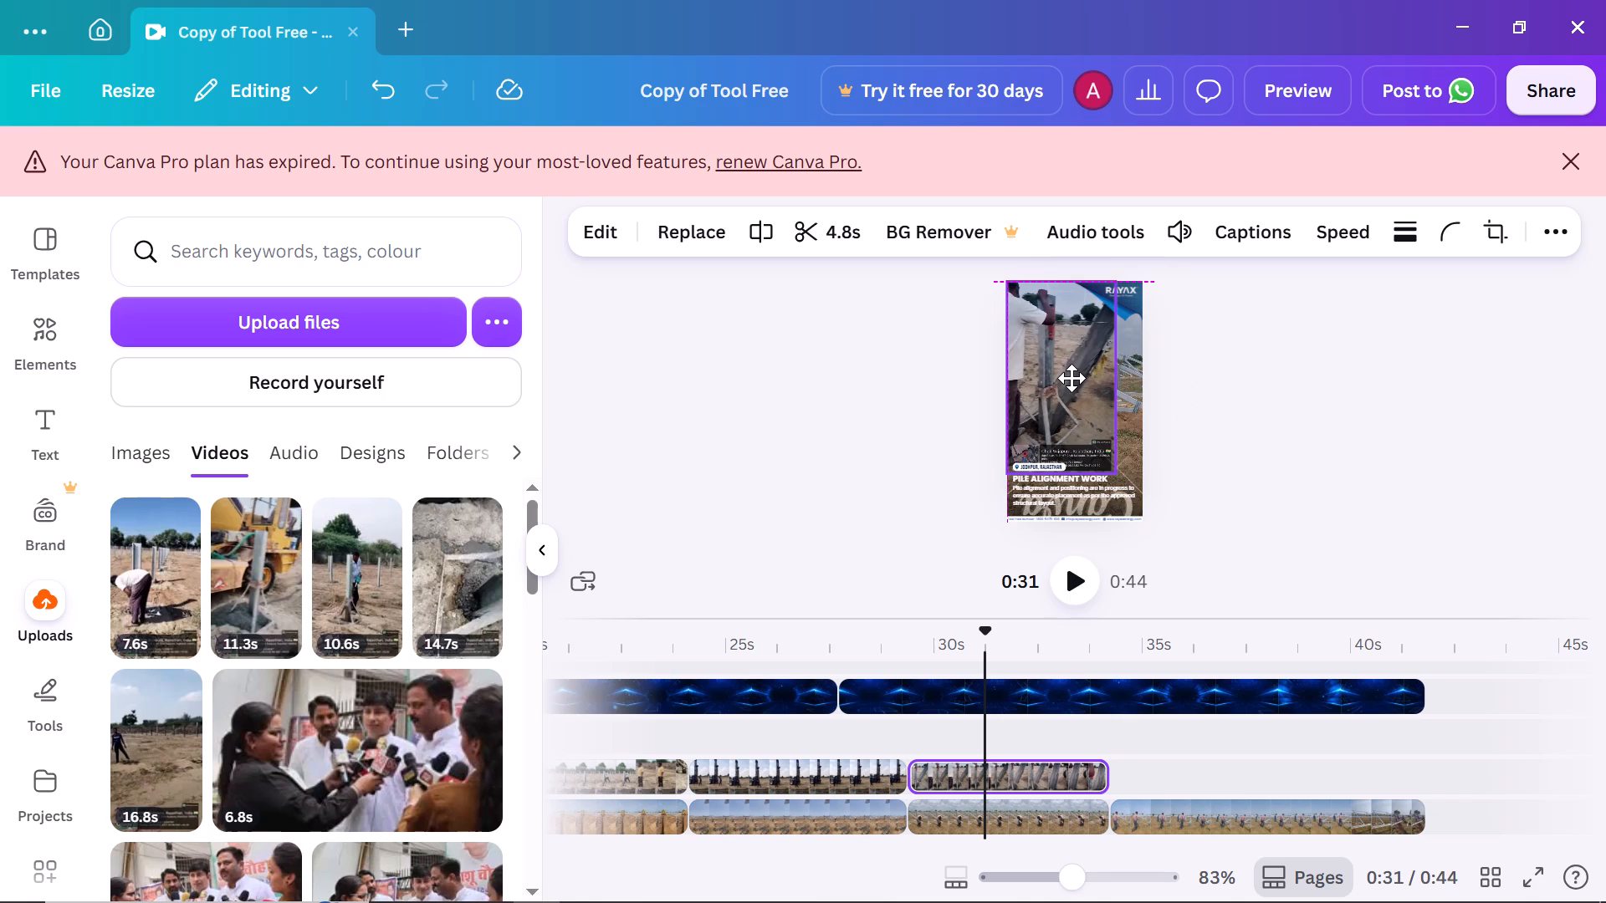
{"action": "left_click_drag", "start_coordinate": [1072, 378], "coordinate": [1072, 378]}
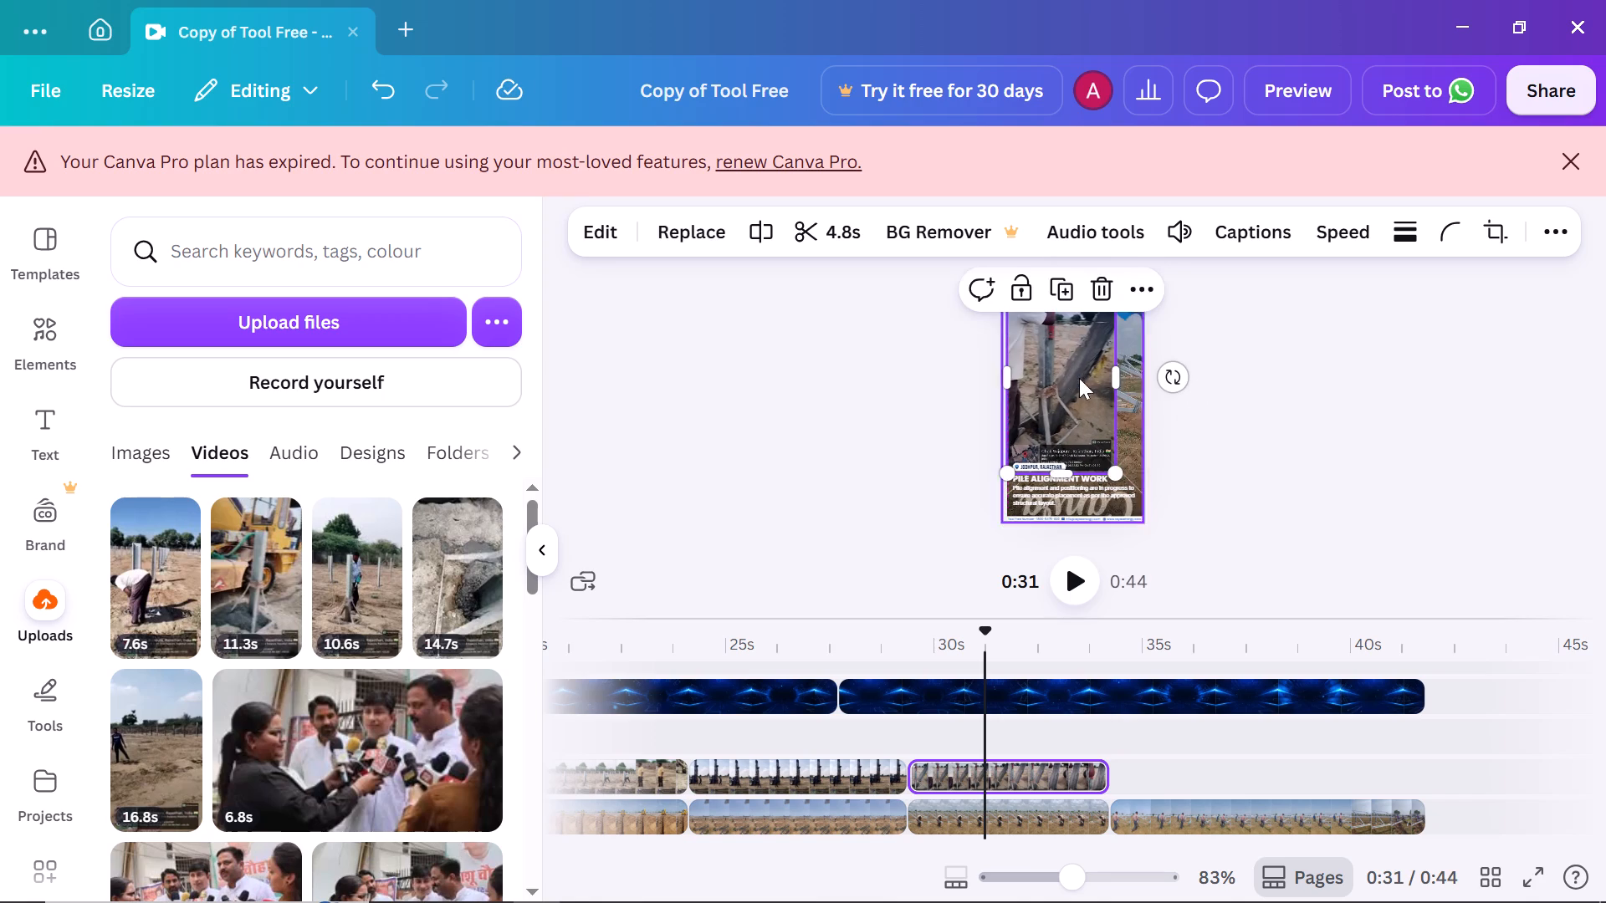
{"action": "left_click_drag", "start_coordinate": [1122, 471], "coordinate": [1146, 513]}
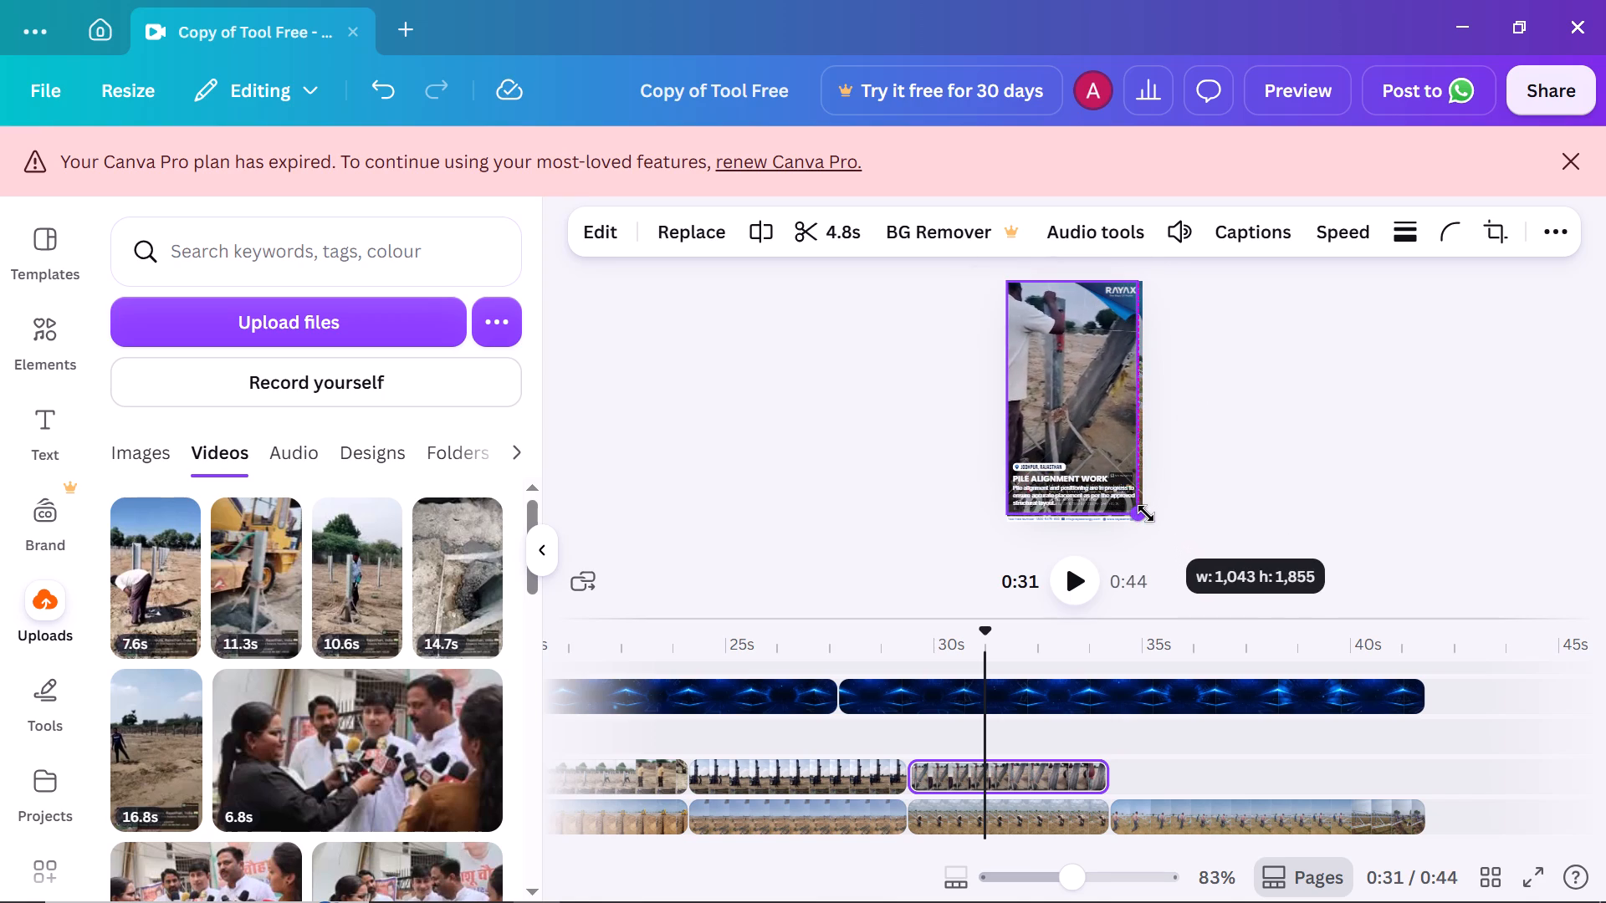
{"action": "left_click_drag", "start_coordinate": [1146, 513], "coordinate": [1148, 514]}
{"action": "left_click_drag", "start_coordinate": [1069, 524], "coordinate": [1084, 564]}
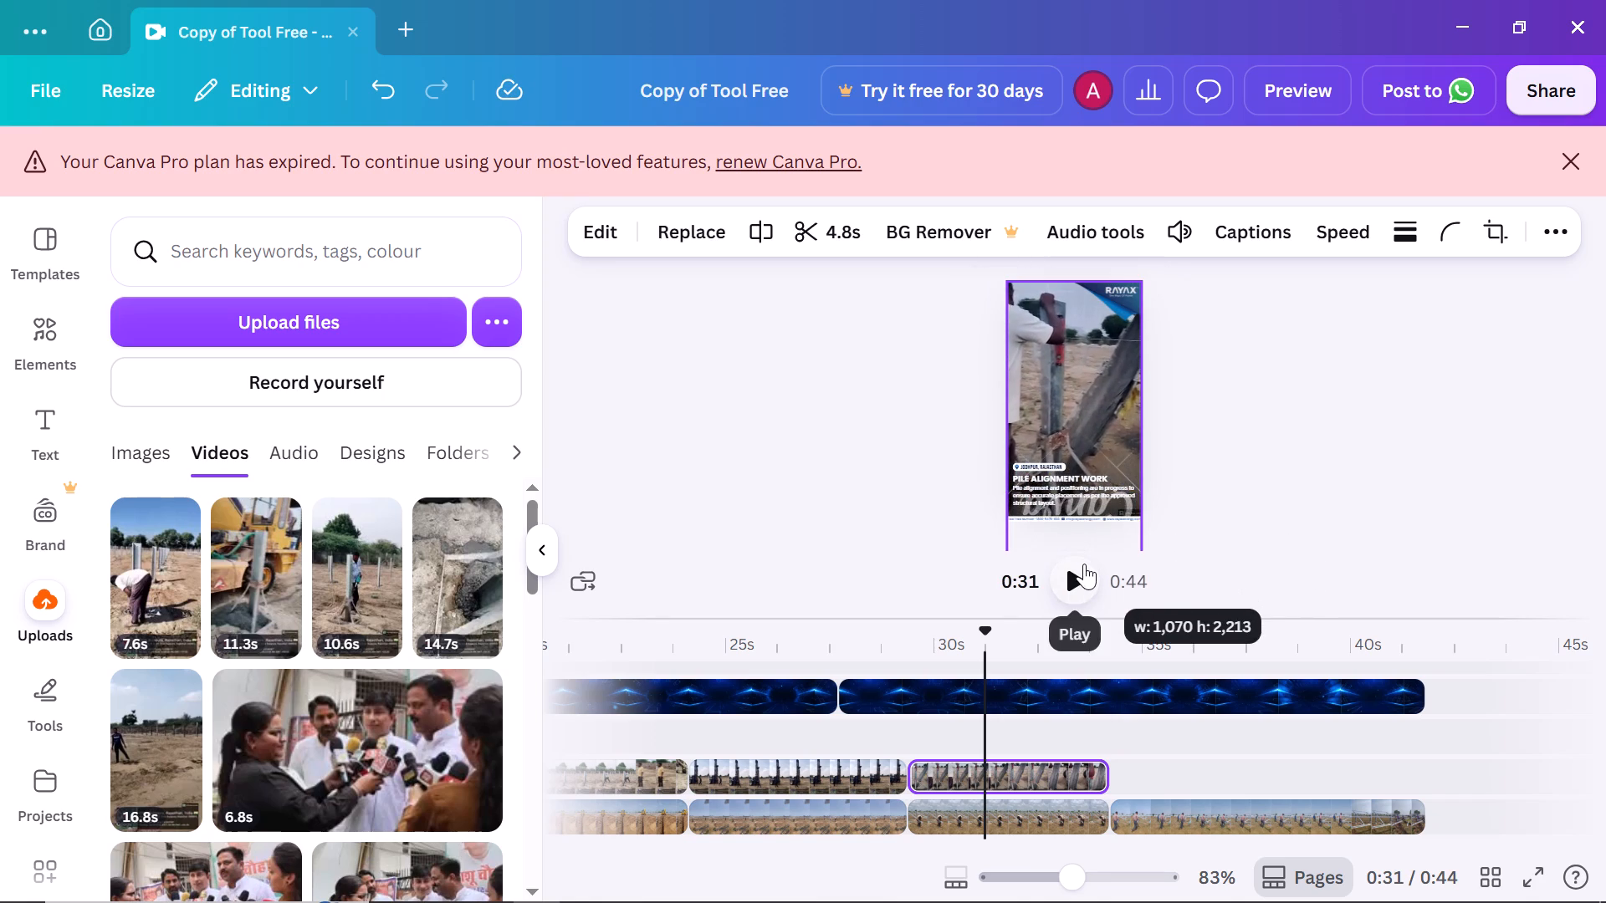
{"action": "left_click_drag", "start_coordinate": [1084, 564], "coordinate": [1087, 574]}
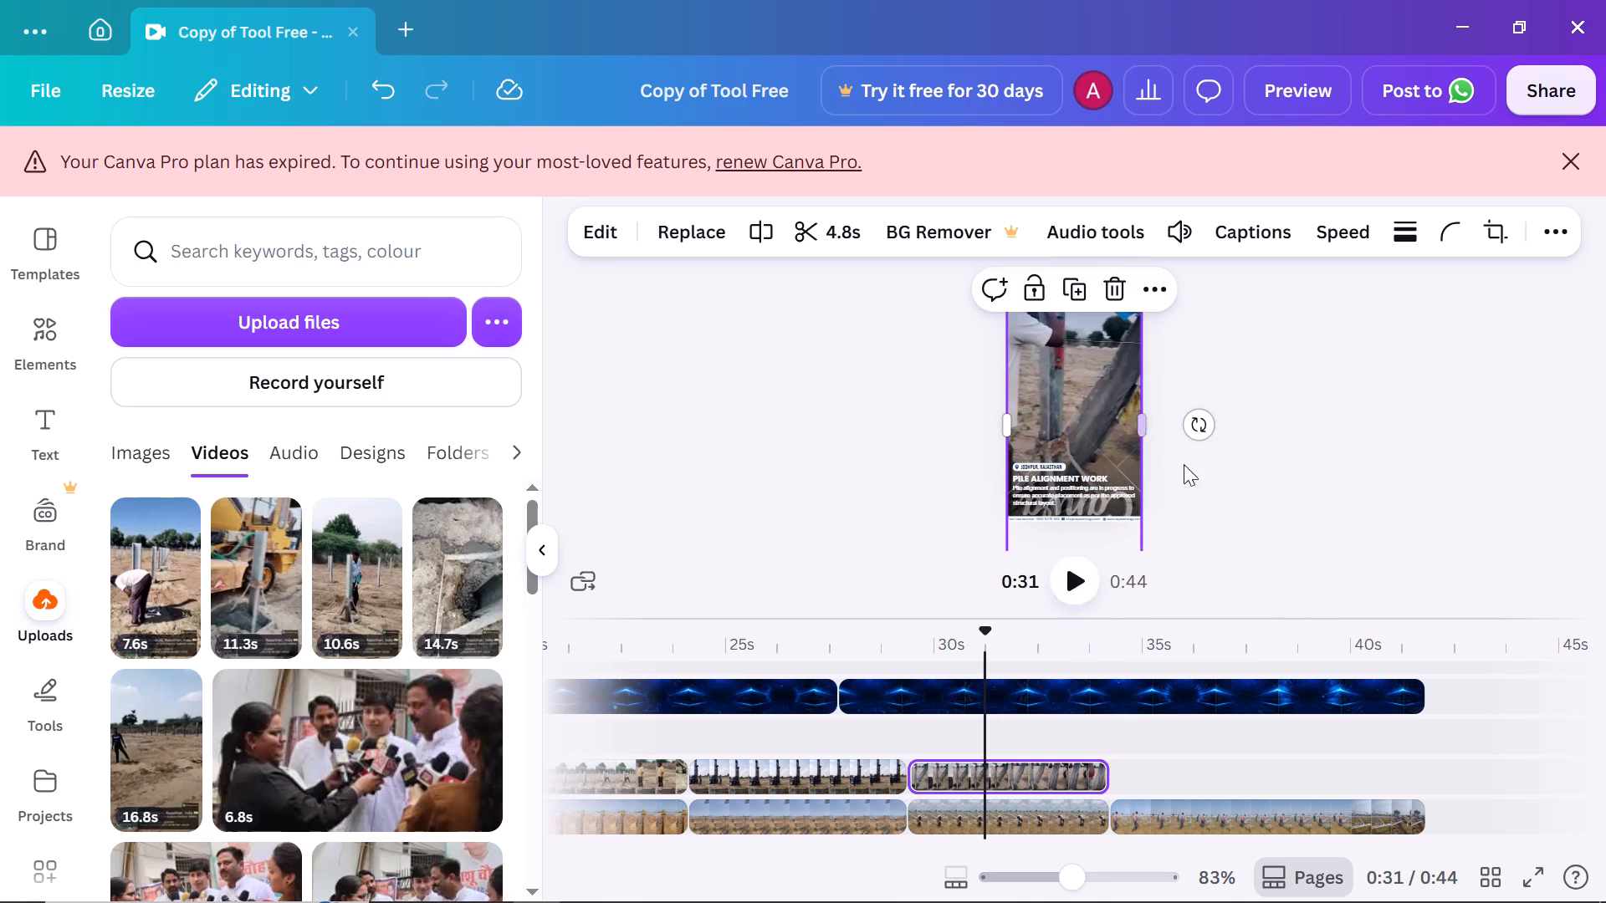
{"action": "left_click", "coordinate": [1212, 445]}
{"action": "left_click", "coordinate": [1092, 718]}
{"action": "left_click", "coordinate": [1062, 721]}
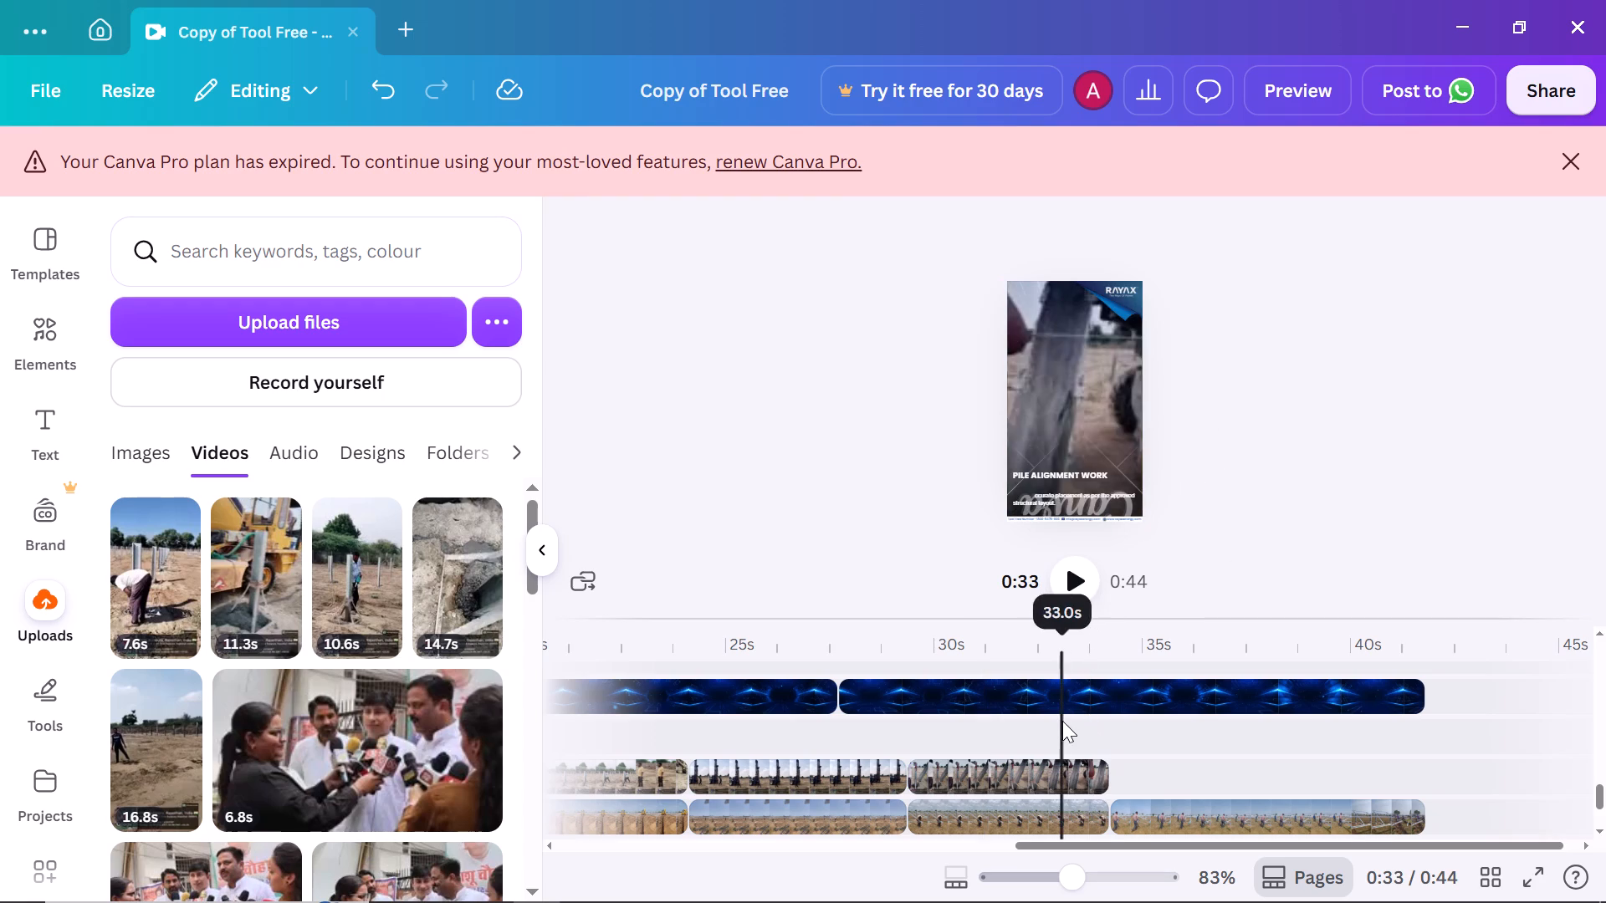
{"action": "key", "text": "space"}
{"action": "key", "text": "space"}
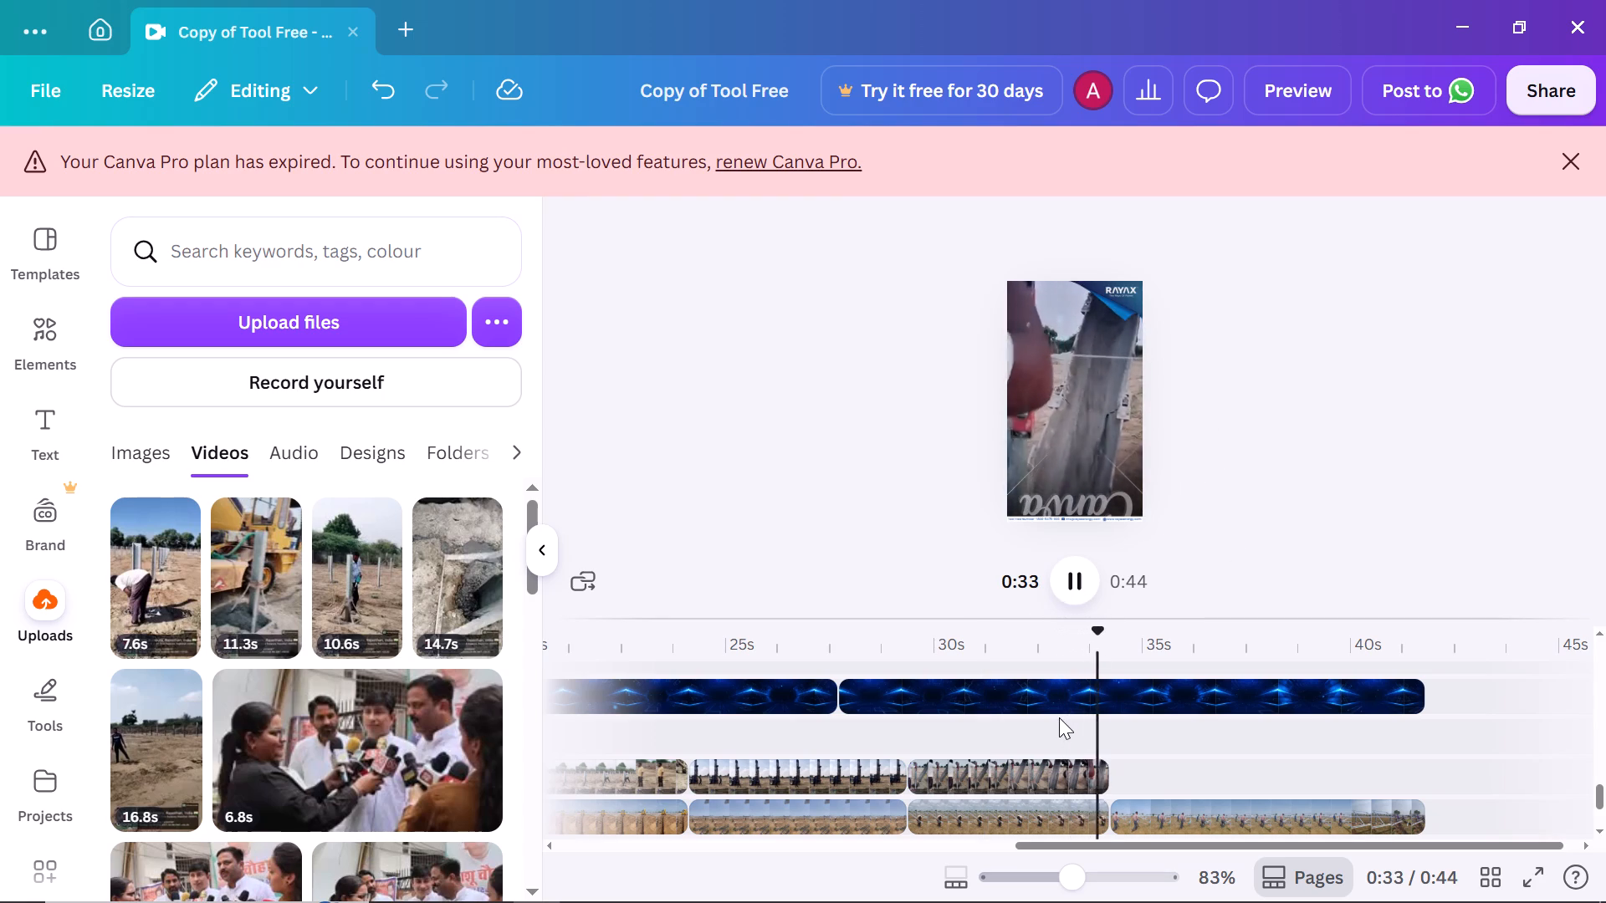
{"action": "key", "text": "space"}
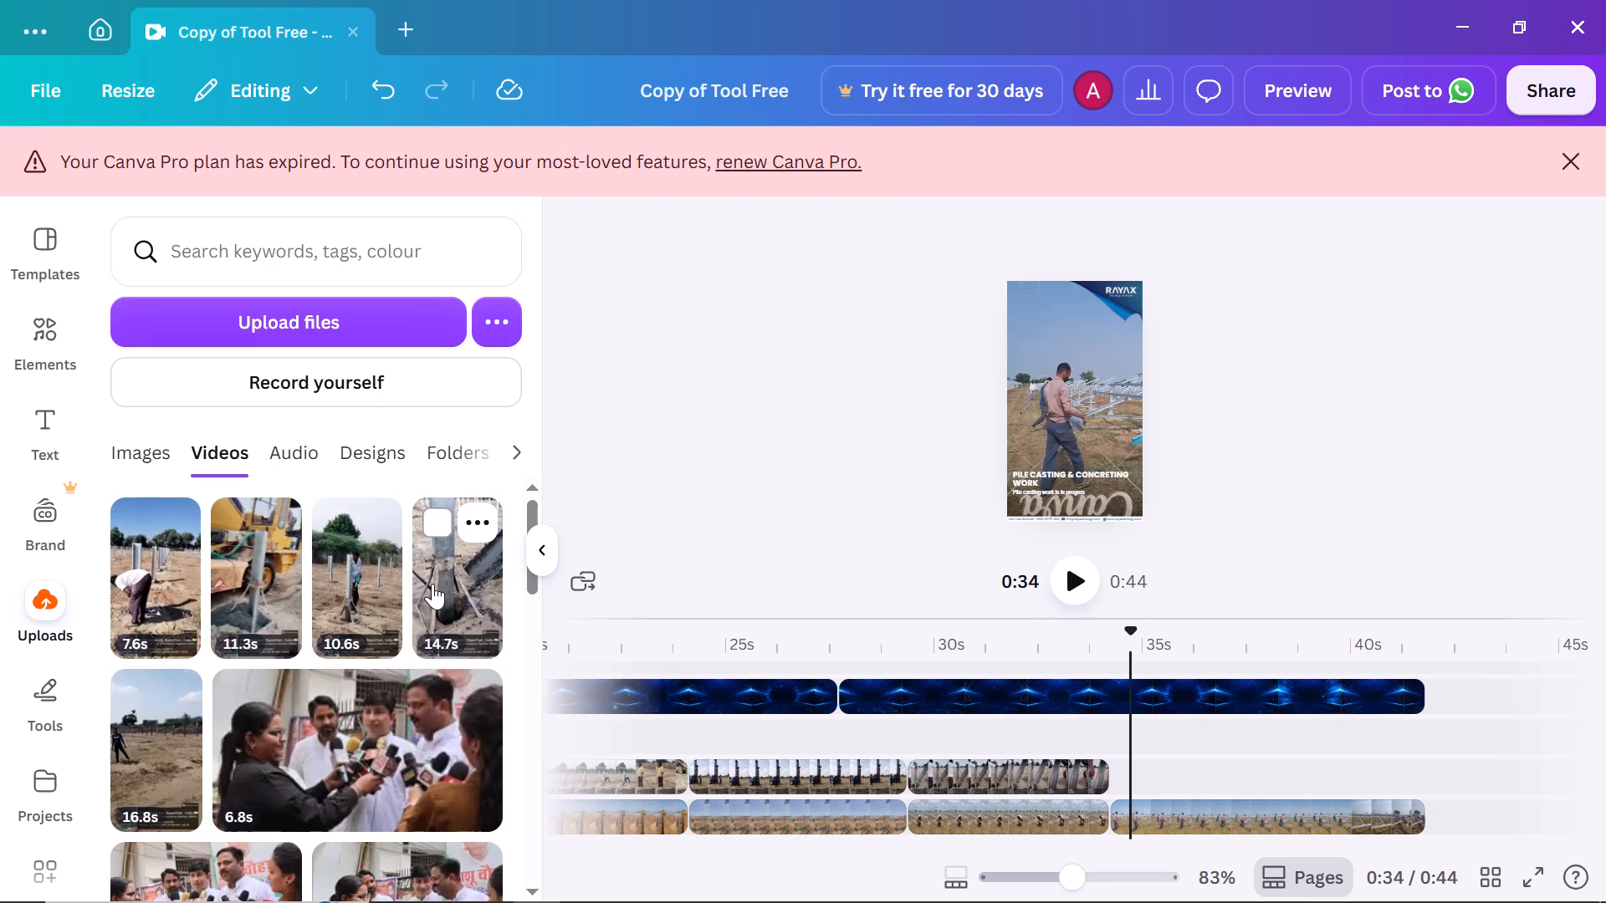
Insert the uploaded 14.7 s video directly after the drilling-rig clip, shifting the 4.8 s clip to the track above.
{"action": "left_click_drag", "start_coordinate": [432, 584], "coordinate": [1145, 722]}
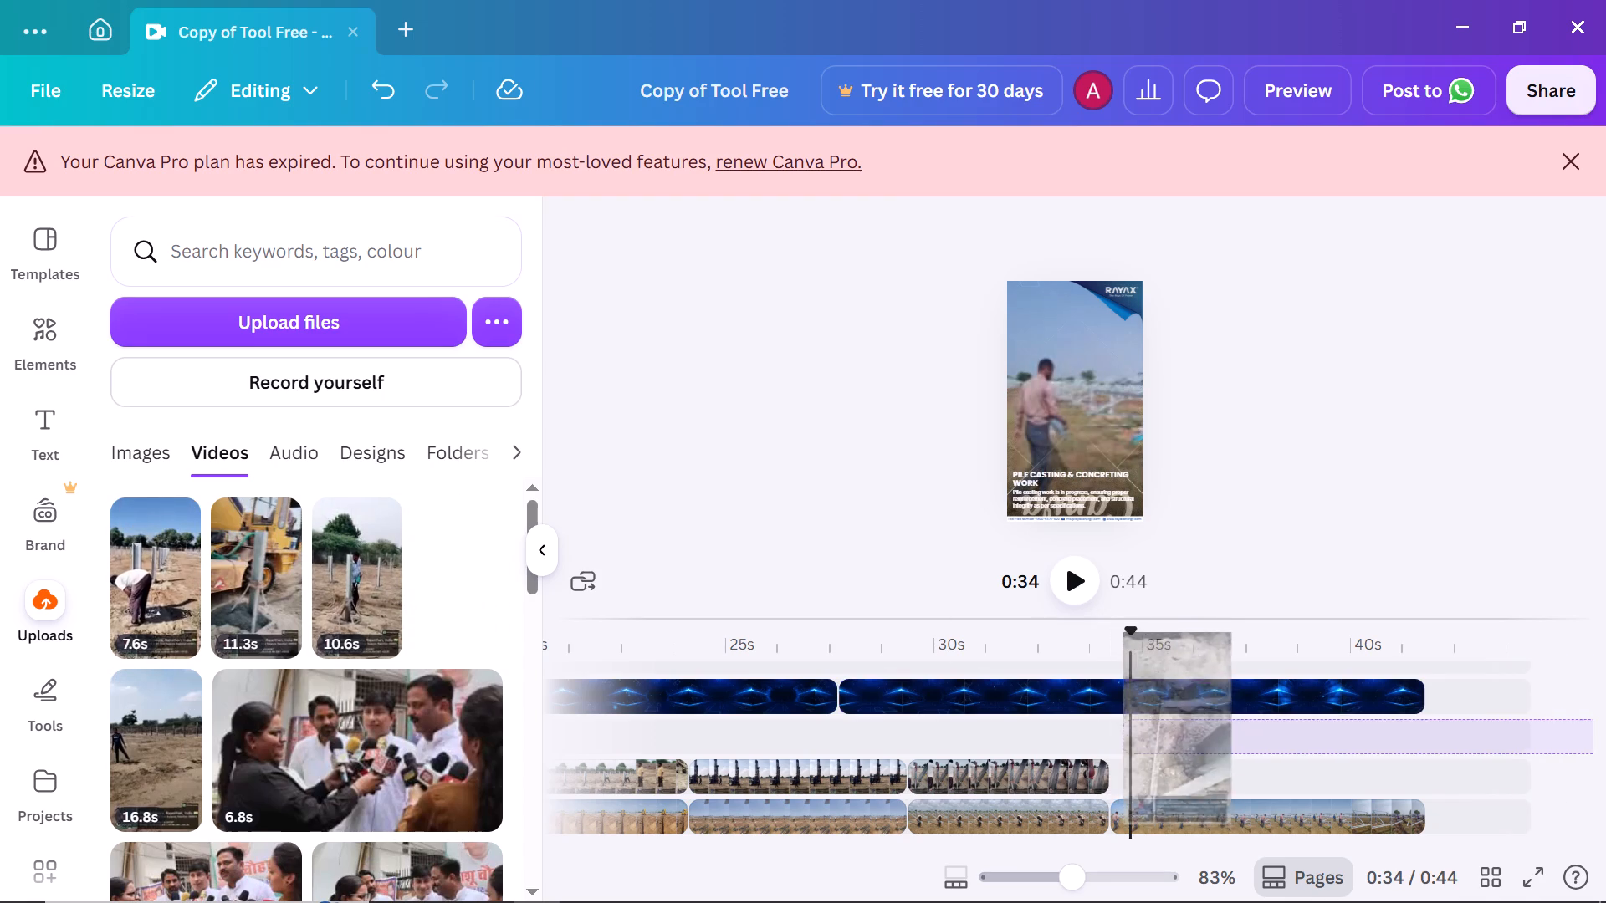
{"action": "left_click_drag", "start_coordinate": [1145, 722], "coordinate": [1133, 768]}
{"action": "scroll", "coordinate": [1387, 743], "scroll_direction": "down", "scroll_amount": 2, "text": "ctrl"}
{"action": "left_click_drag", "start_coordinate": [1083, 774], "coordinate": [1212, 749]}
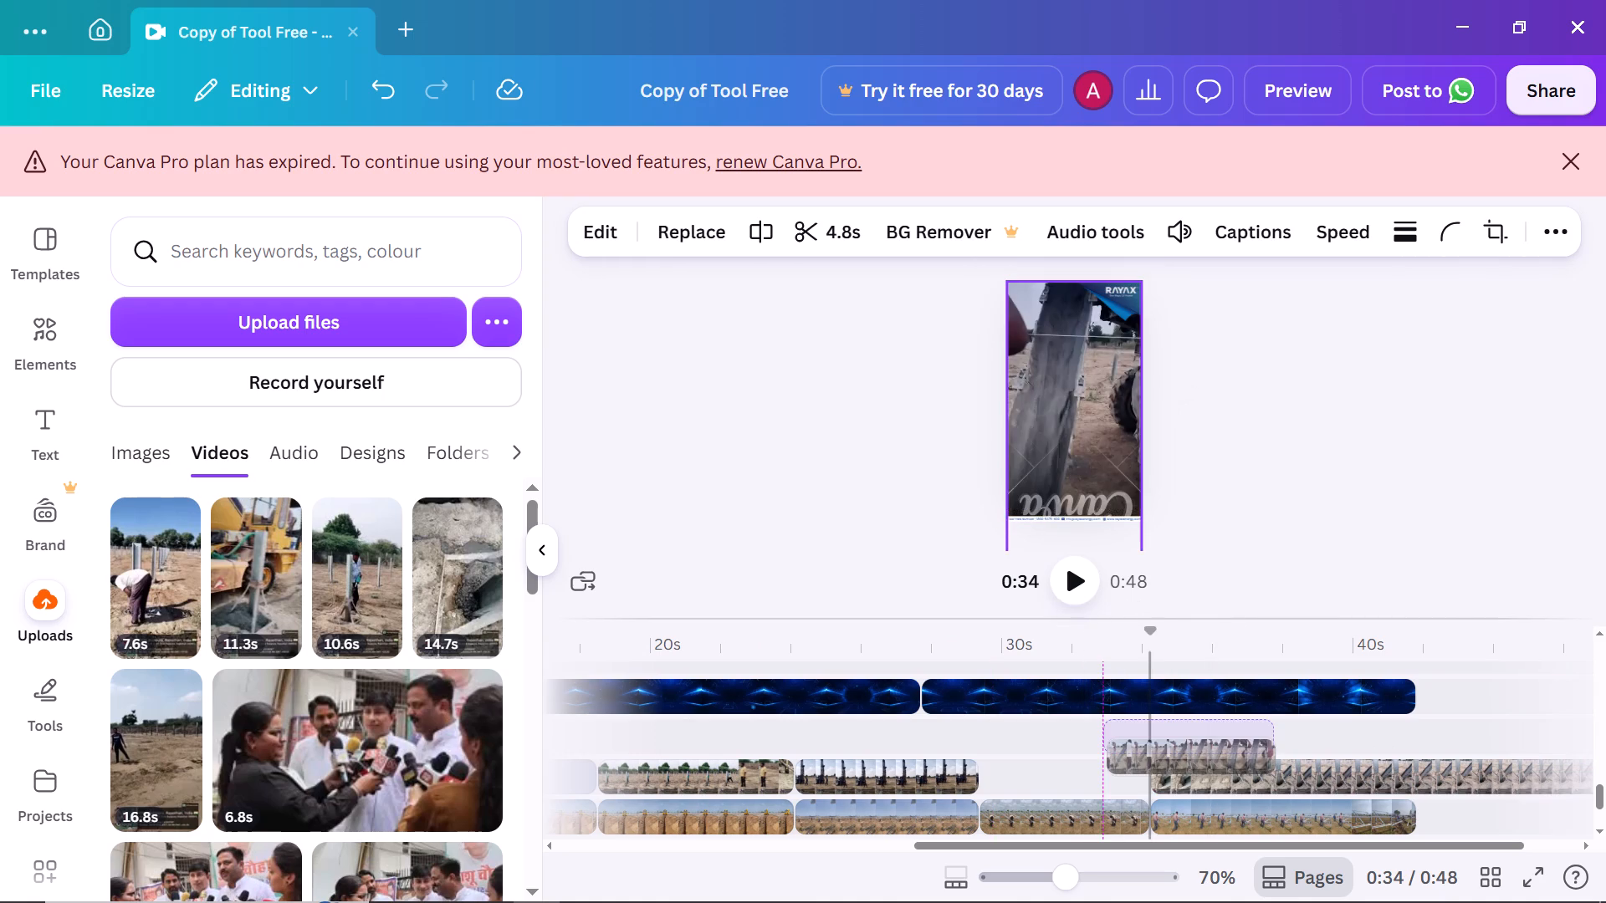
{"action": "left_click_drag", "start_coordinate": [1212, 749], "coordinate": [1213, 749]}
{"action": "left_click_drag", "start_coordinate": [1237, 772], "coordinate": [1070, 772]}
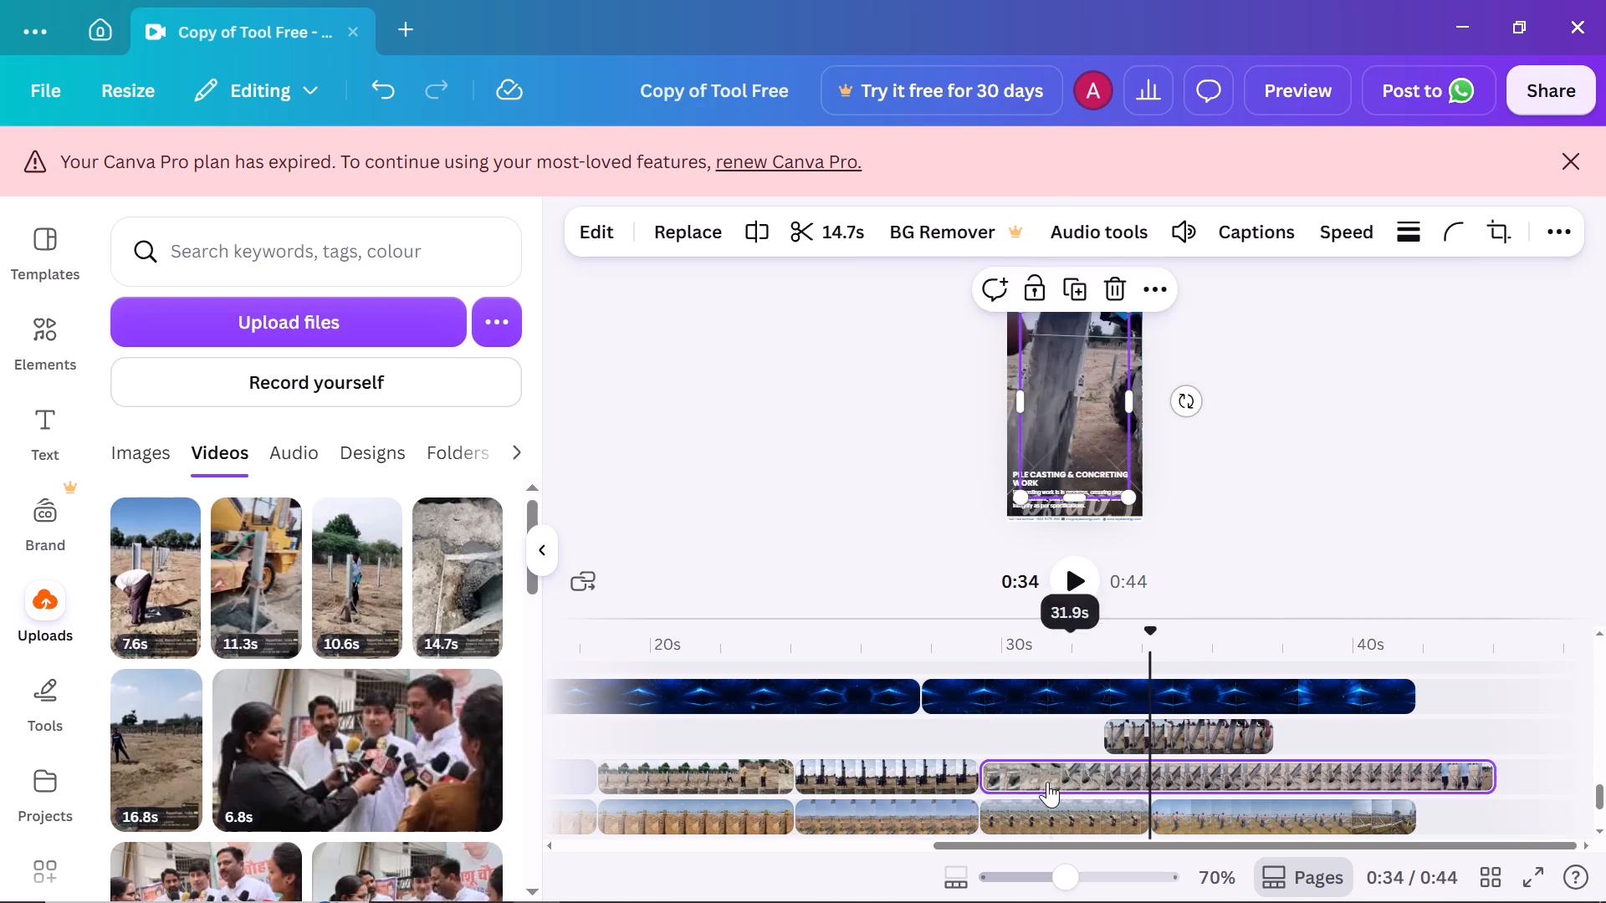
Trim the inserted 14.7 s clip at both ends to 4.8 s, keeping it flush against the drilling-rig clip.
{"action": "left_click_drag", "start_coordinate": [973, 783], "coordinate": [1030, 778]}
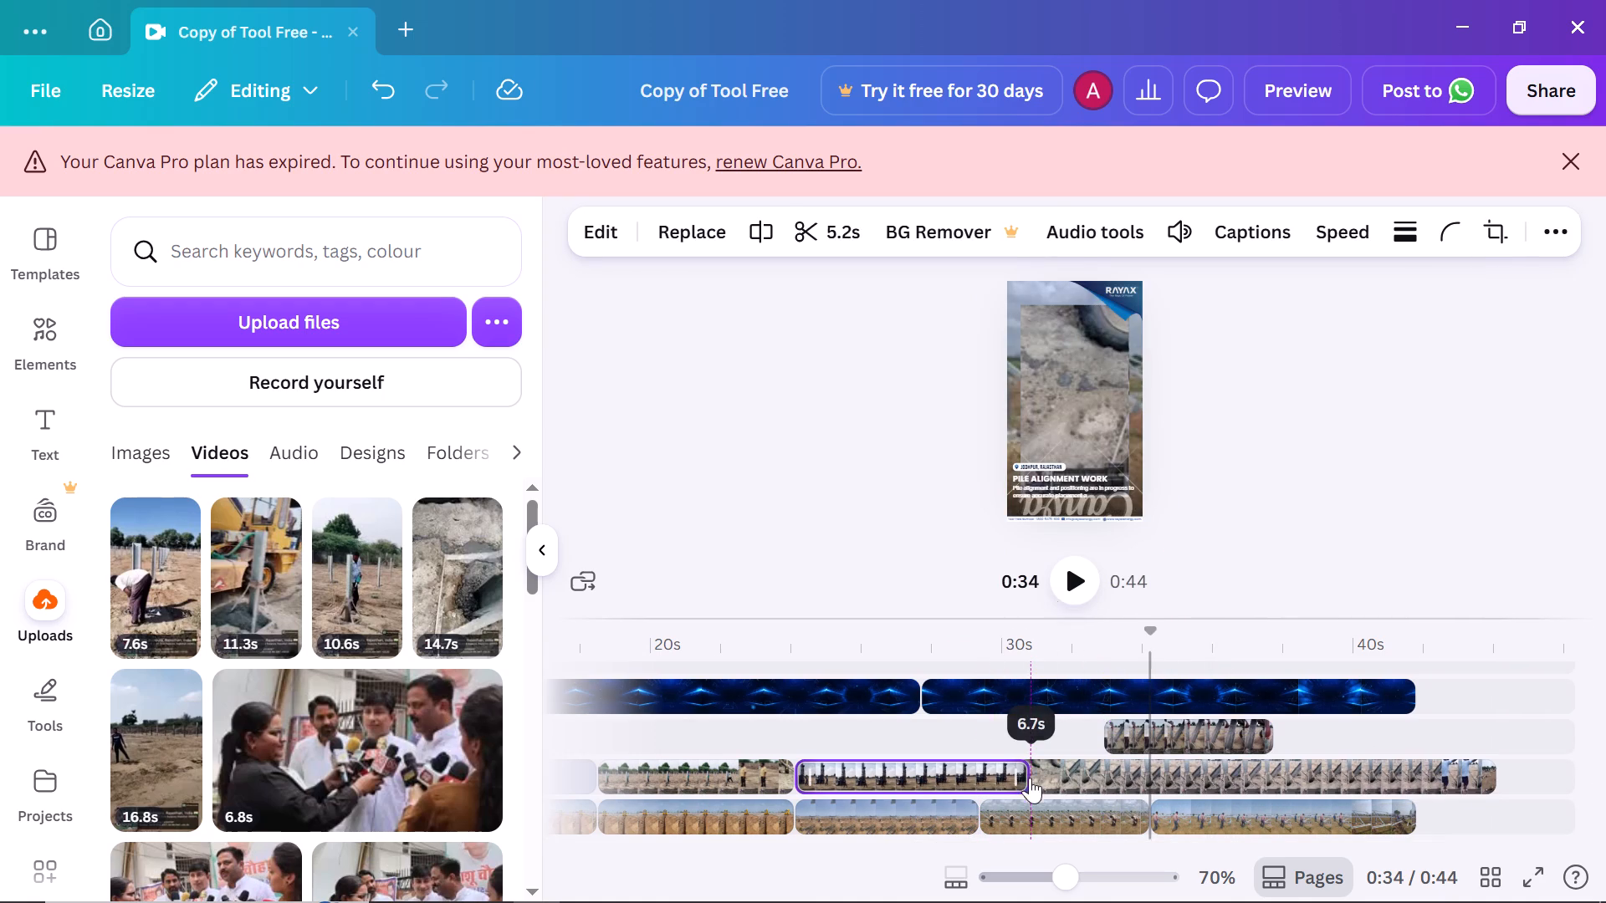
{"action": "key", "text": "ctrl+z"}
{"action": "left_click", "coordinate": [1020, 768]}
{"action": "left_click_drag", "start_coordinate": [987, 771], "coordinate": [1024, 773]}
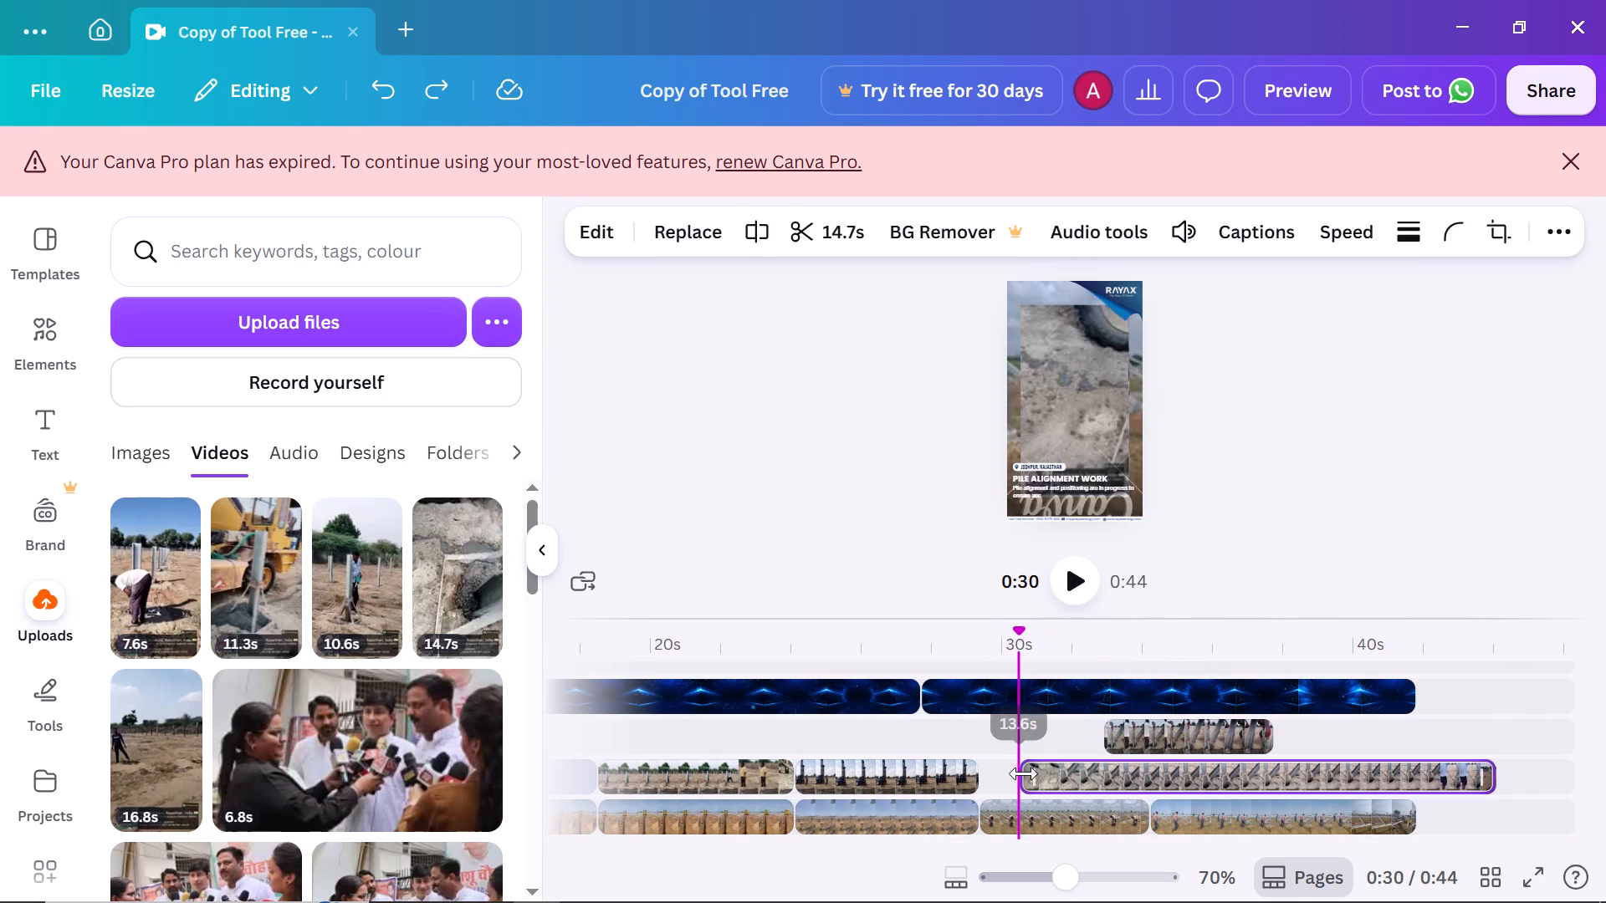
{"action": "left_click_drag", "start_coordinate": [1024, 773], "coordinate": [1032, 775]}
{"action": "left_click_drag", "start_coordinate": [1104, 775], "coordinate": [1082, 772]}
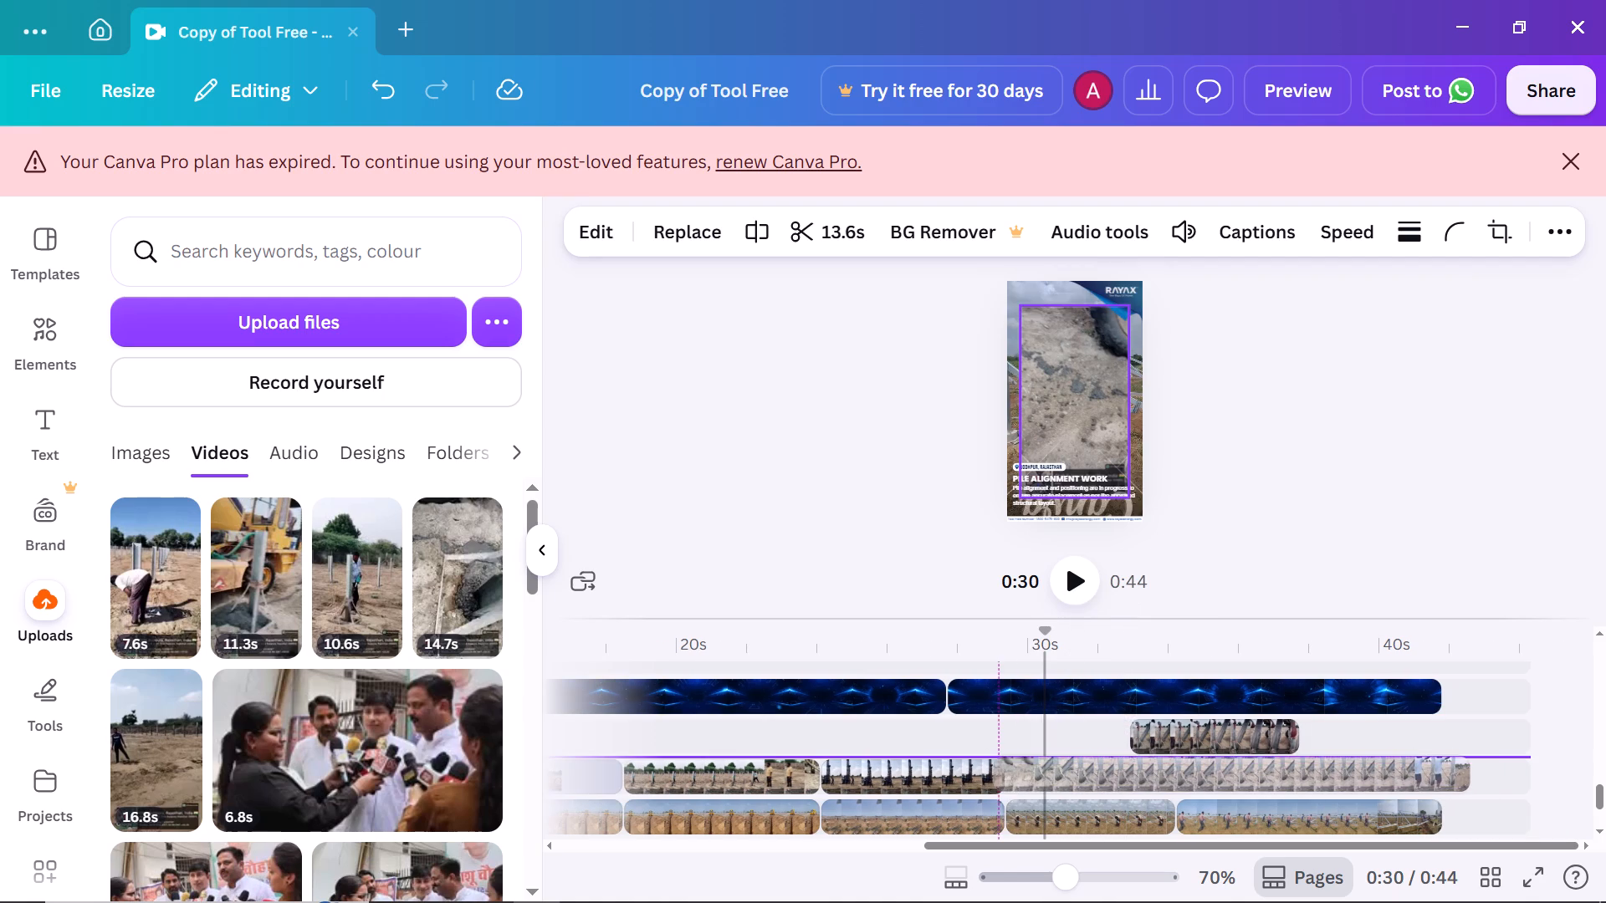
{"action": "left_click_drag", "start_coordinate": [1082, 772], "coordinate": [1091, 773]}
{"action": "left_click_drag", "start_coordinate": [1480, 772], "coordinate": [1409, 779]}
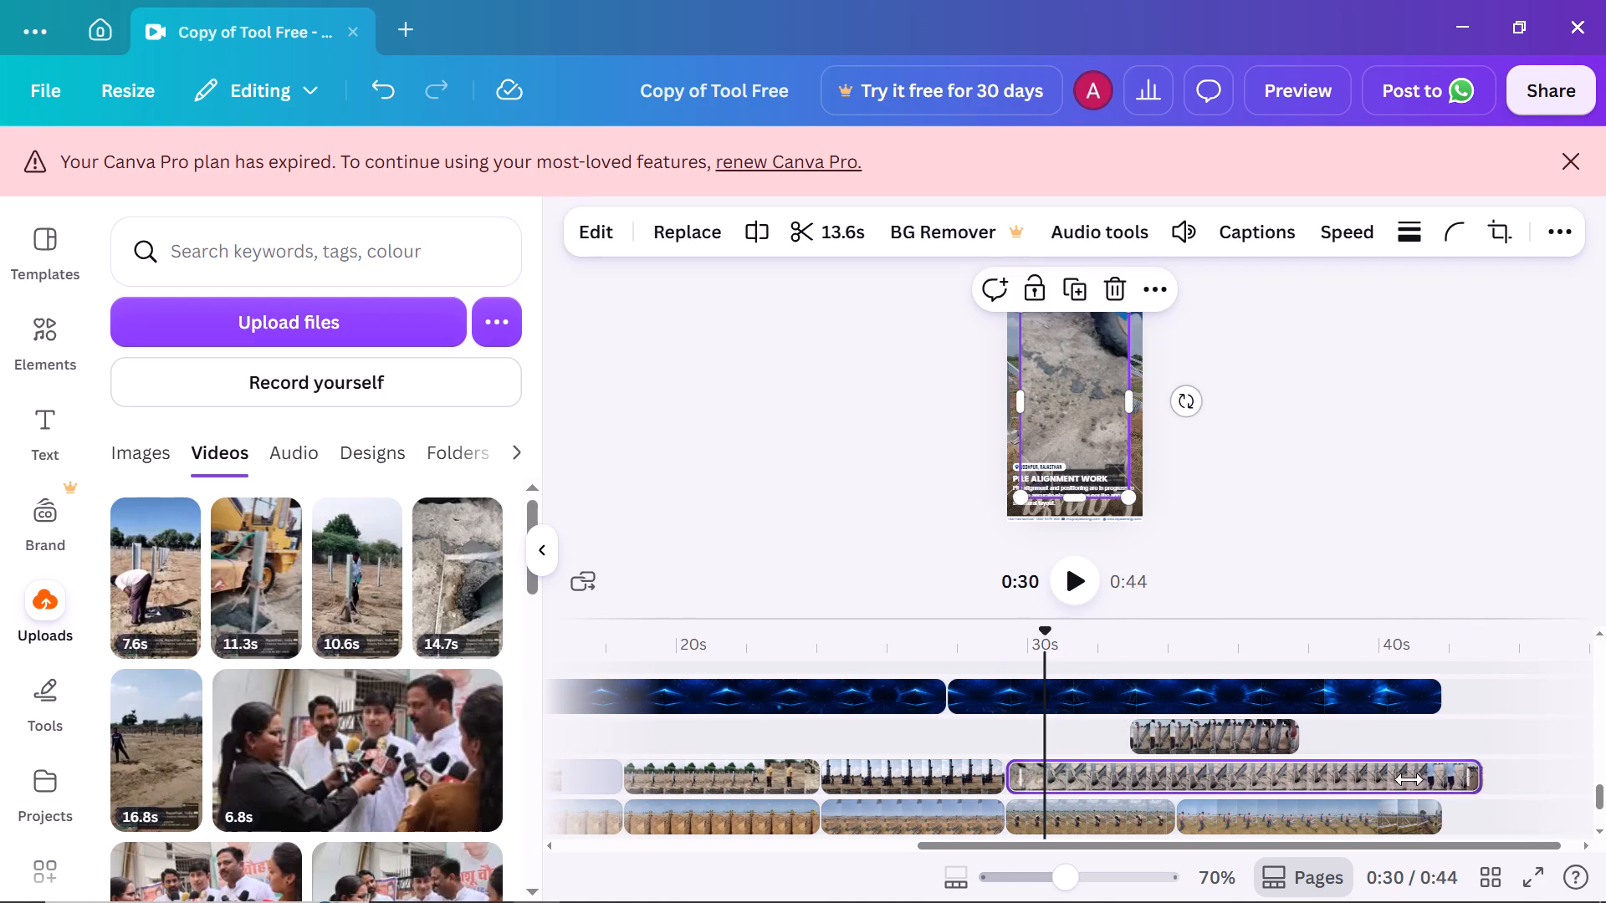
{"action": "left_click_drag", "start_coordinate": [1409, 779], "coordinate": [1154, 751]}
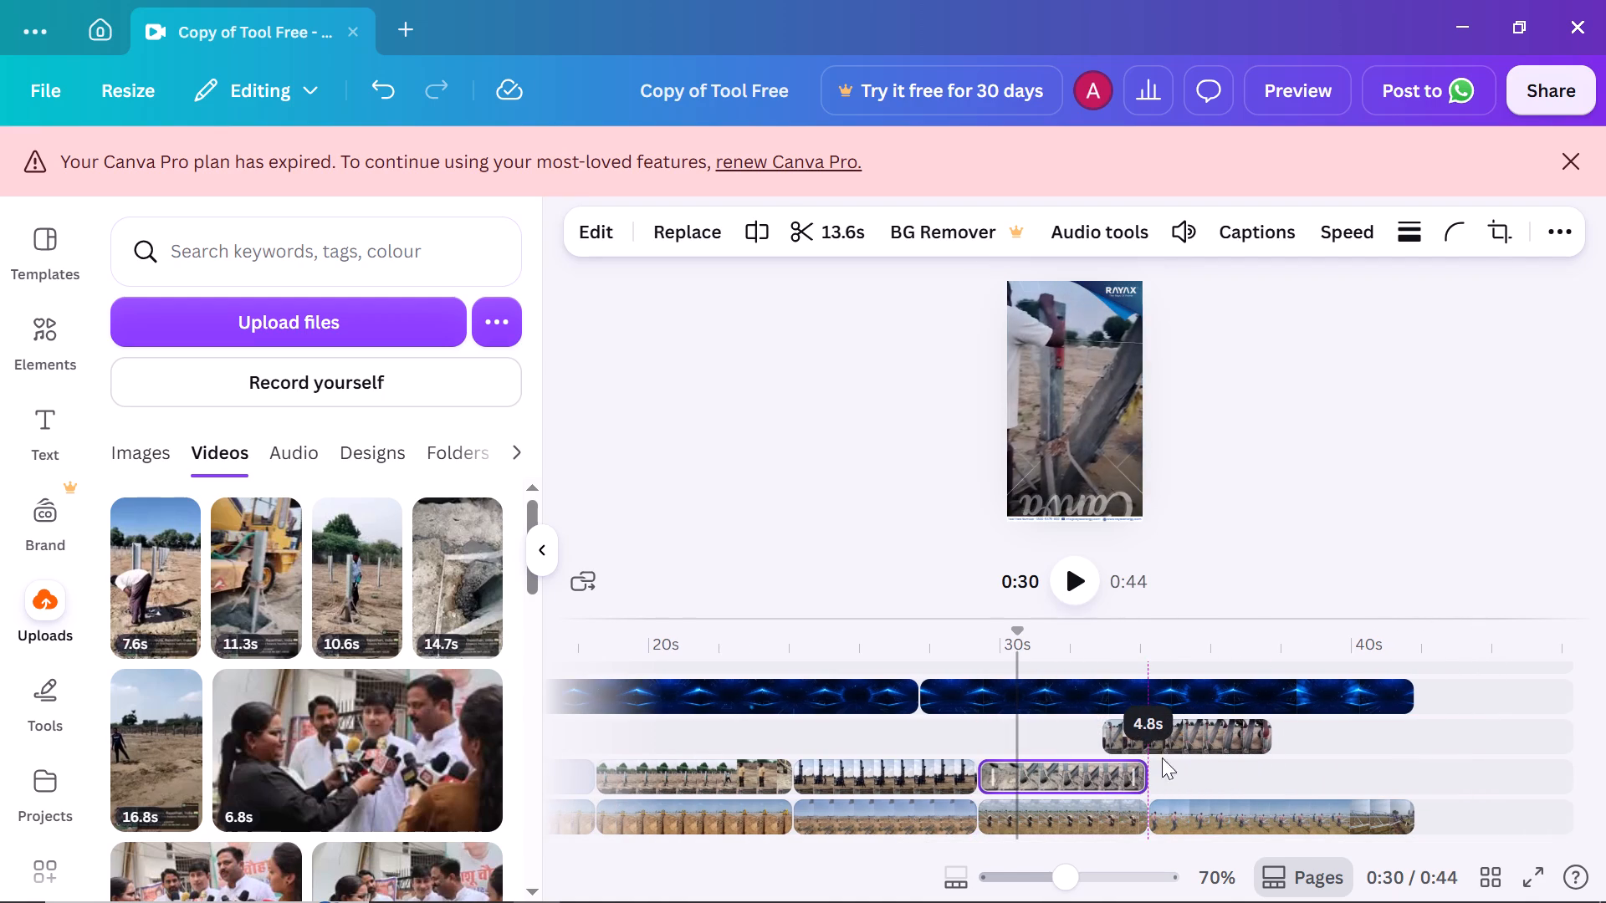
Move the full-page pile clip back down after the newly trimmed one, extend it to the end of the clip below, and preview the ending.
{"action": "left_click_drag", "start_coordinate": [1184, 733], "coordinate": [1247, 775]}
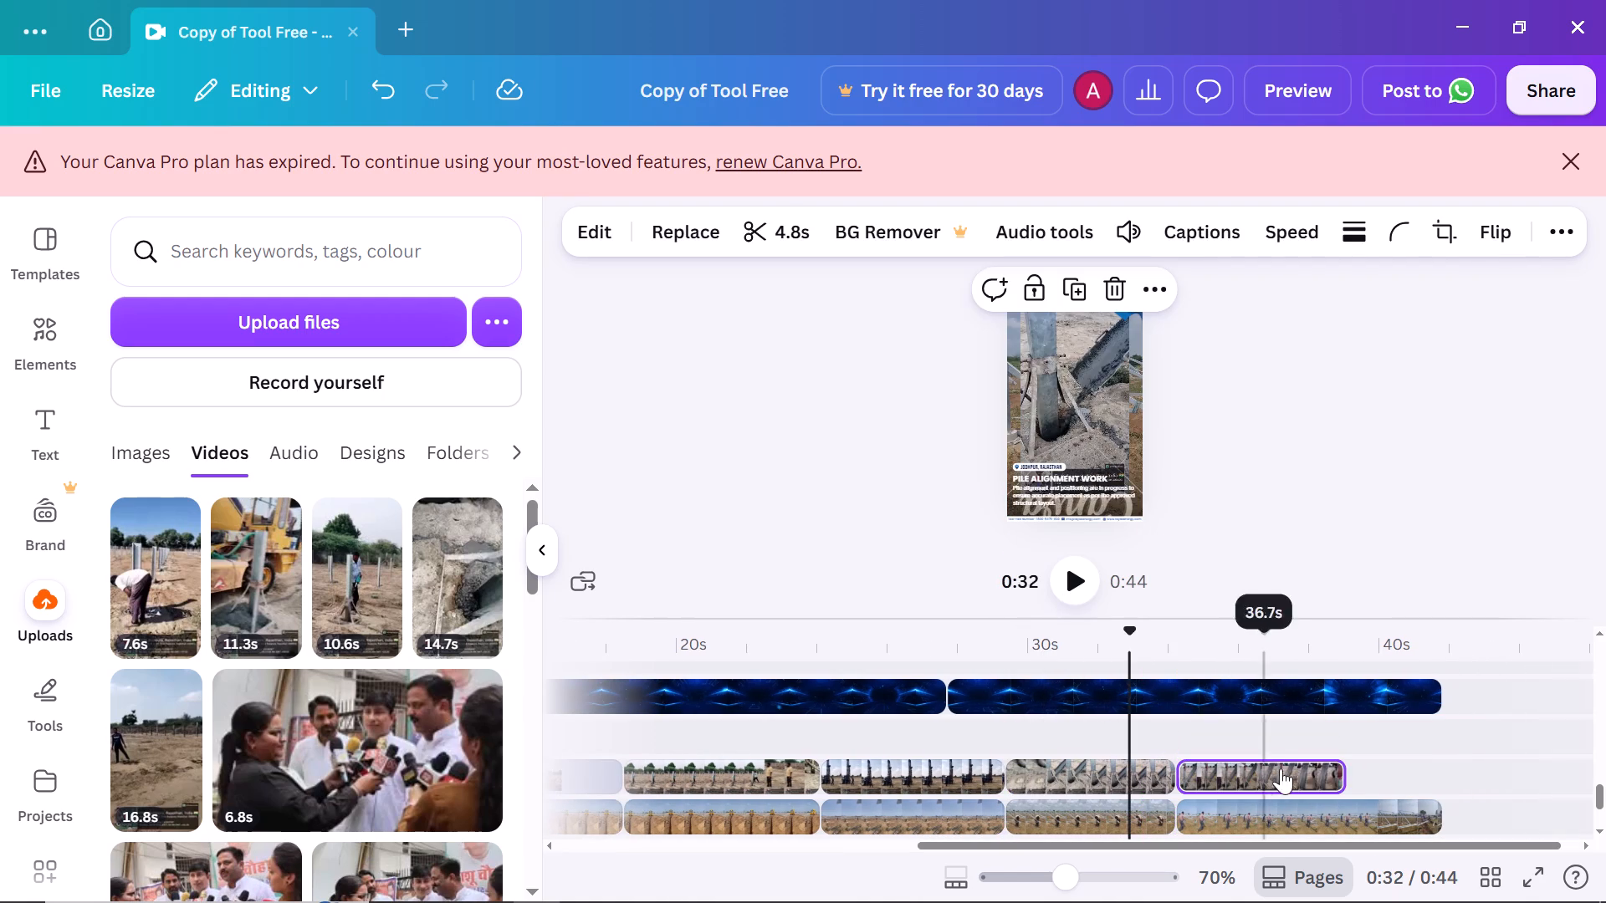
{"action": "left_click_drag", "start_coordinate": [1338, 770], "coordinate": [1406, 765]}
{"action": "left_click", "coordinate": [1333, 727]}
{"action": "key", "text": "space"}
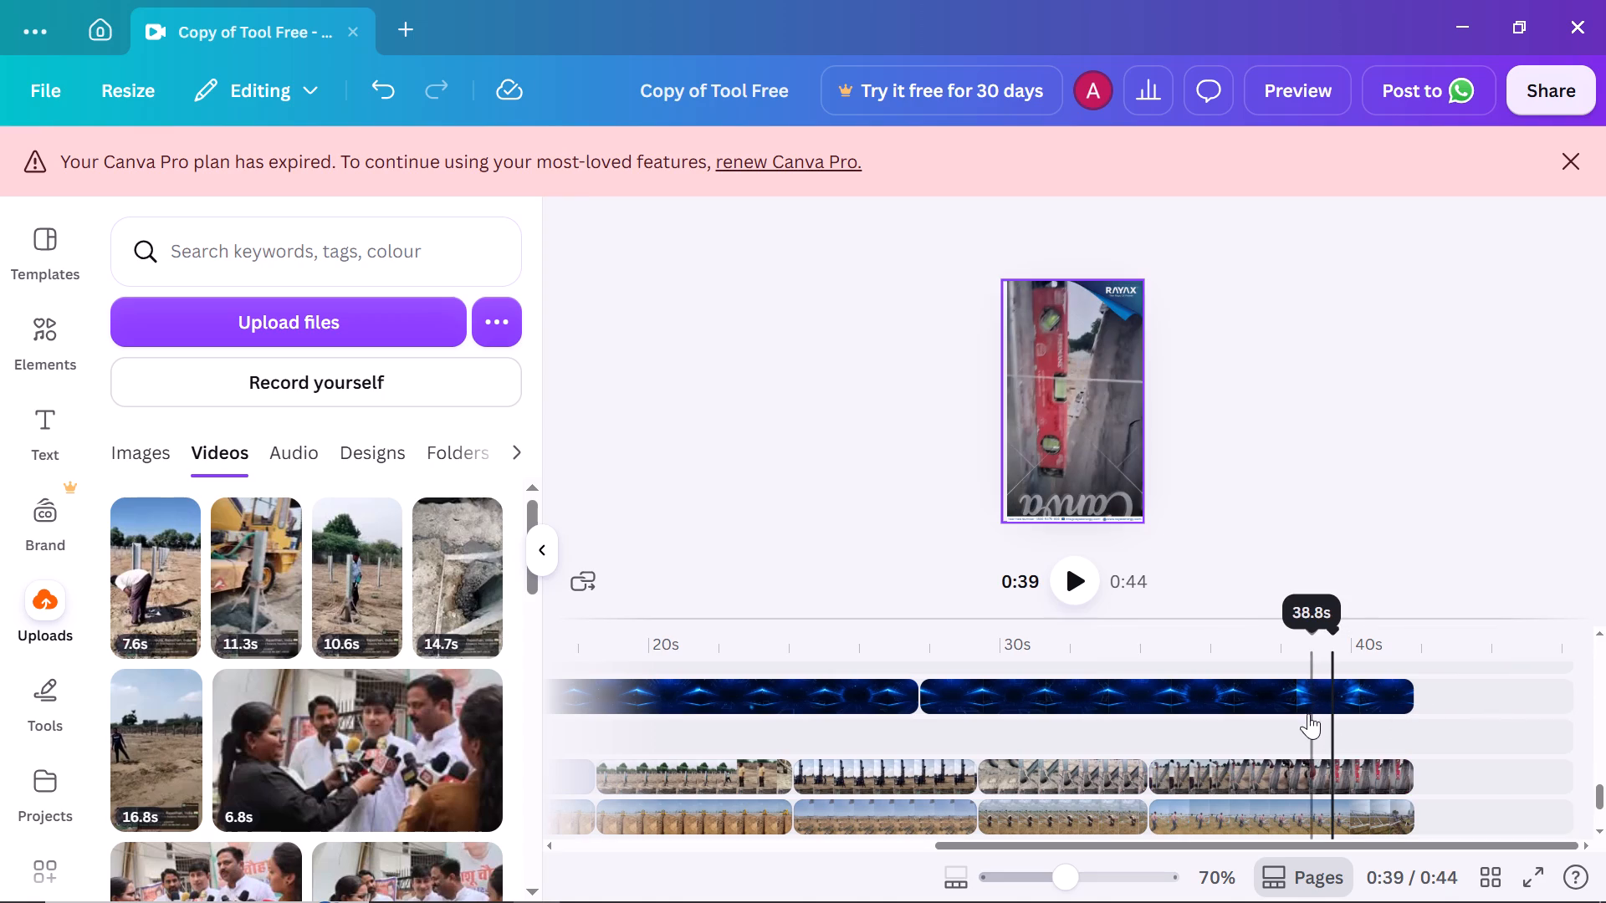
{"action": "key", "text": "space"}
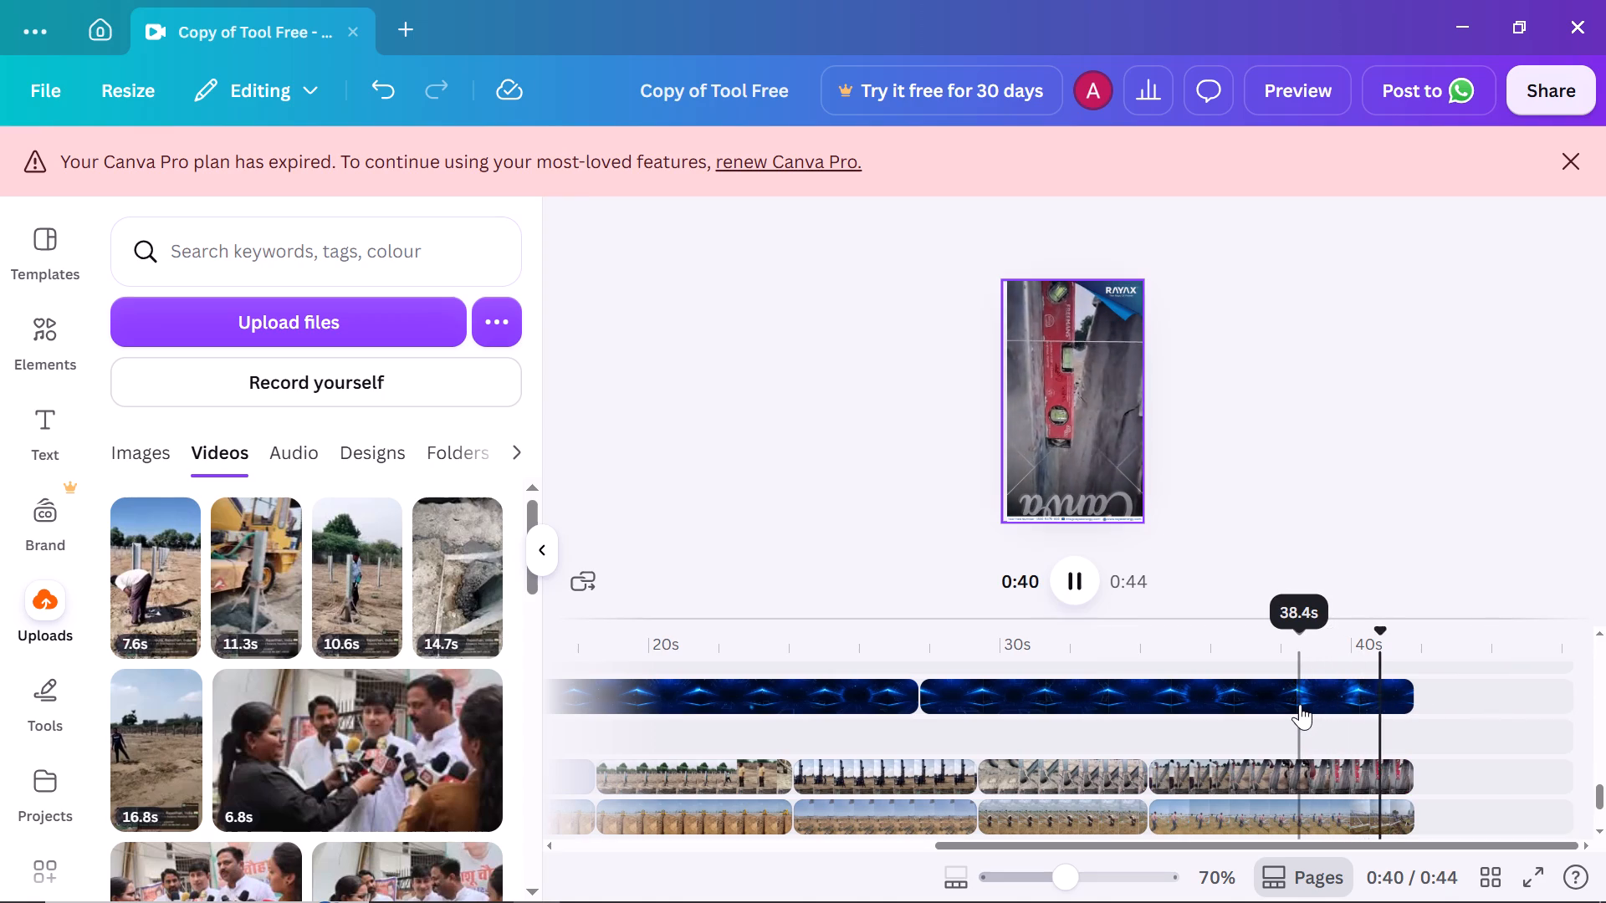
{"action": "key", "text": "space"}
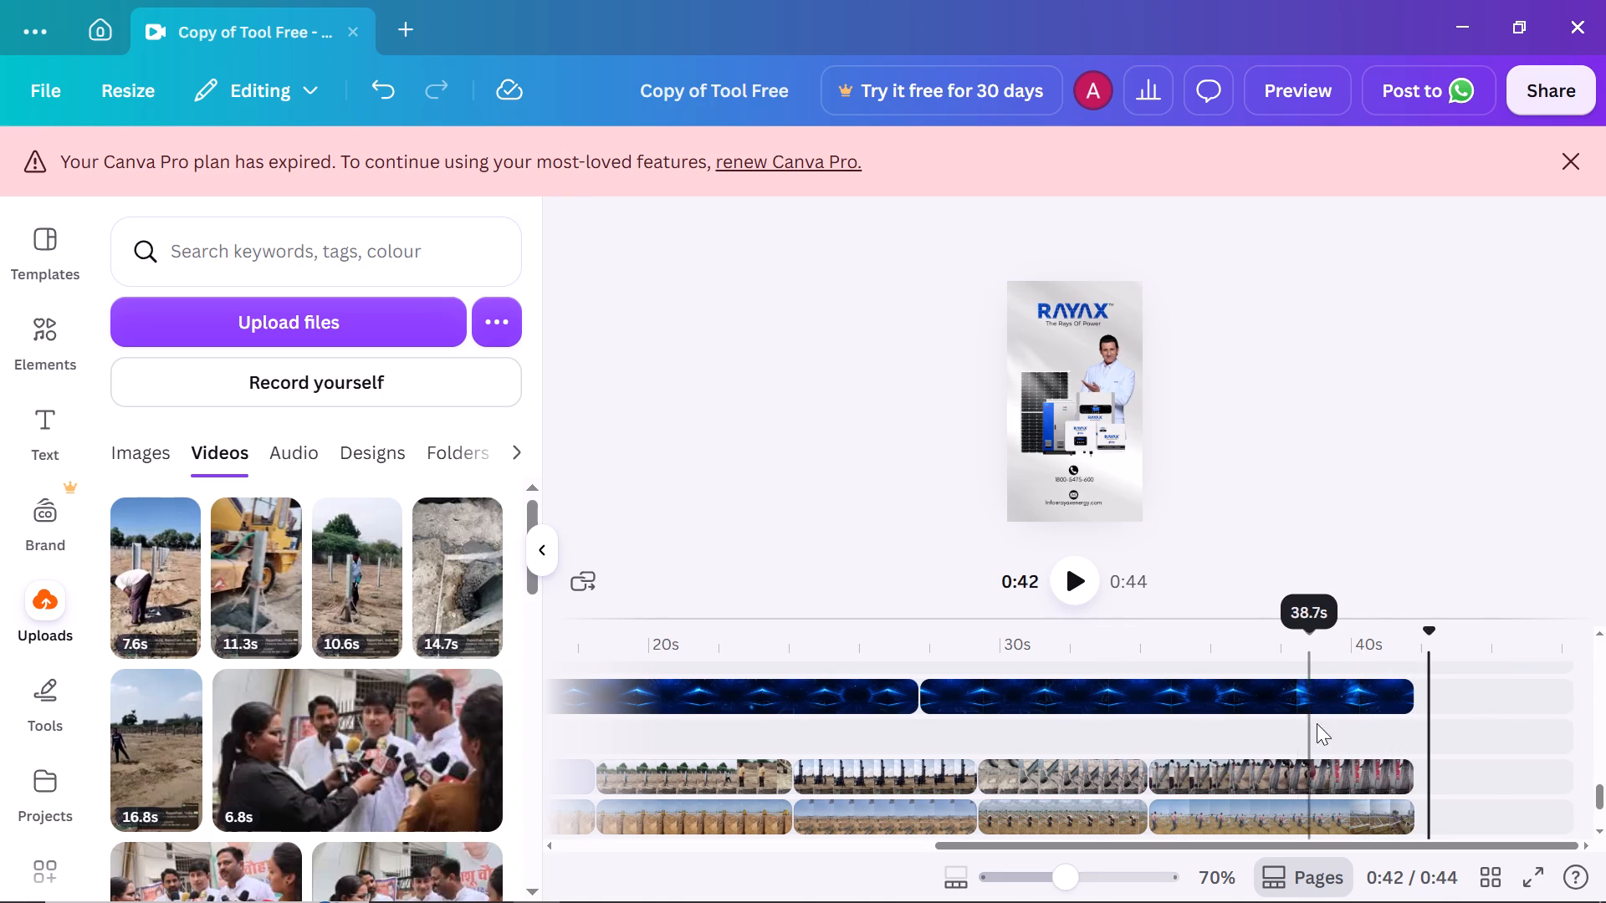
Examine the whole timeline's overlay, lower video, page and audio tracks, including the 10.4 s structural installation clip on the lower track.
{"action": "scroll", "coordinate": [1327, 728], "scroll_direction": "down", "scroll_amount": 8, "text": "ctrl"}
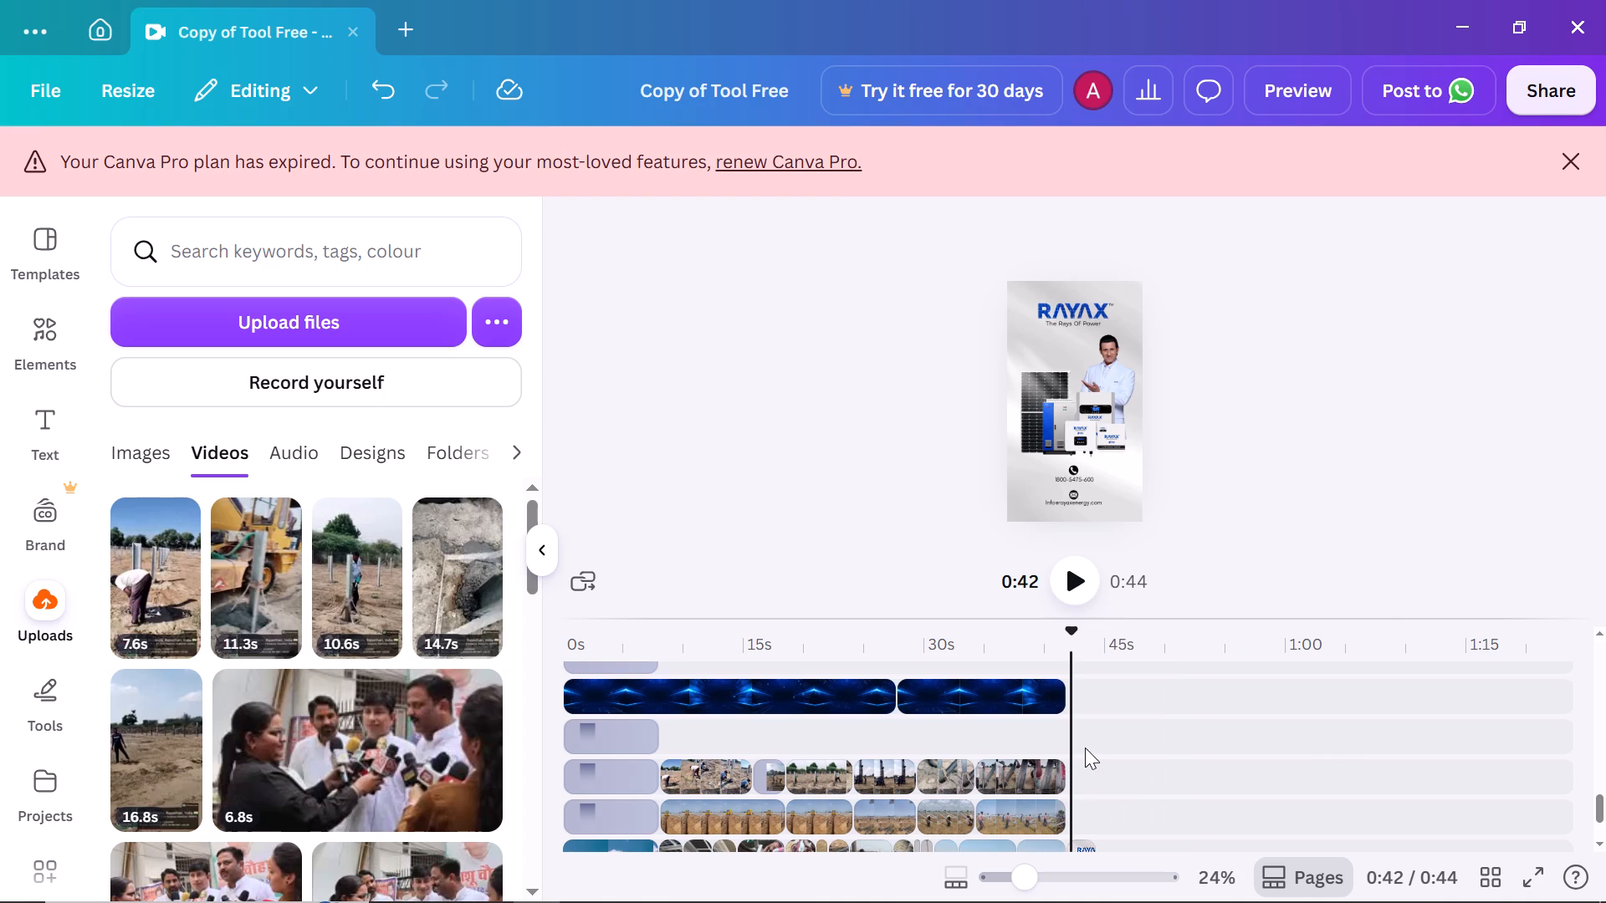
{"action": "left_click", "coordinate": [1068, 746]}
{"action": "left_click", "coordinate": [699, 807]}
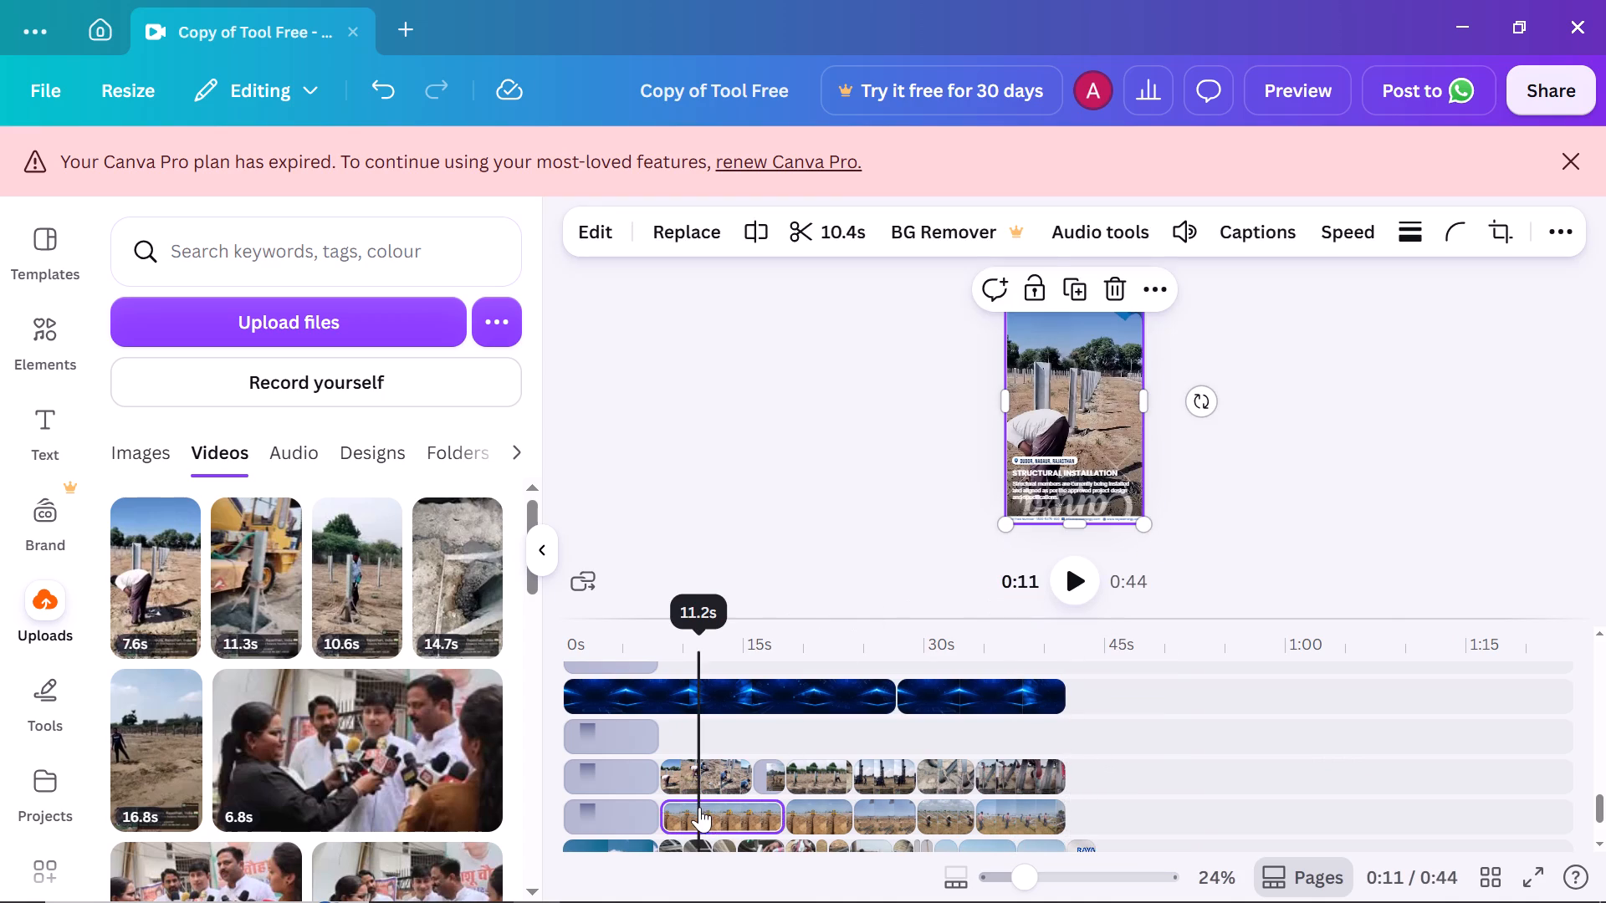
{"action": "scroll", "coordinate": [729, 806], "scroll_direction": "down", "scroll_amount": 1}
{"action": "scroll", "coordinate": [786, 761], "scroll_direction": "up", "scroll_amount": 5, "text": "ctrl"}
{"action": "scroll", "coordinate": [969, 735], "scroll_direction": "up", "scroll_amount": 1}
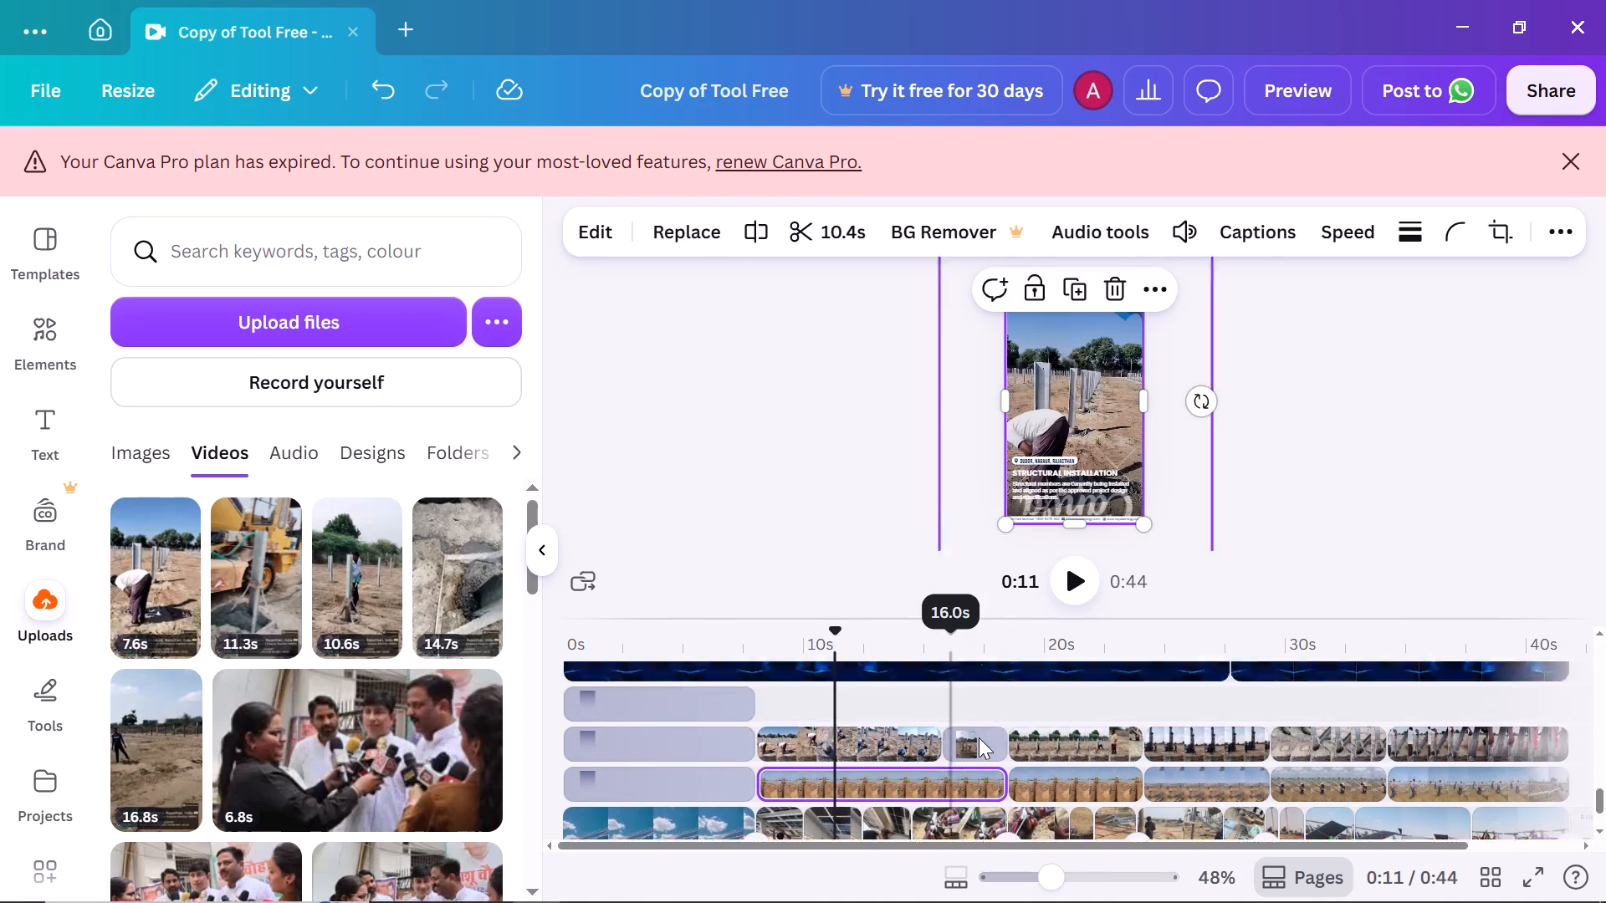
{"action": "scroll", "coordinate": [1061, 771], "scroll_direction": "down", "scroll_amount": 1}
{"action": "scroll", "coordinate": [1059, 744], "scroll_direction": "down", "scroll_amount": 2, "text": "alt"}
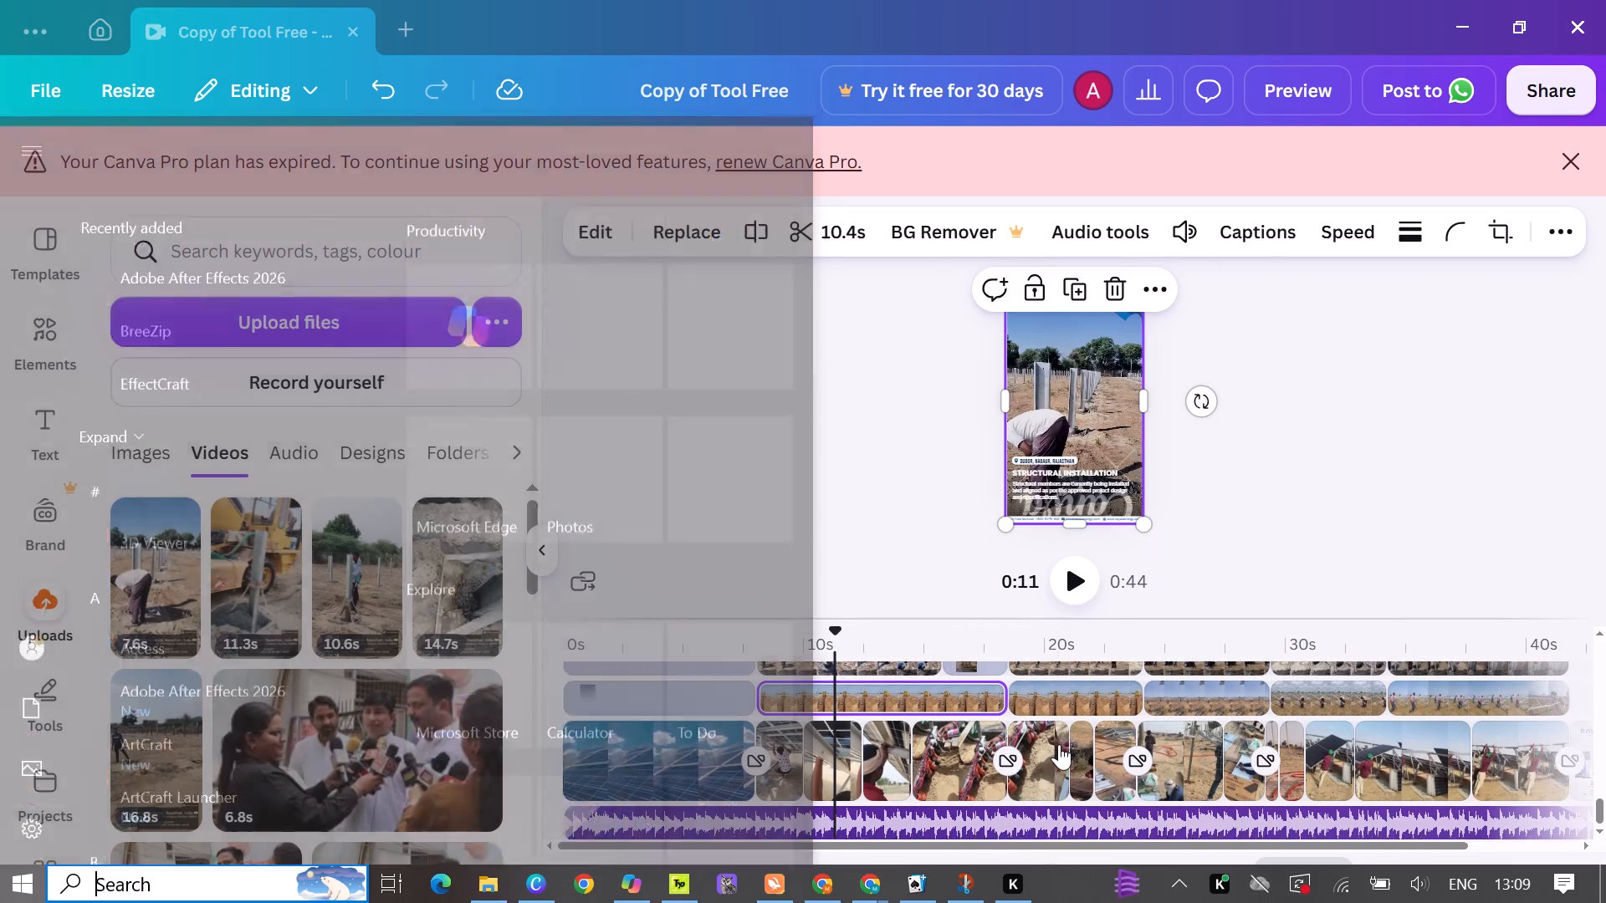
{"action": "left_click", "coordinate": [1209, 625]}
{"action": "scroll", "coordinate": [1202, 642], "scroll_direction": "down", "scroll_amount": 2, "text": "shift"}
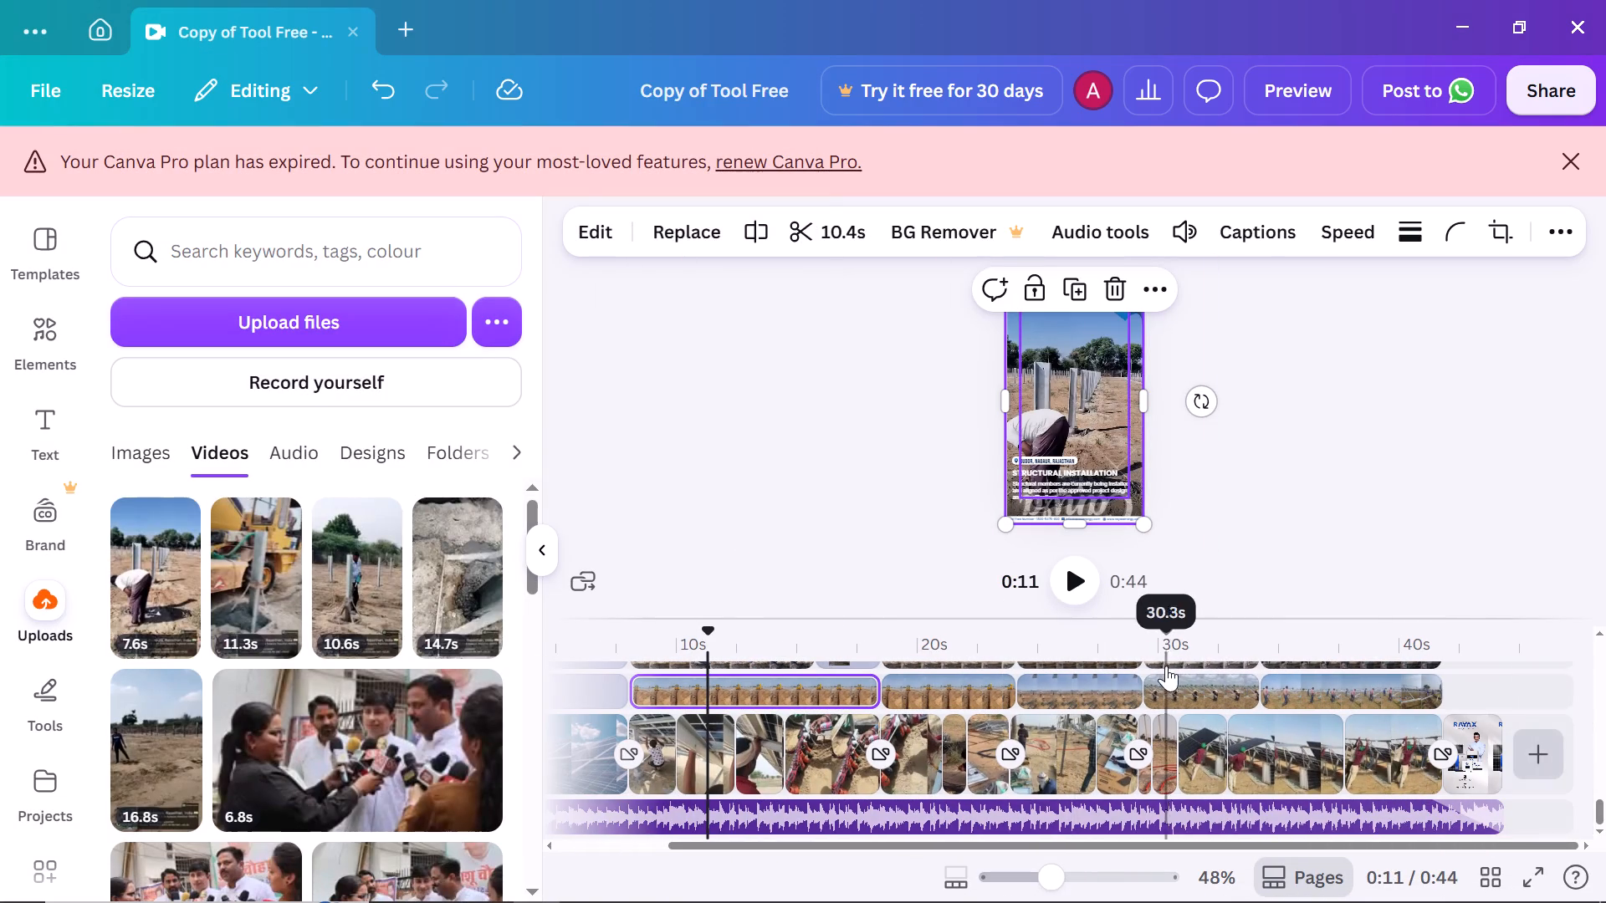
Switch to the YouTube tab in Chrome and search the site for "slnko".
{"action": "left_click", "coordinate": [840, 890]}
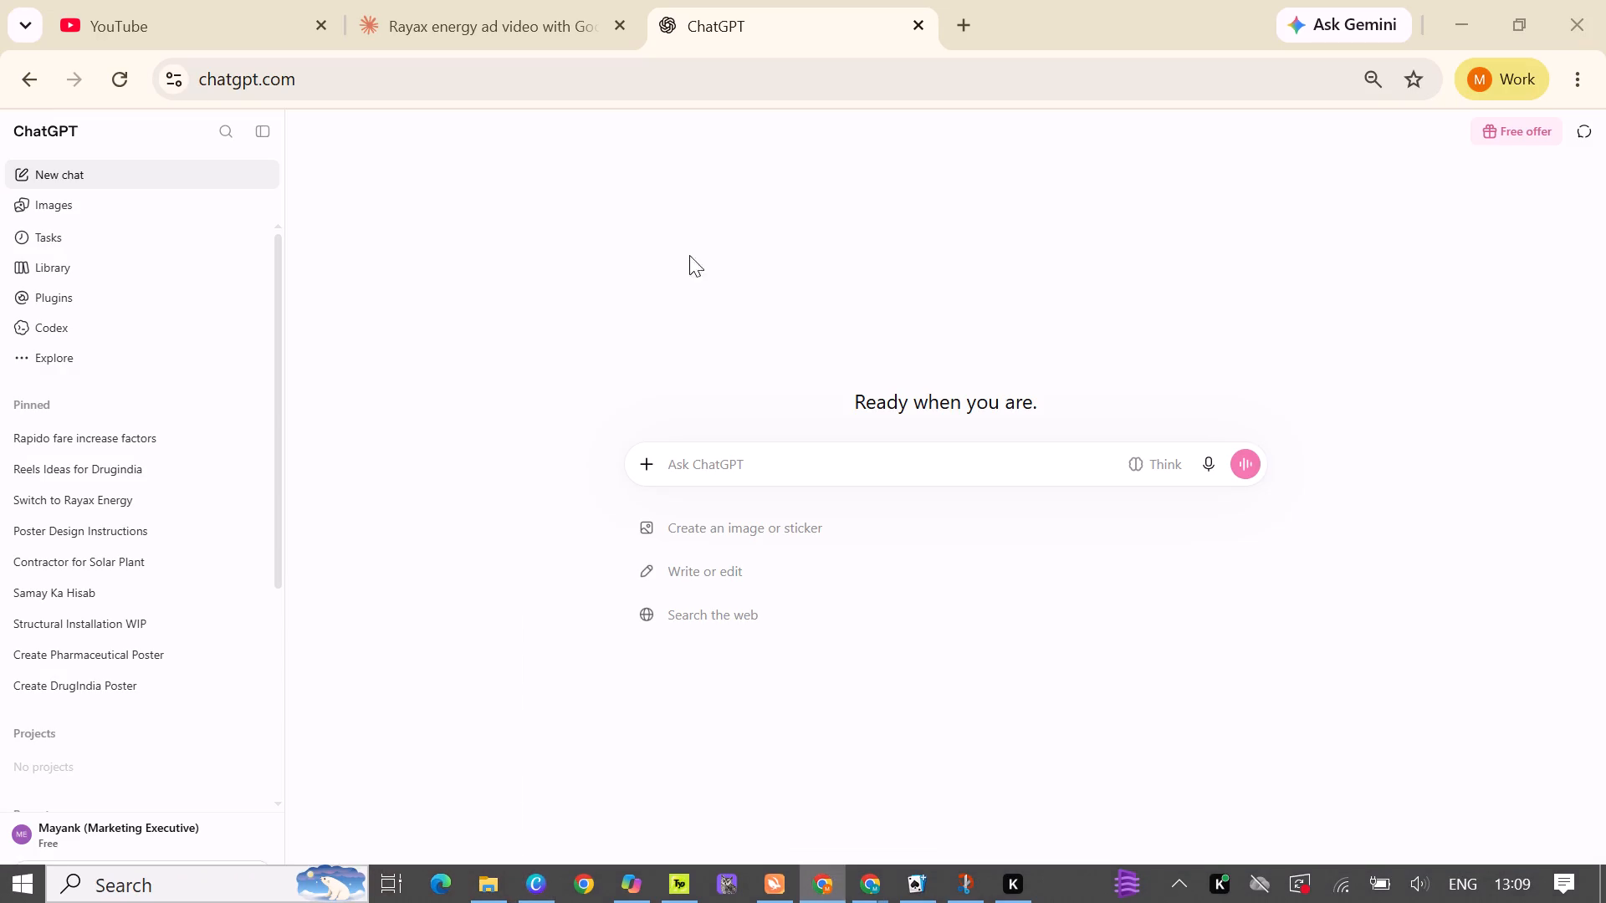
{"action": "left_click", "coordinate": [150, 2]}
{"action": "left_click_drag", "start_coordinate": [535, 105], "coordinate": [529, 86]}
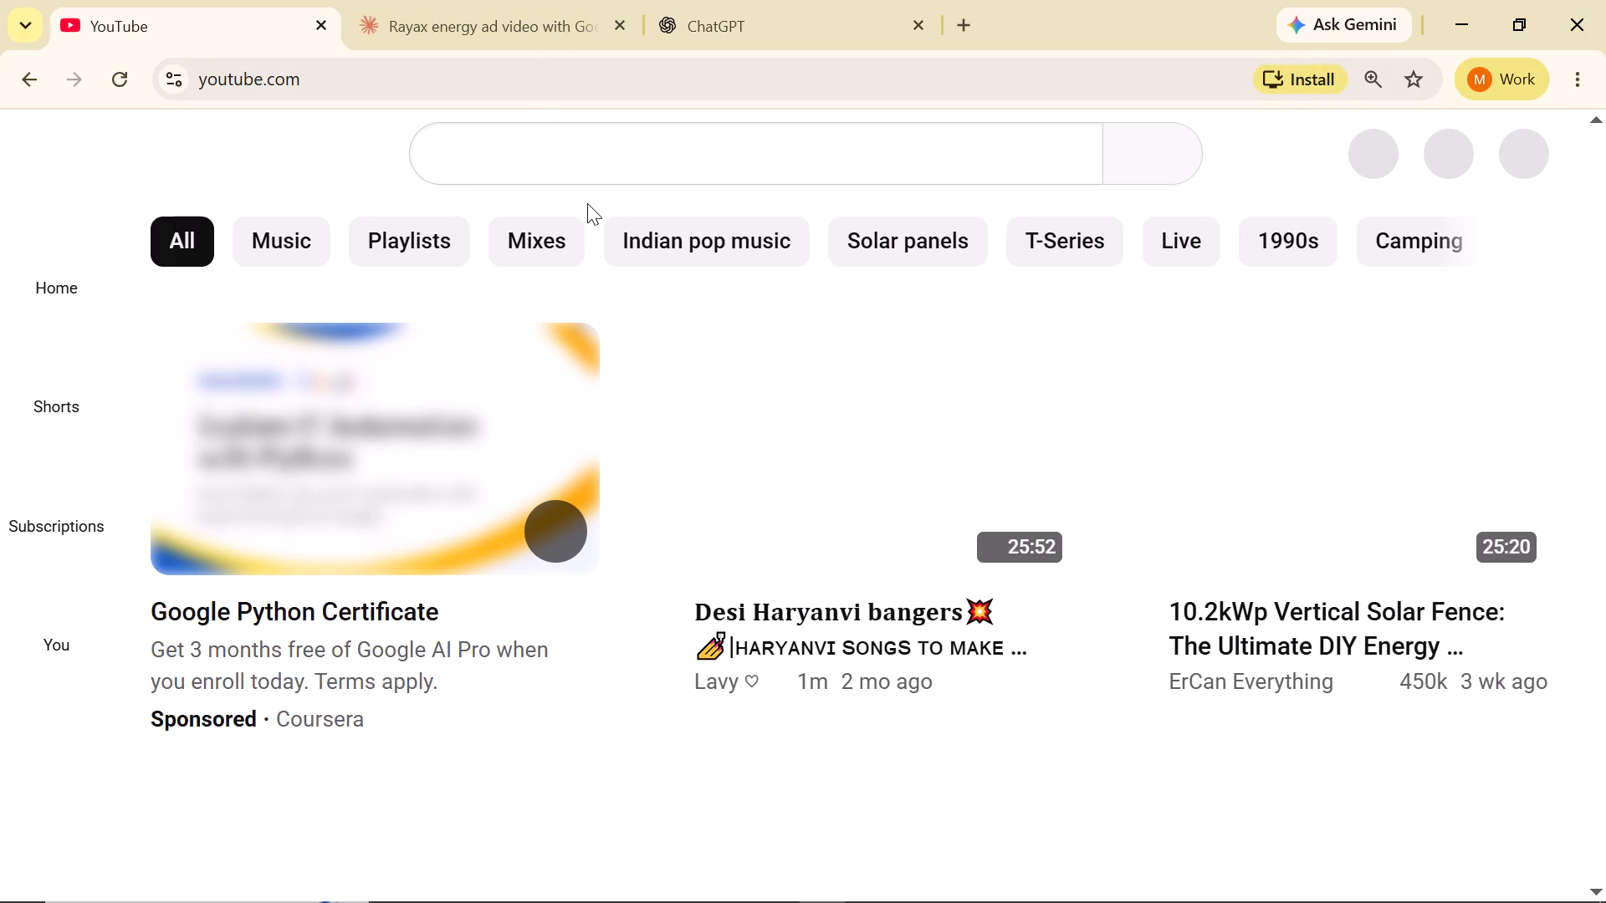
{"action": "left_click", "coordinate": [587, 199]}
{"action": "left_click", "coordinate": [581, 164]}
{"action": "scroll", "coordinate": [720, 477], "scroll_direction": "up", "scroll_amount": 8}
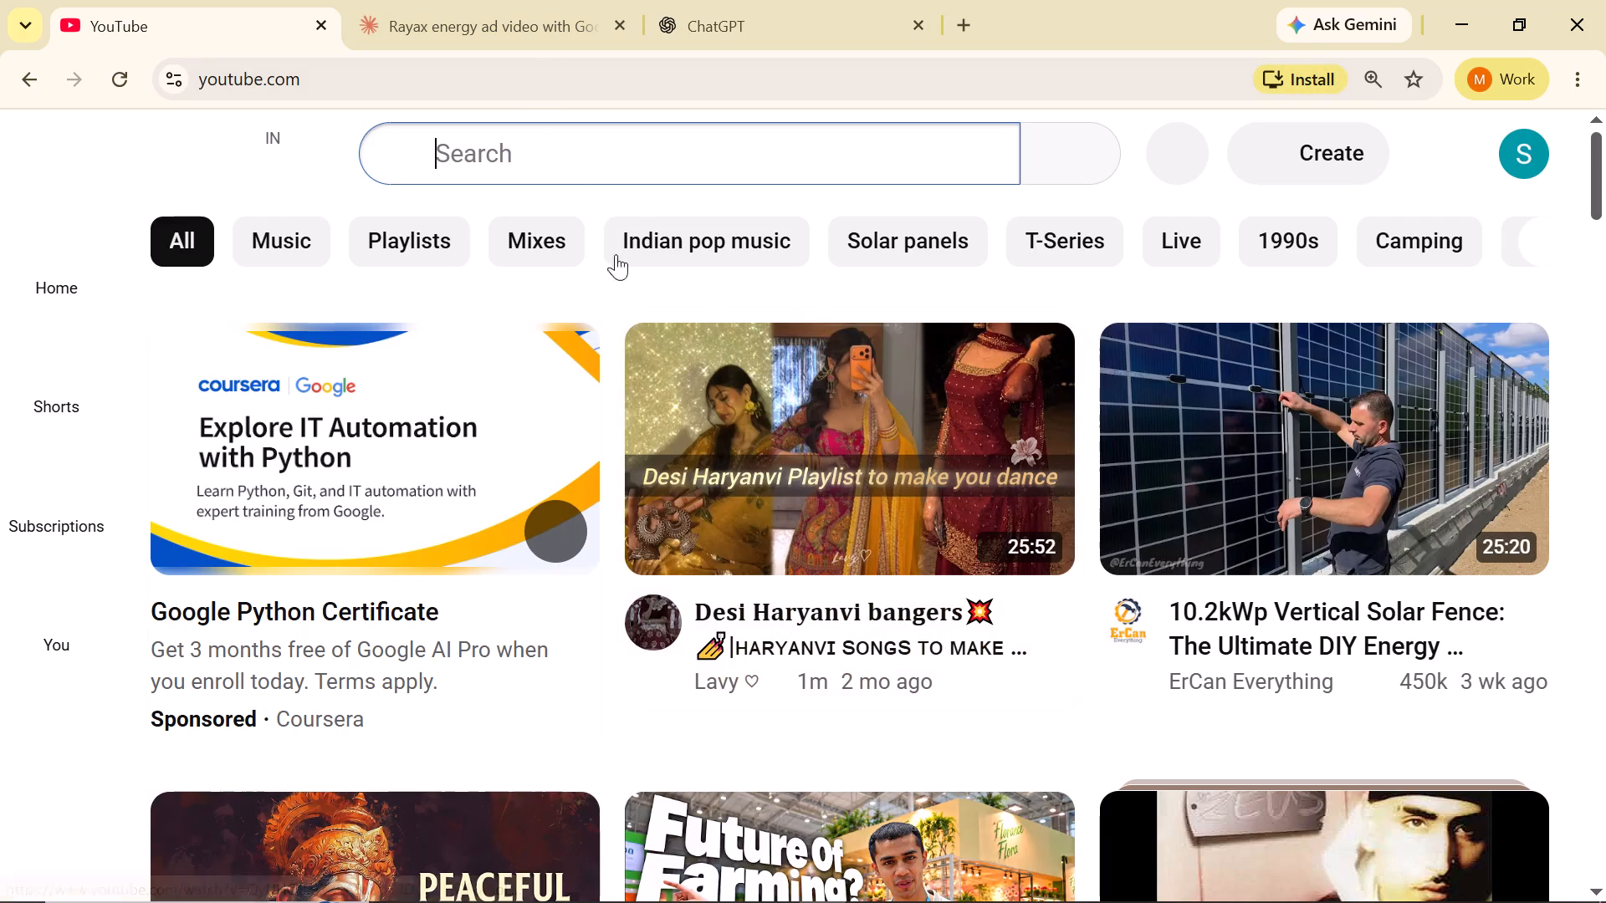
{"action": "type", "text": "slnko"}
{"action": "key", "text": "Return"}
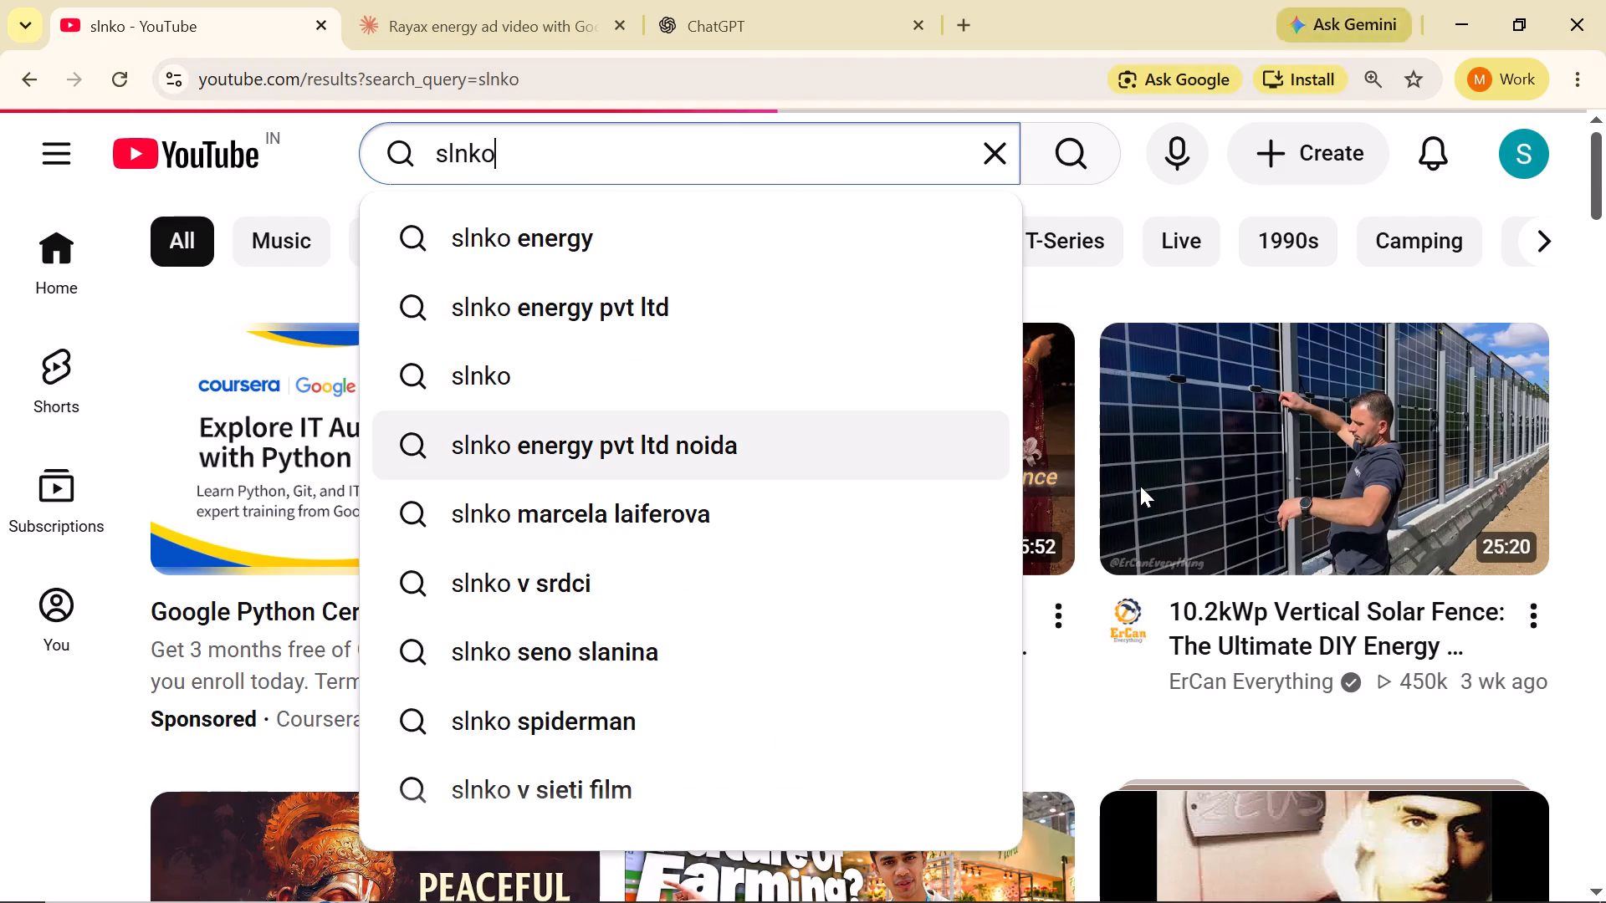
Open the SLnko Energy Agrovoltaic interview video, look over its description and comments, and return to the search results.
{"action": "scroll", "coordinate": [678, 651], "scroll_direction": "down", "scroll_amount": 2}
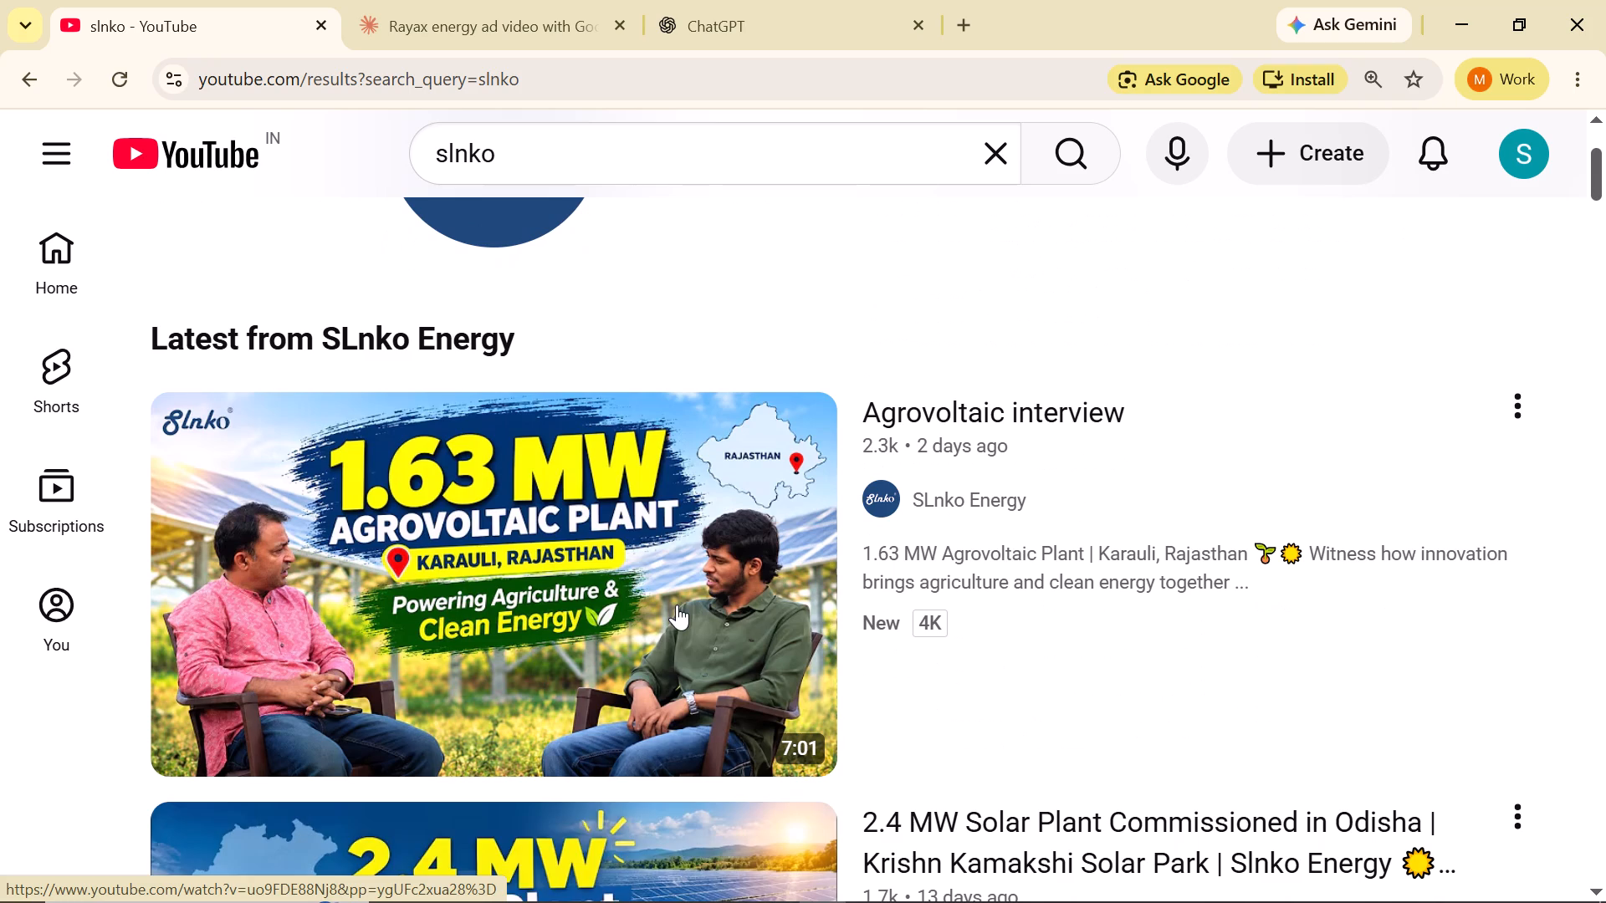
{"action": "left_click", "coordinate": [677, 605]}
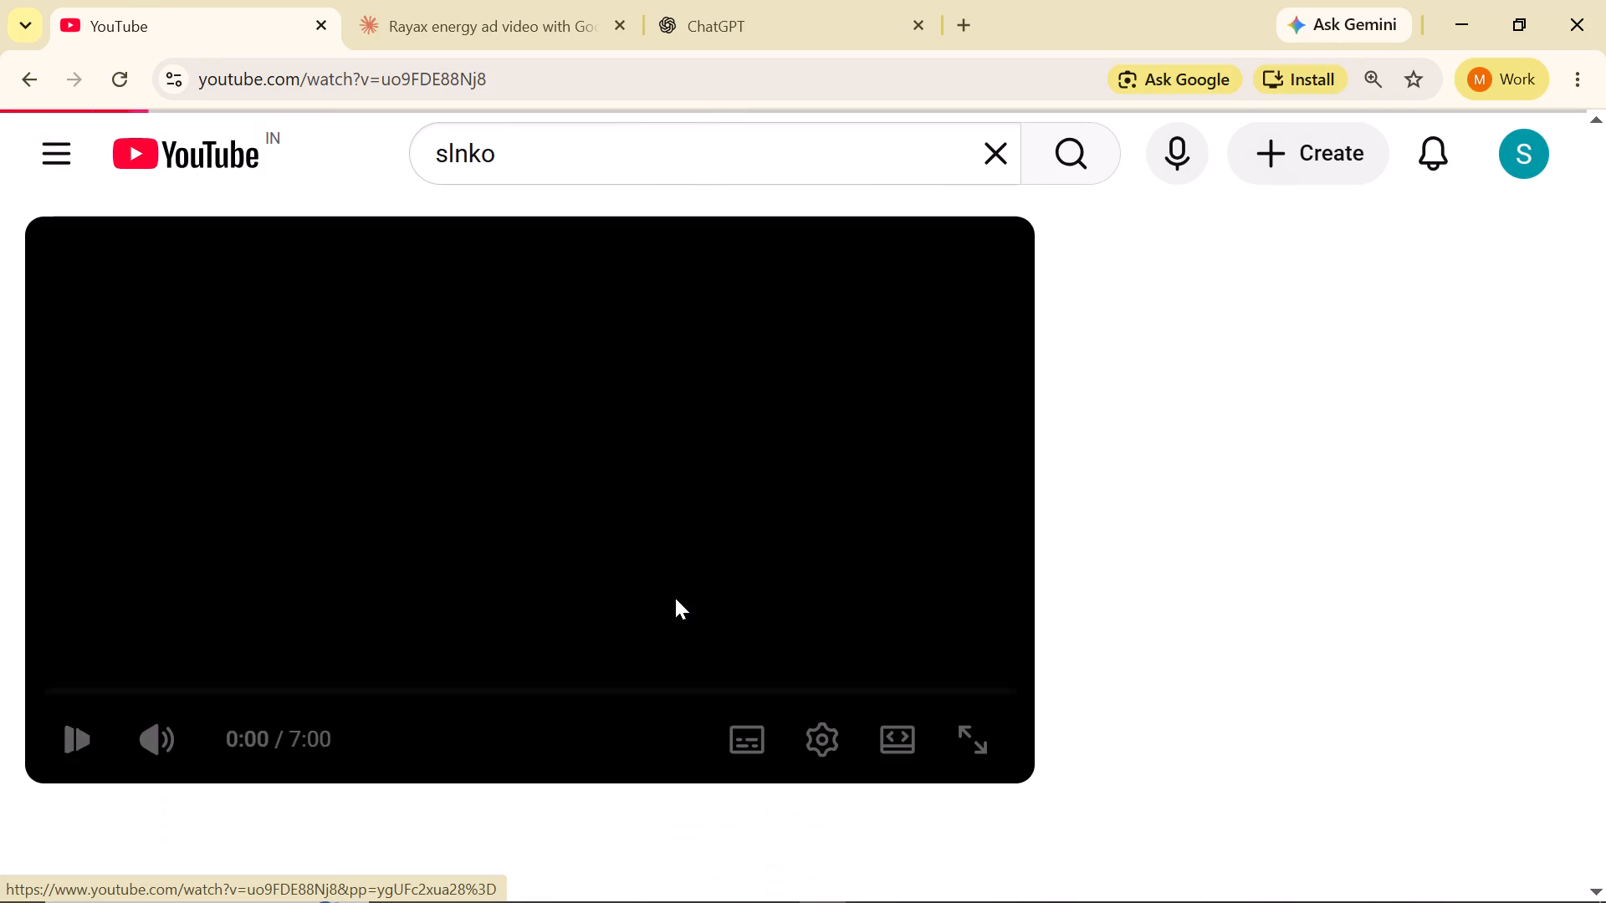
{"action": "scroll", "coordinate": [376, 642], "scroll_direction": "down", "scroll_amount": 7}
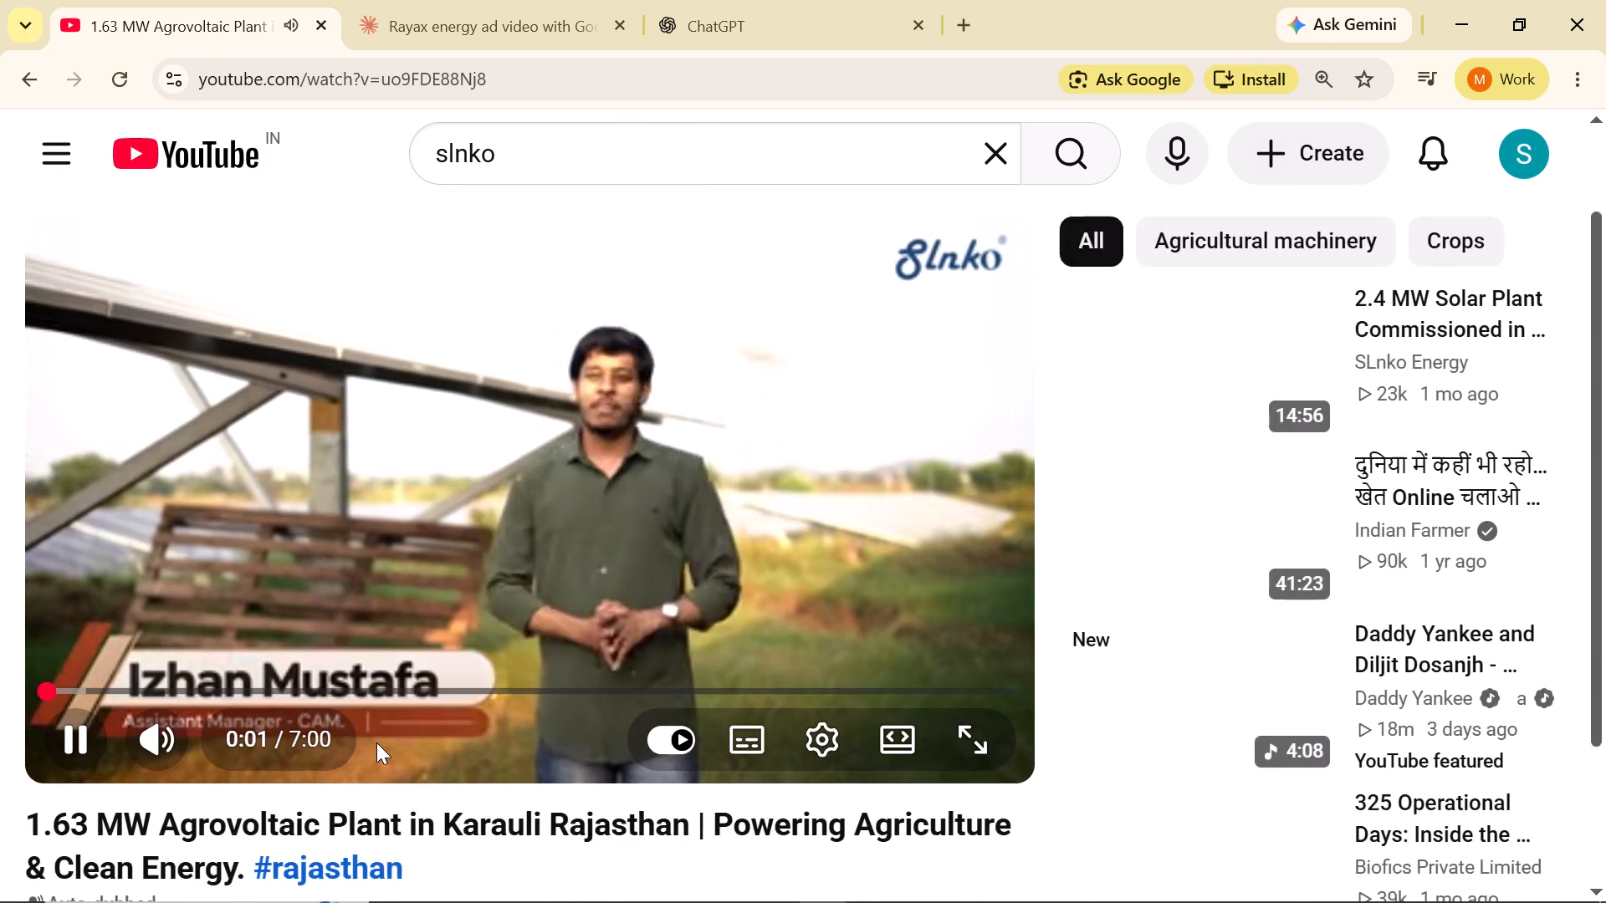
{"action": "scroll", "coordinate": [396, 815], "scroll_direction": "down", "scroll_amount": 1}
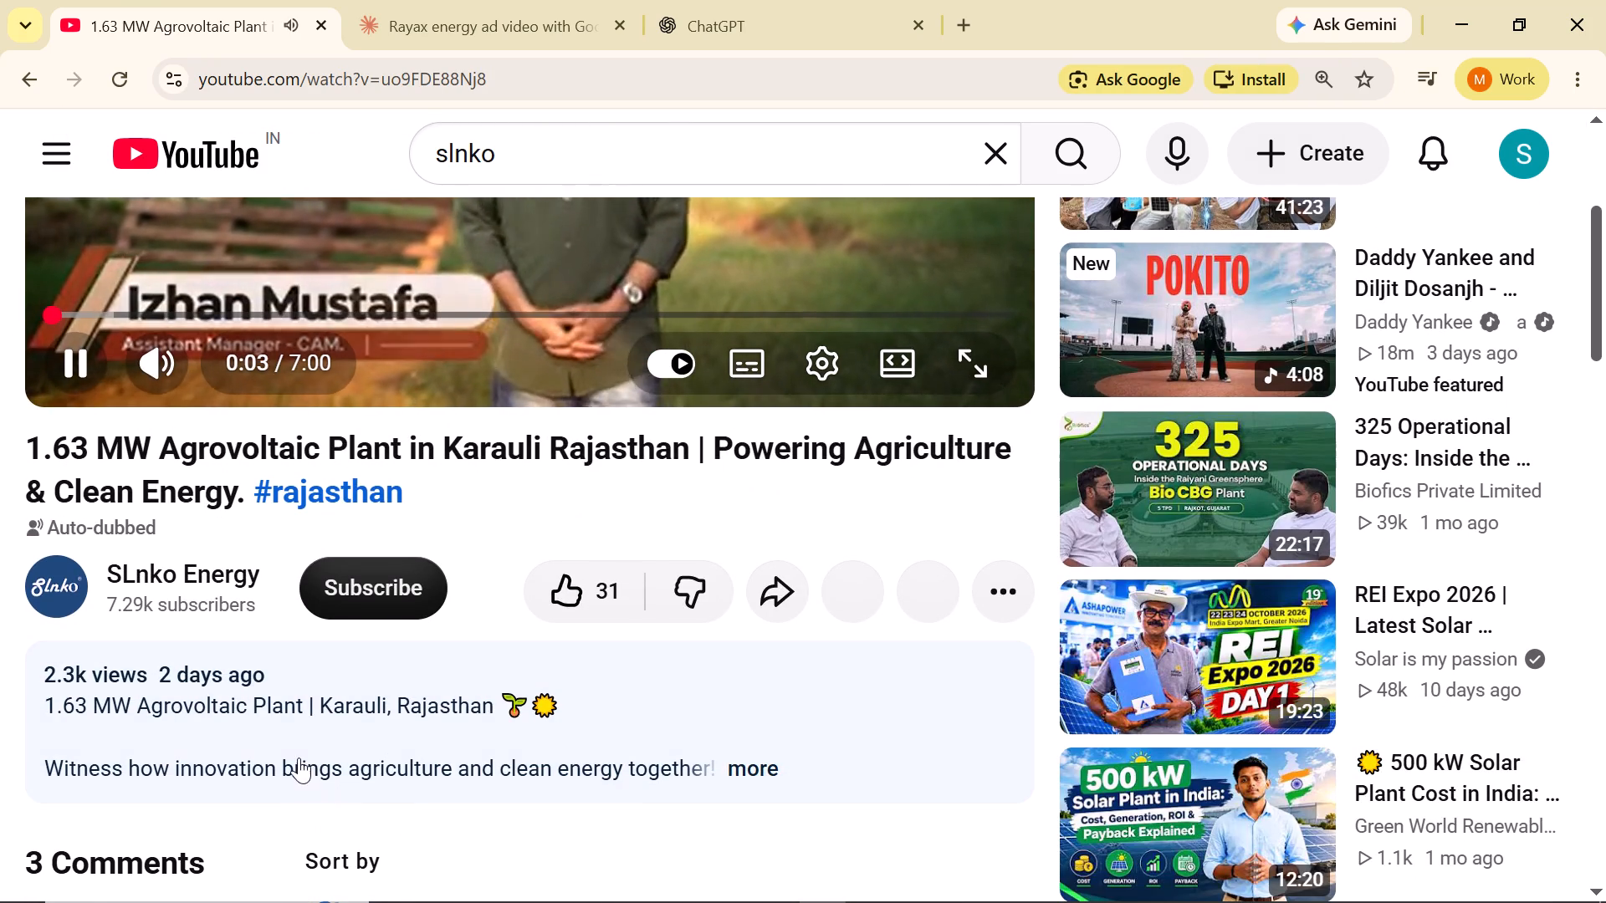
{"action": "scroll", "coordinate": [286, 722], "scroll_direction": "down", "scroll_amount": 2}
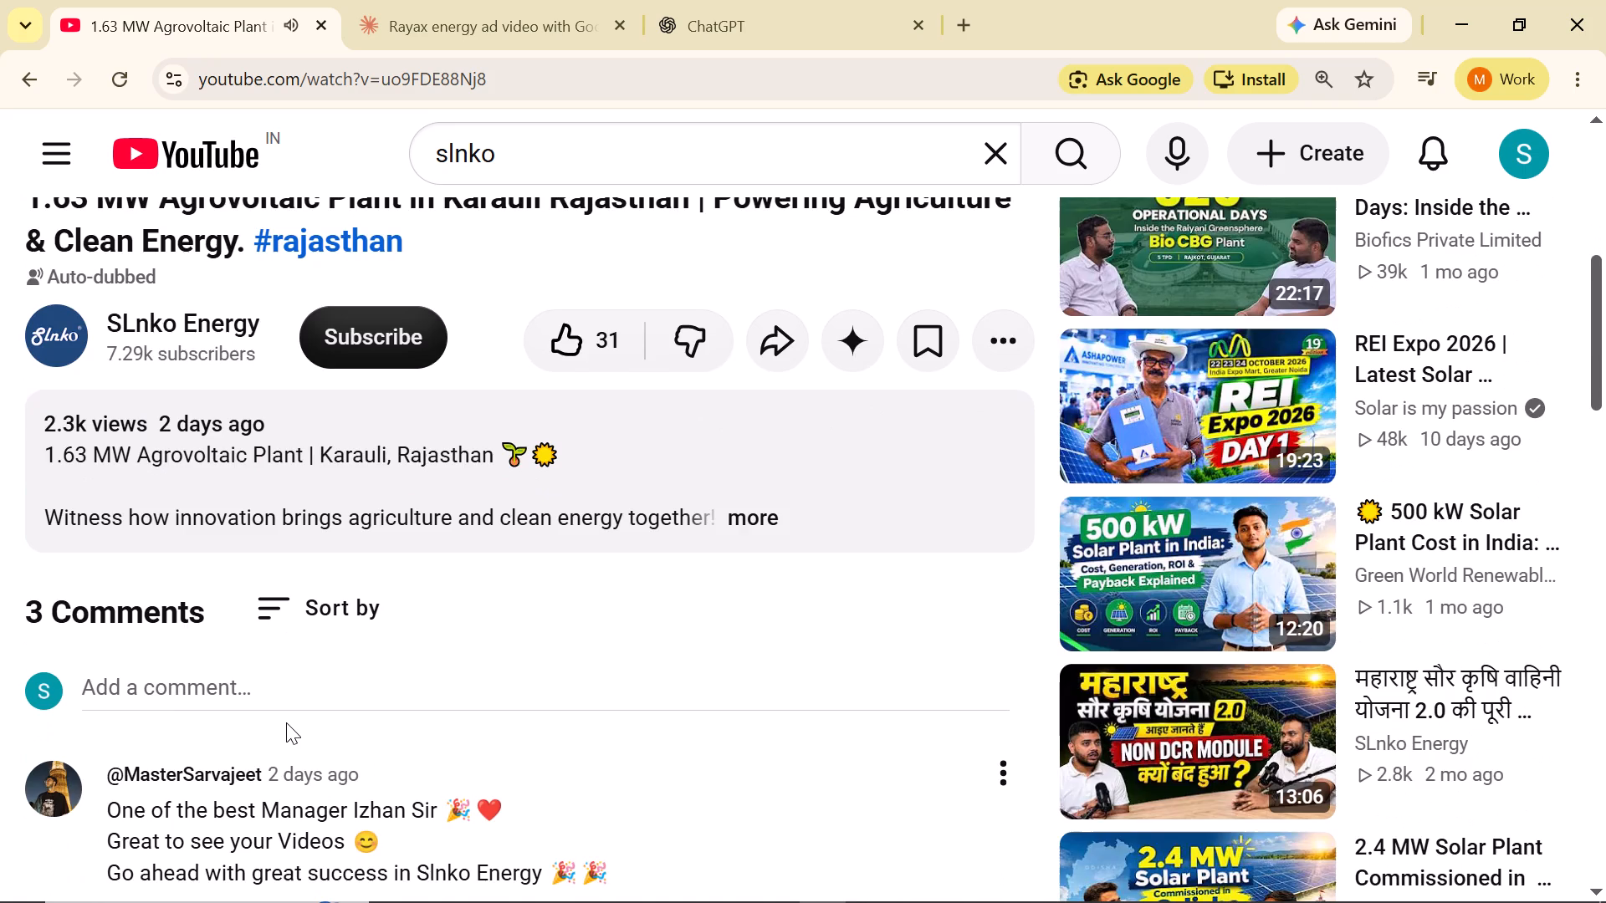
{"action": "scroll", "coordinate": [286, 722], "scroll_direction": "up", "scroll_amount": 3}
{"action": "scroll", "coordinate": [213, 451], "scroll_direction": "up", "scroll_amount": 1}
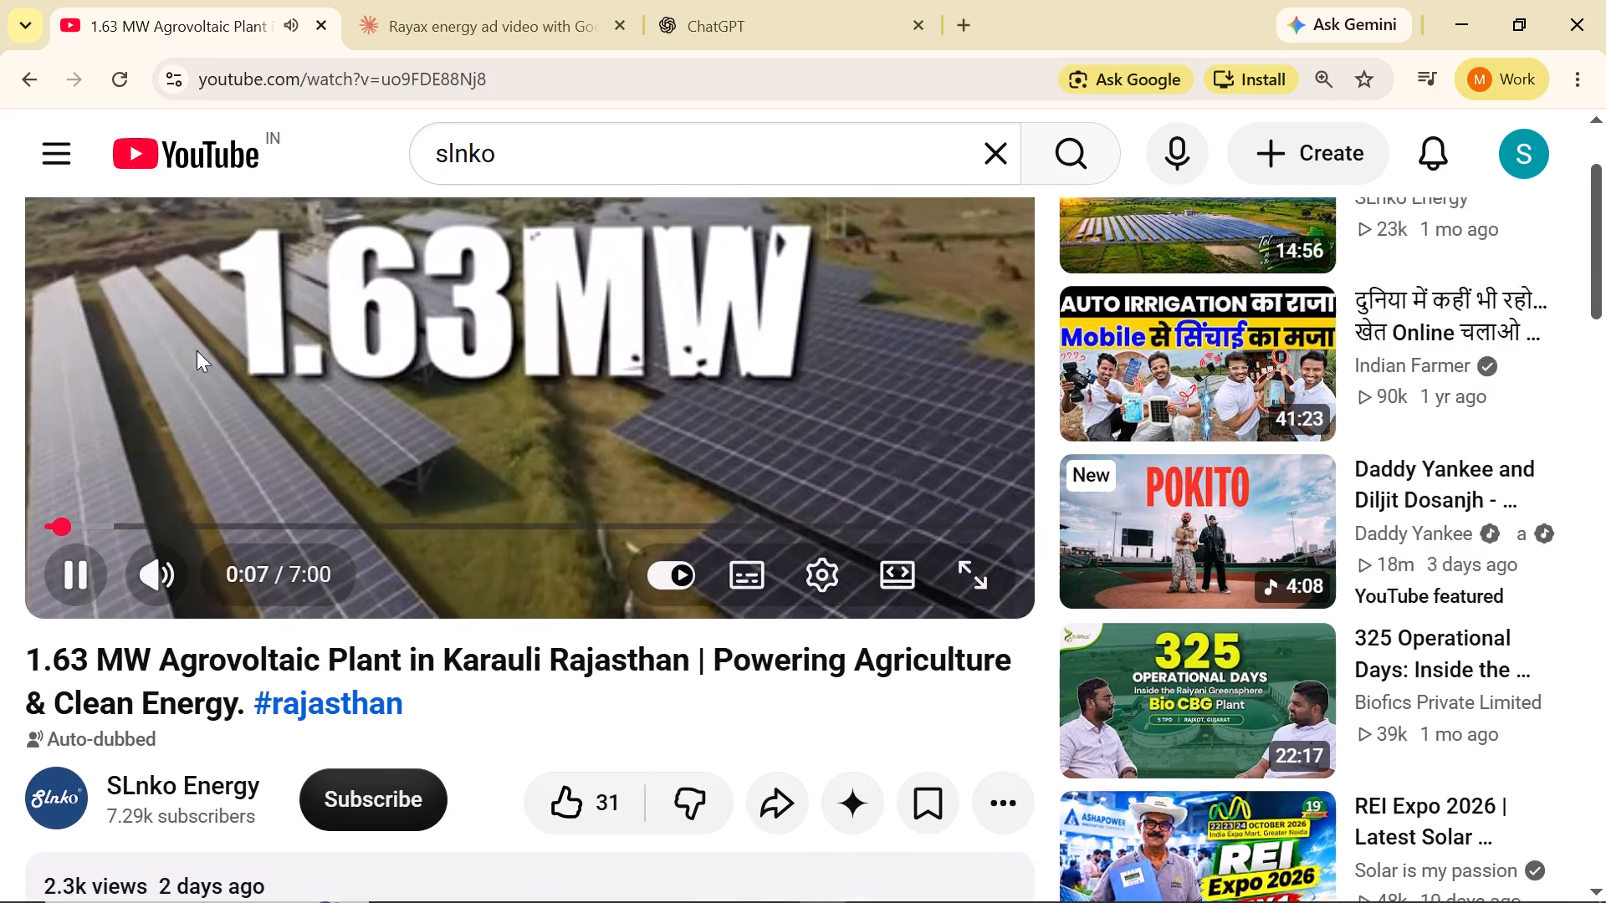
{"action": "left_click", "coordinate": [24, 89]}
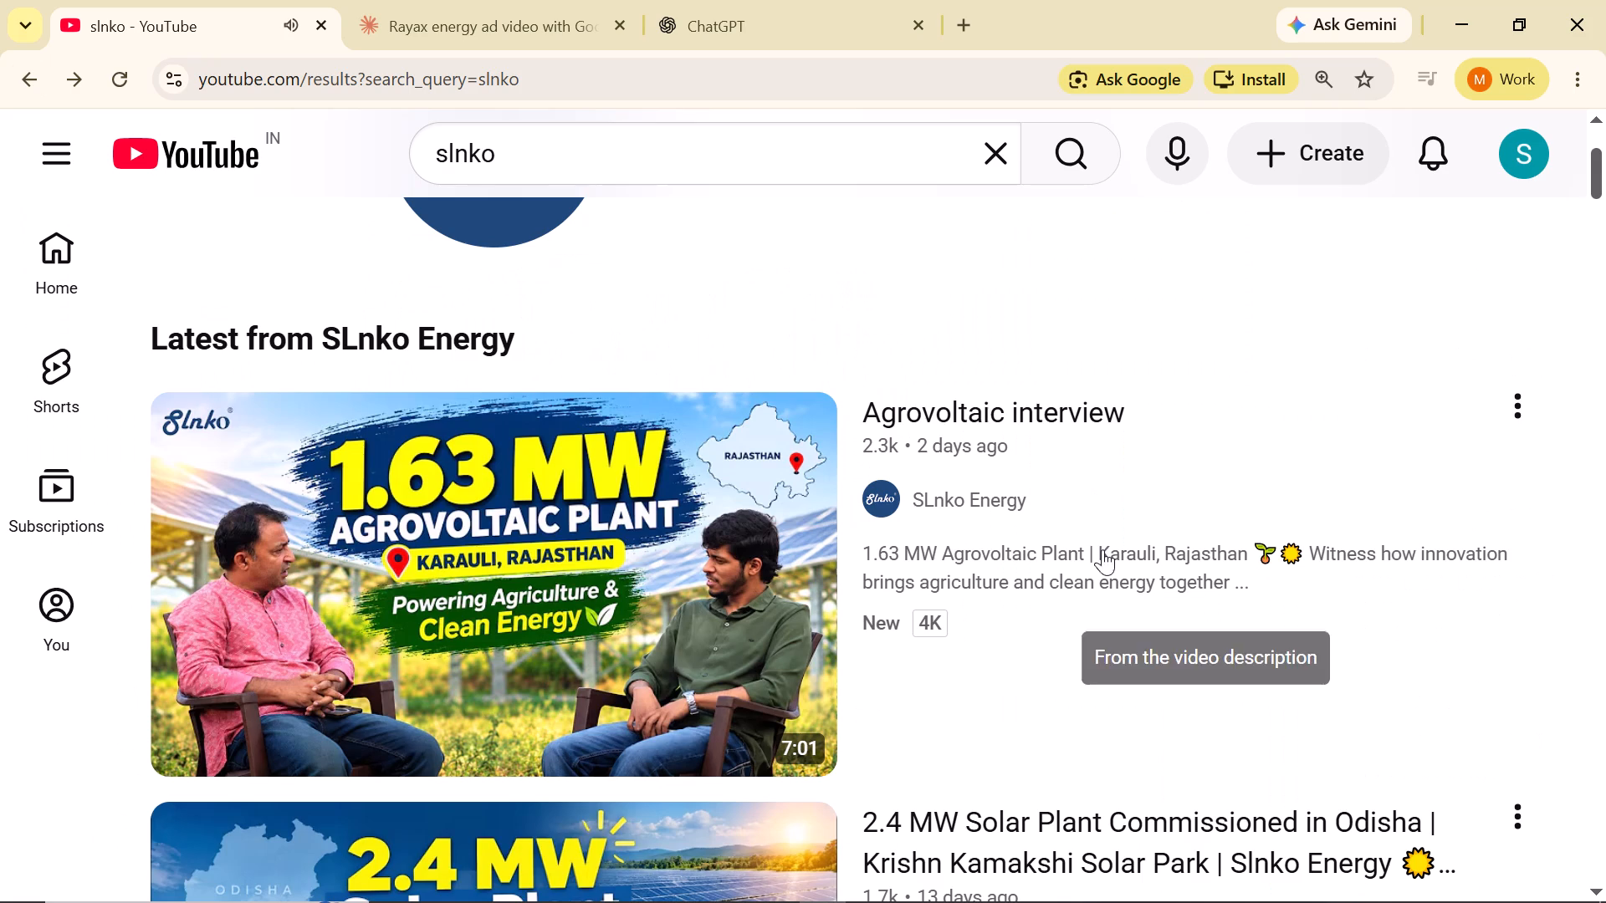
Reopen the Agrovoltaic interview and watch it in full screen at 1440p quality, skipping ahead in the footage.
{"action": "left_click", "coordinate": [633, 592]}
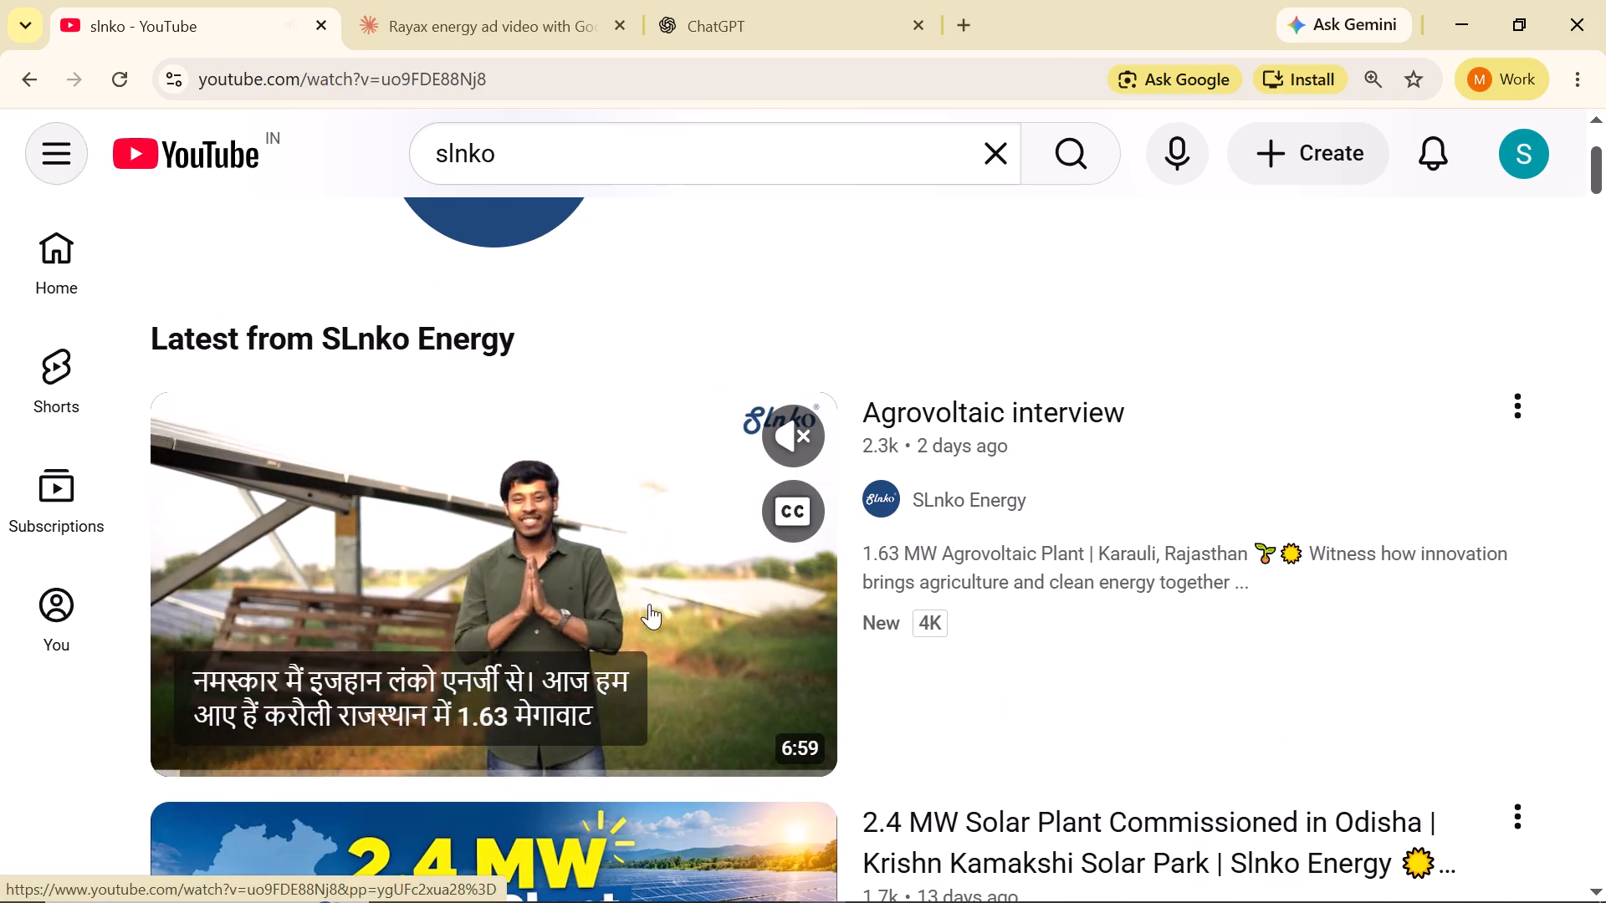
{"action": "left_click", "coordinate": [974, 738]}
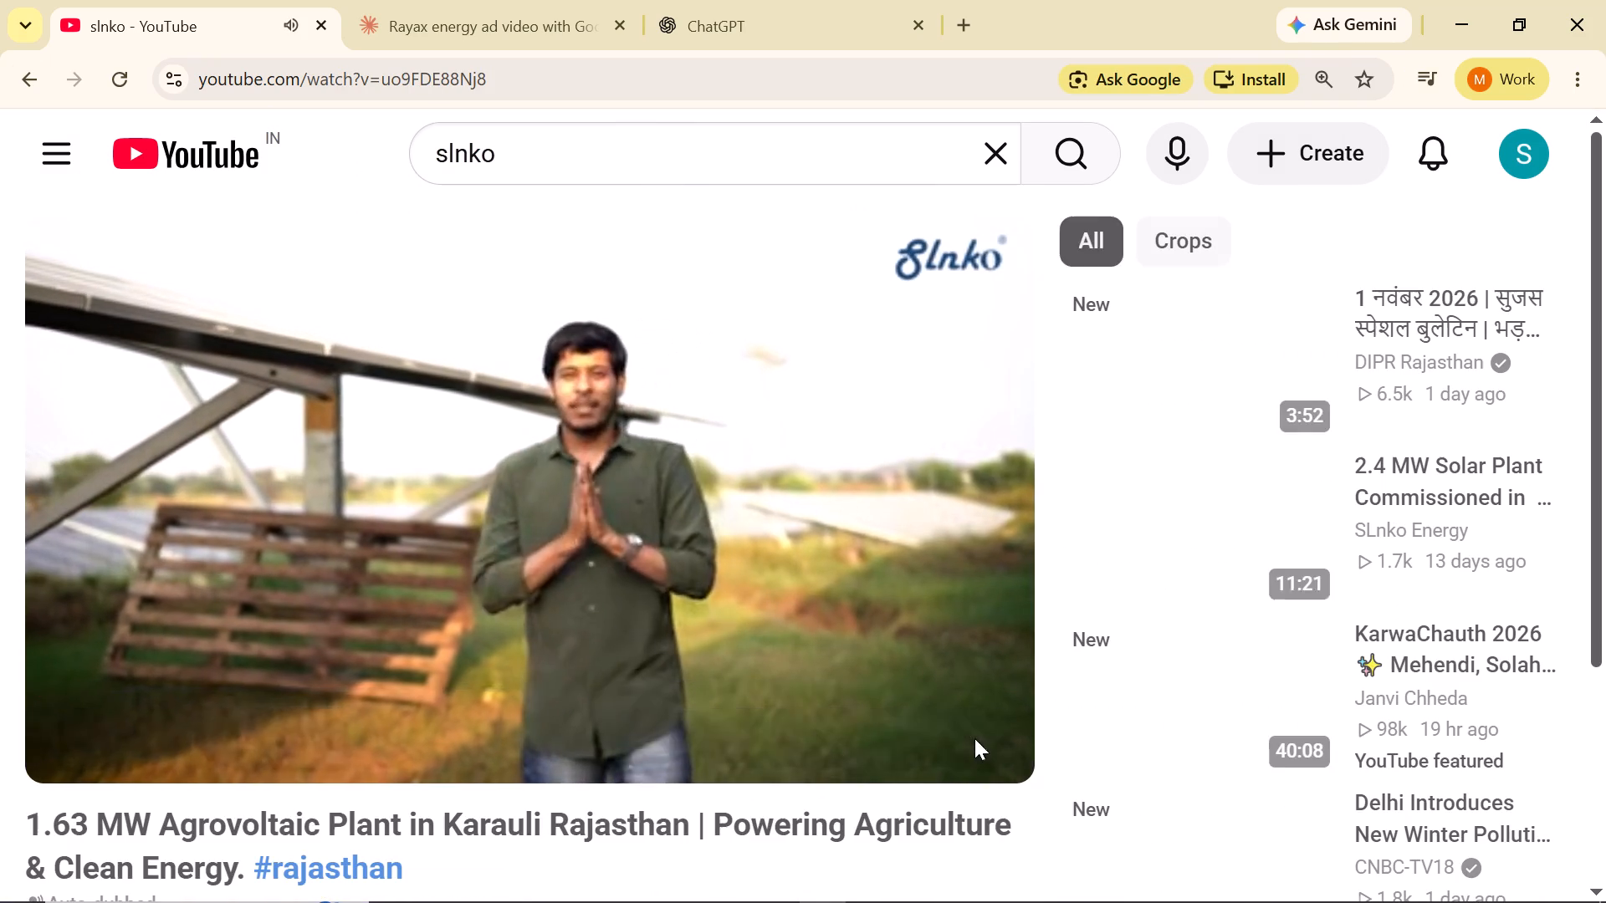
{"action": "left_click", "coordinate": [878, 650]}
{"action": "left_click", "coordinate": [959, 734]}
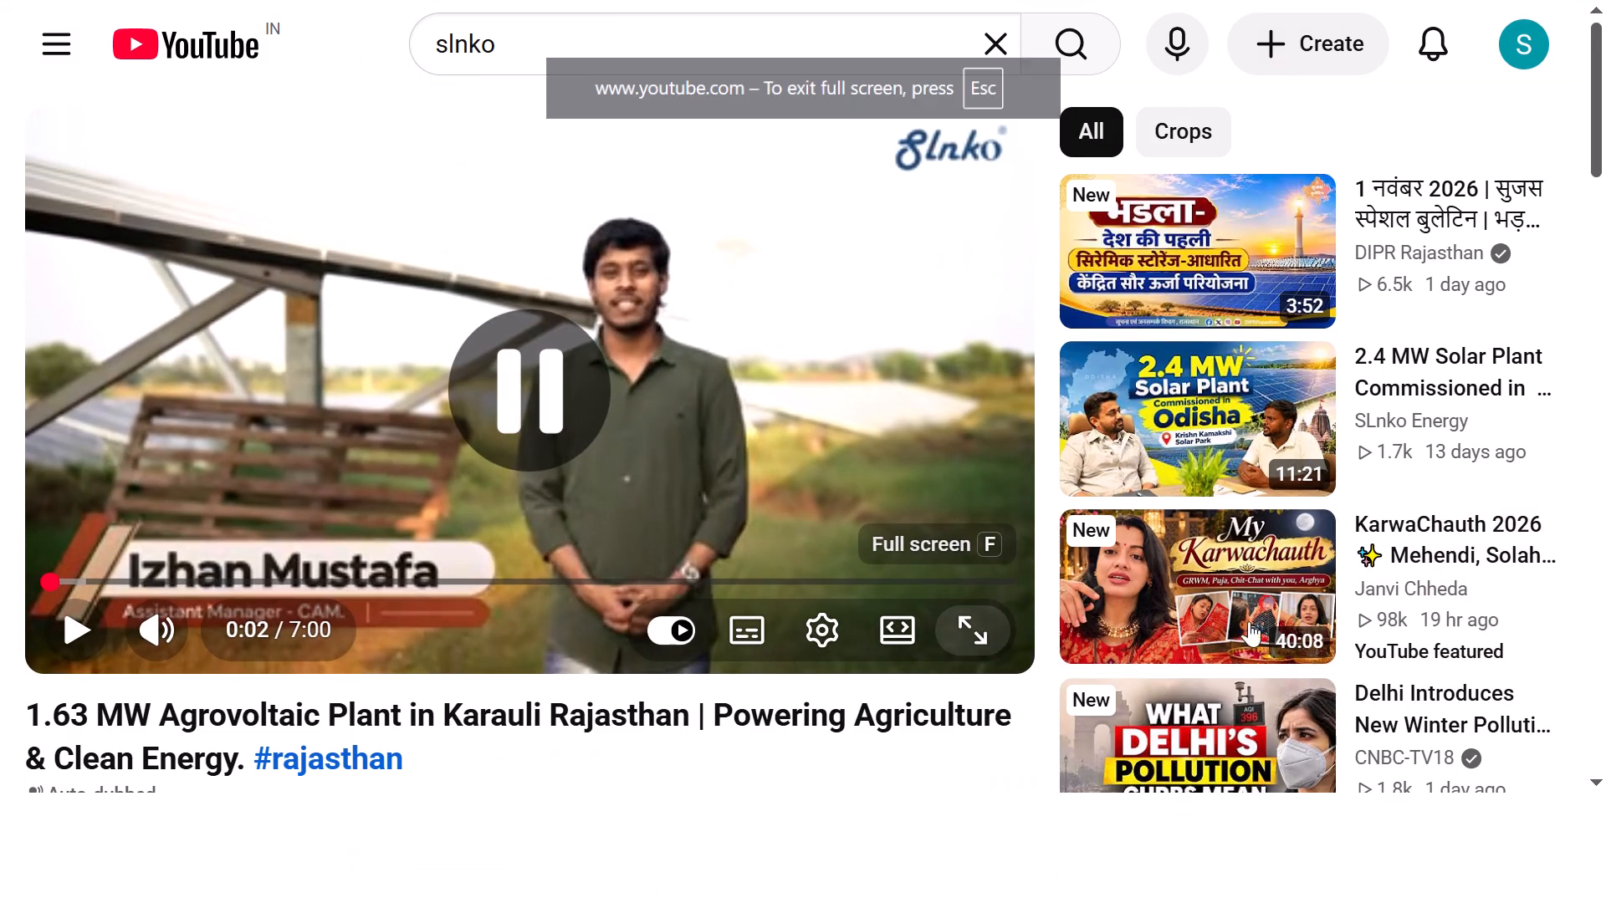
{"action": "left_click", "coordinate": [815, 481]}
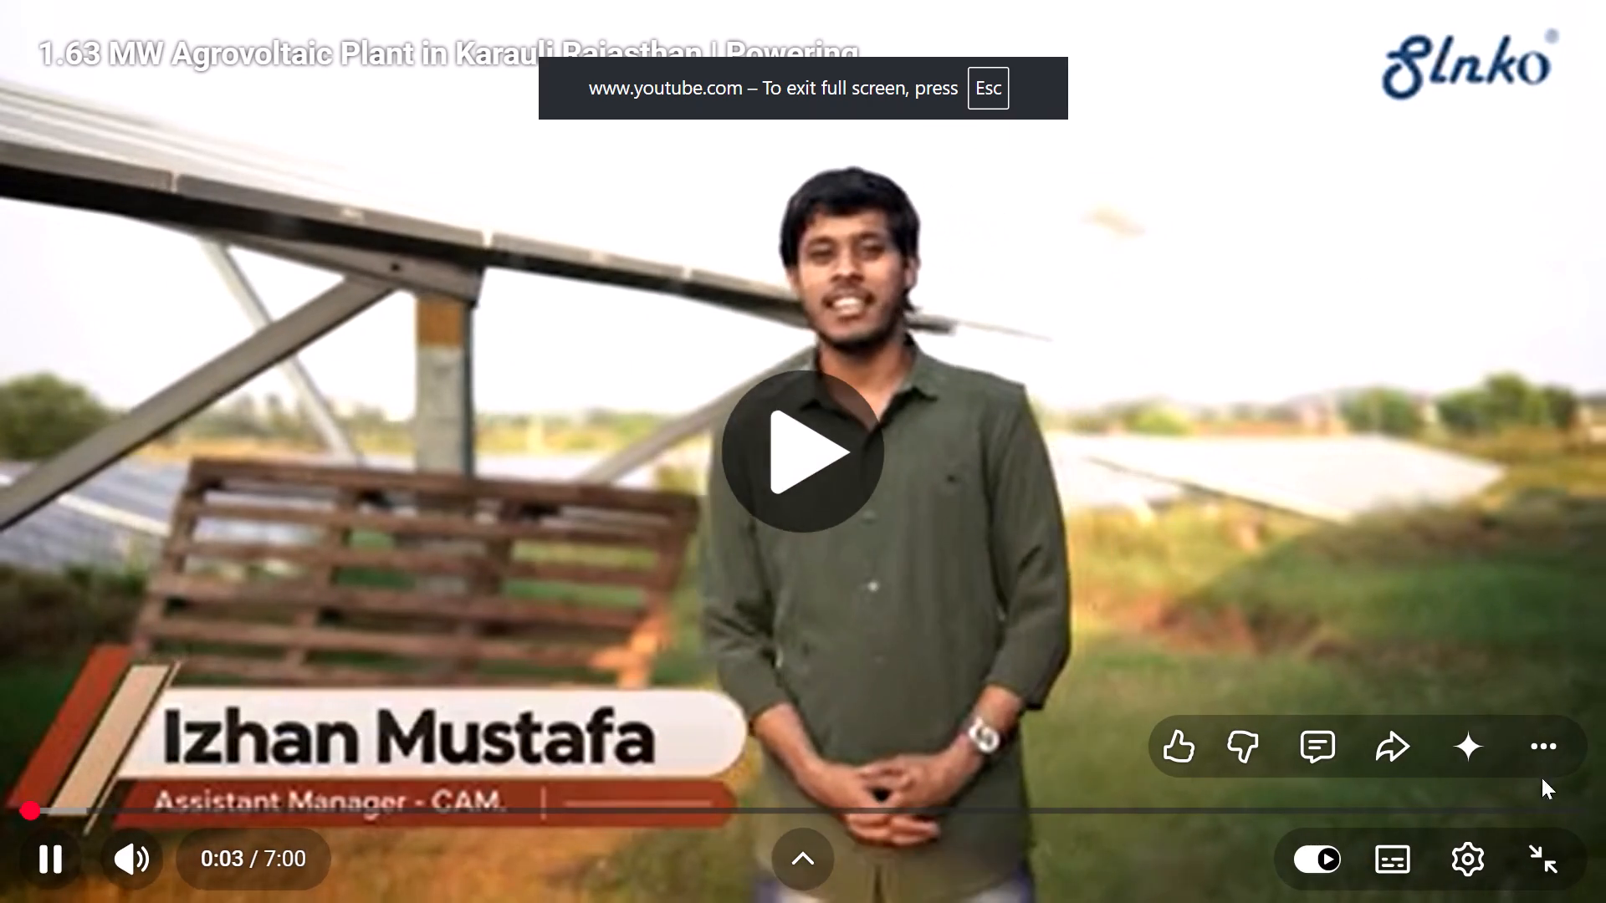
{"action": "left_click", "coordinate": [1468, 870]}
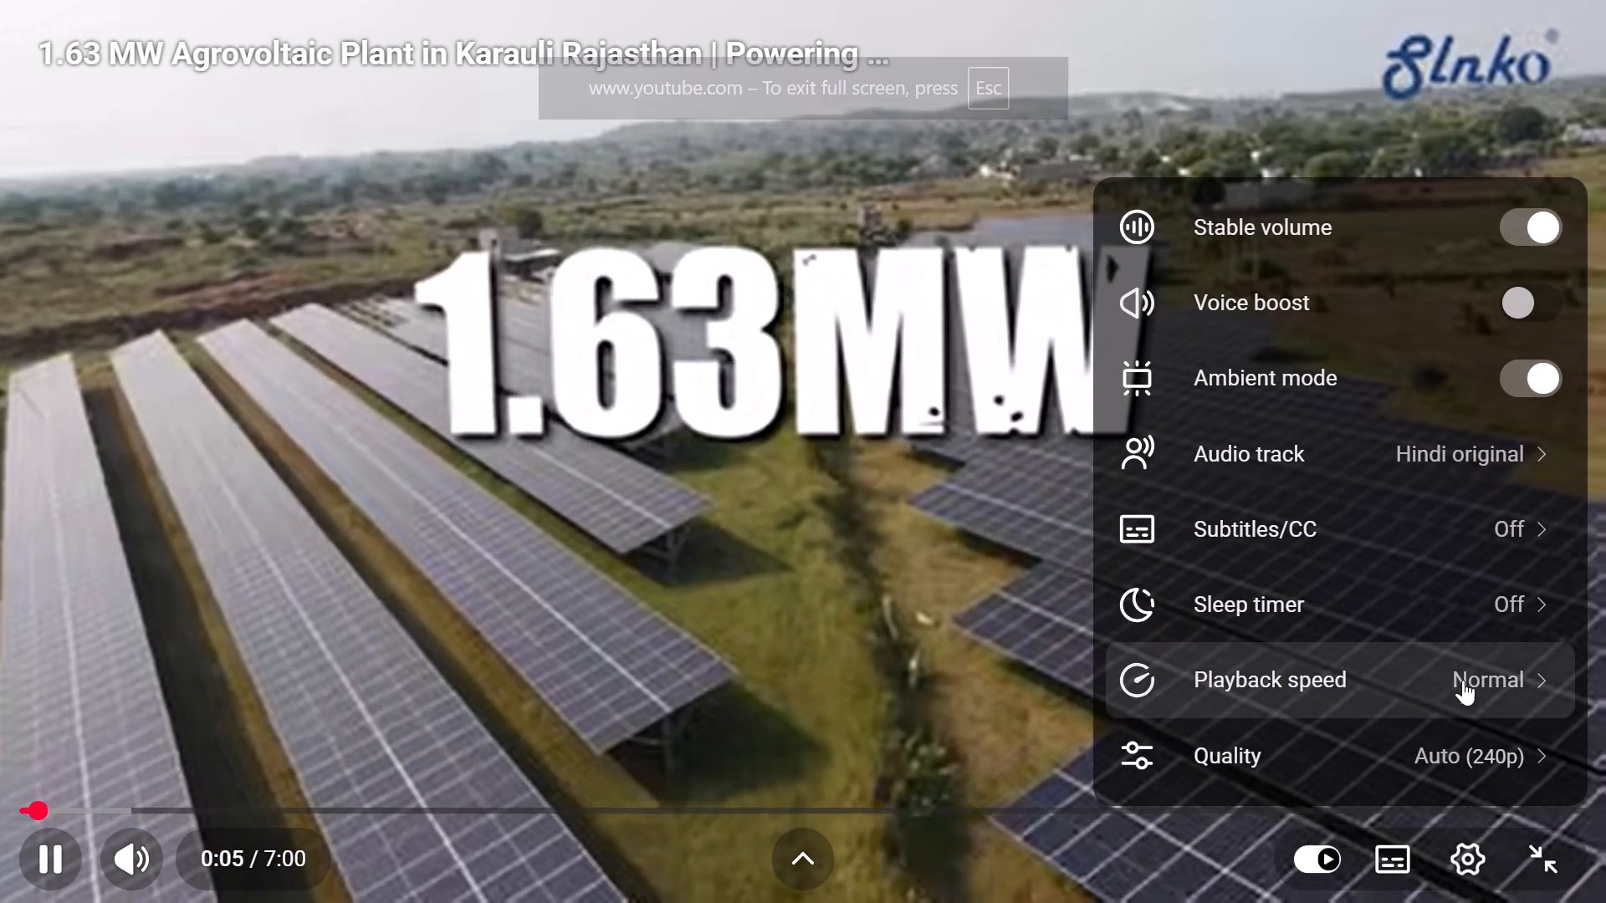
{"action": "left_click", "coordinate": [1472, 758]}
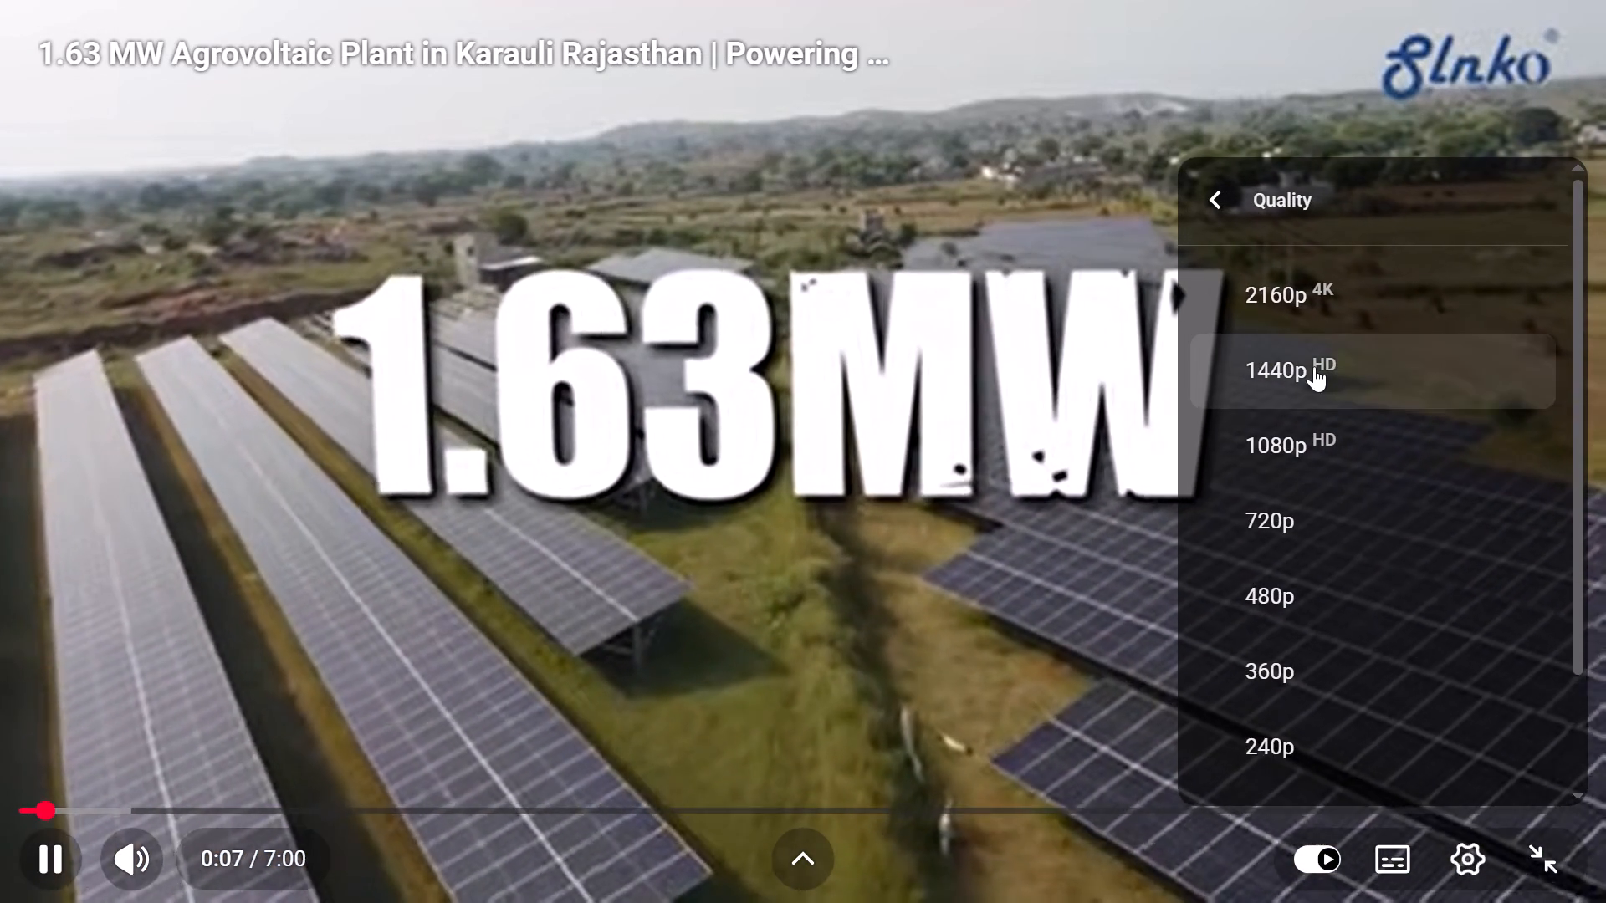
{"action": "left_click", "coordinate": [1317, 375]}
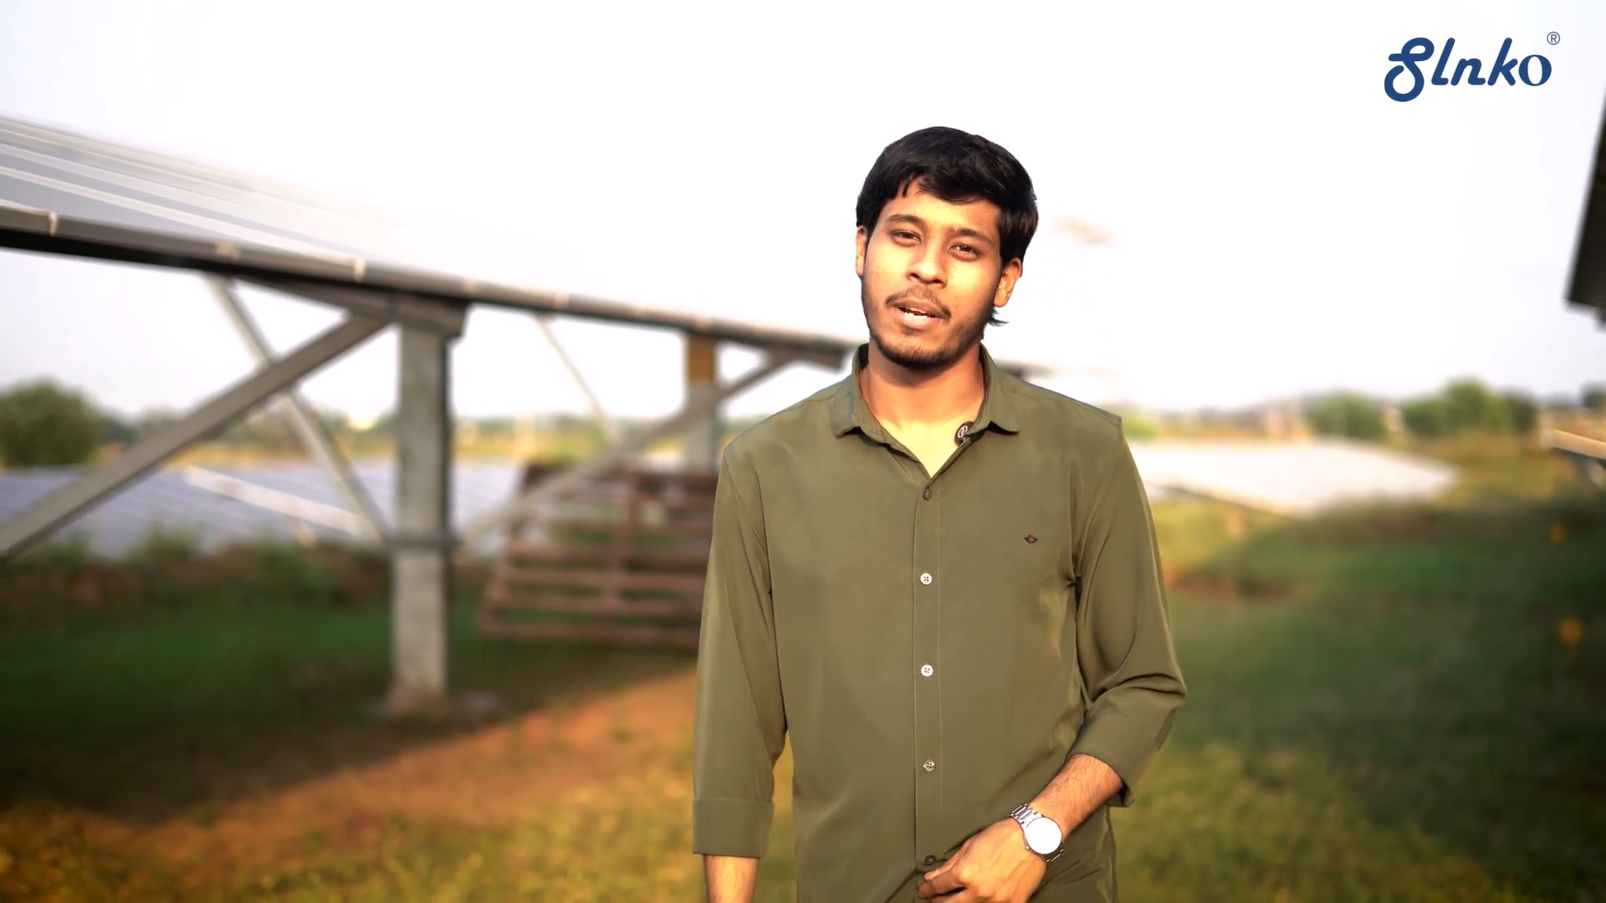
{"action": "key", "text": "Right"}
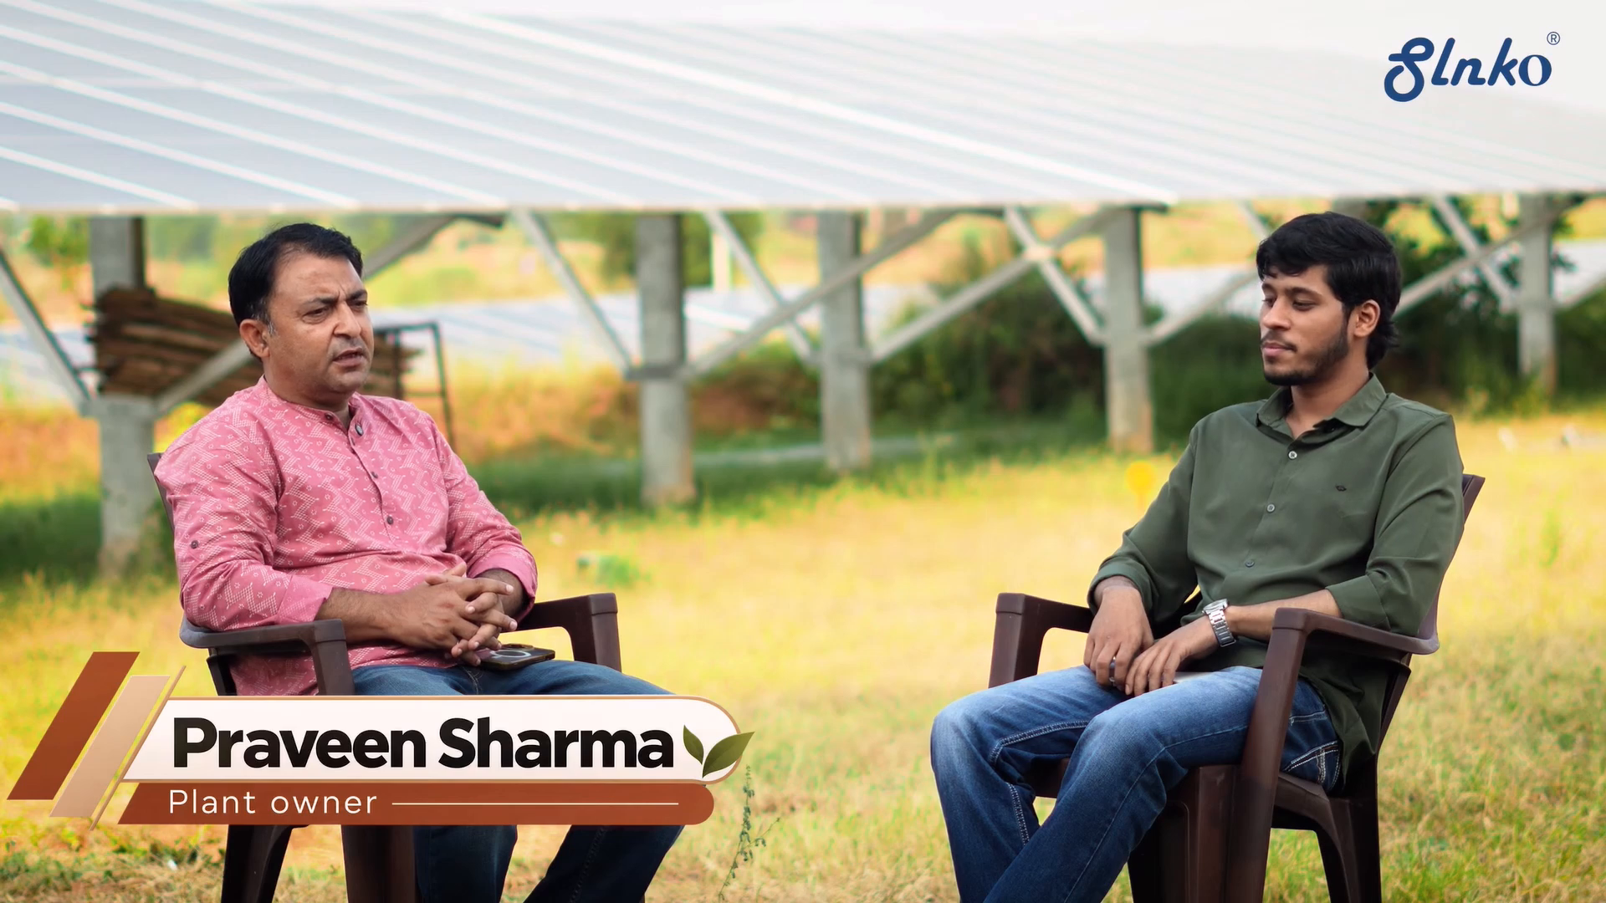
{"action": "key", "text": "Right"}
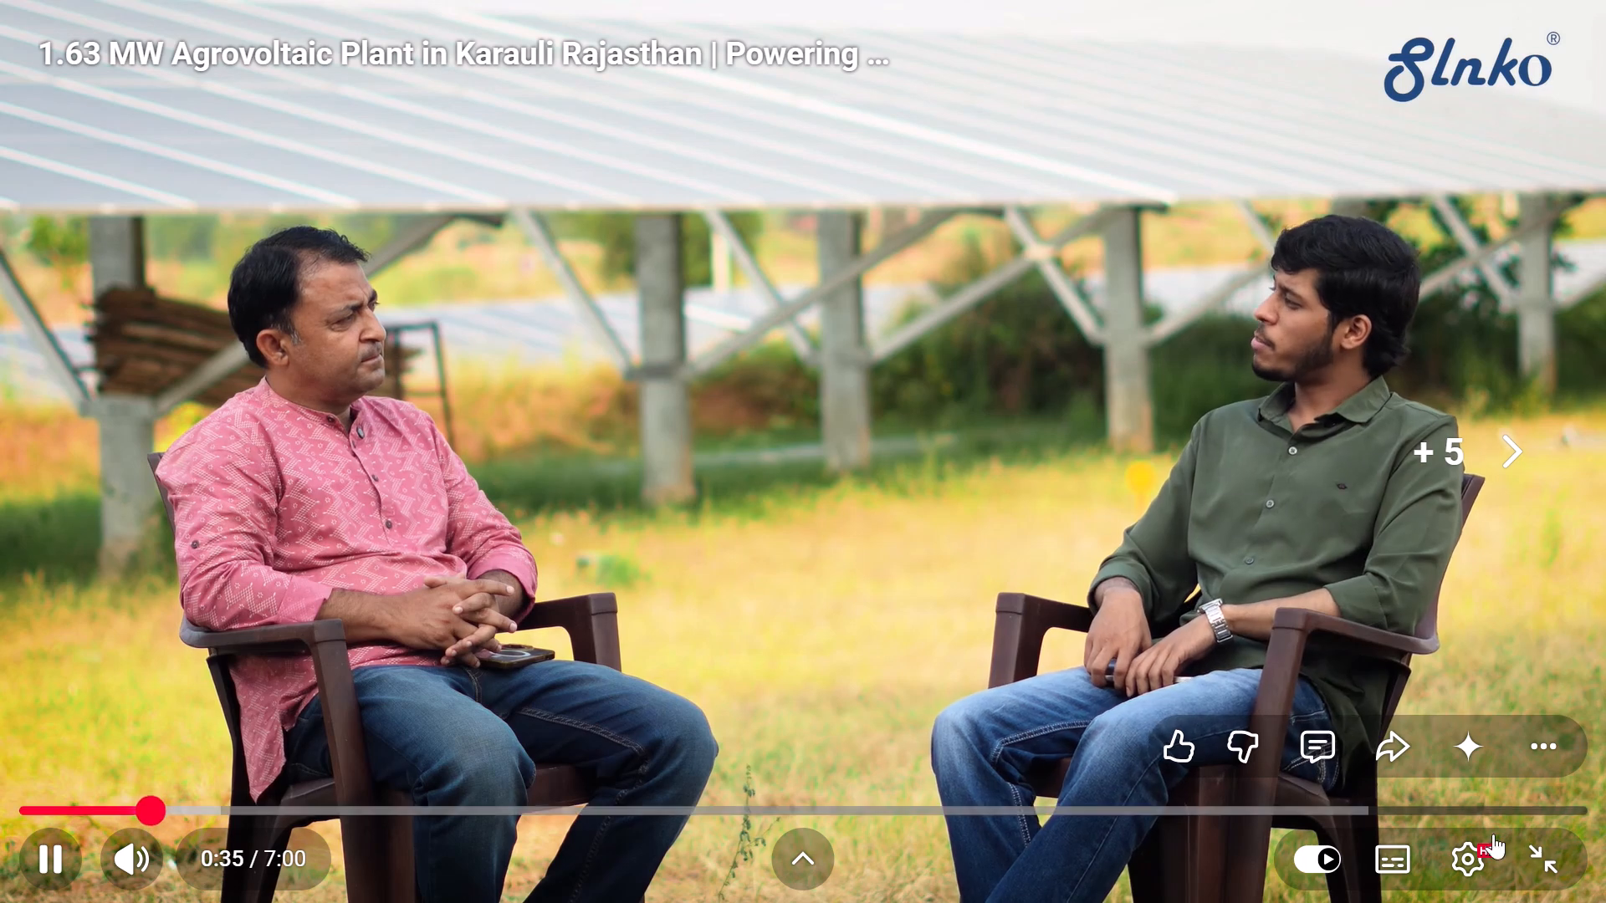
{"action": "left_click", "coordinate": [1532, 839]}
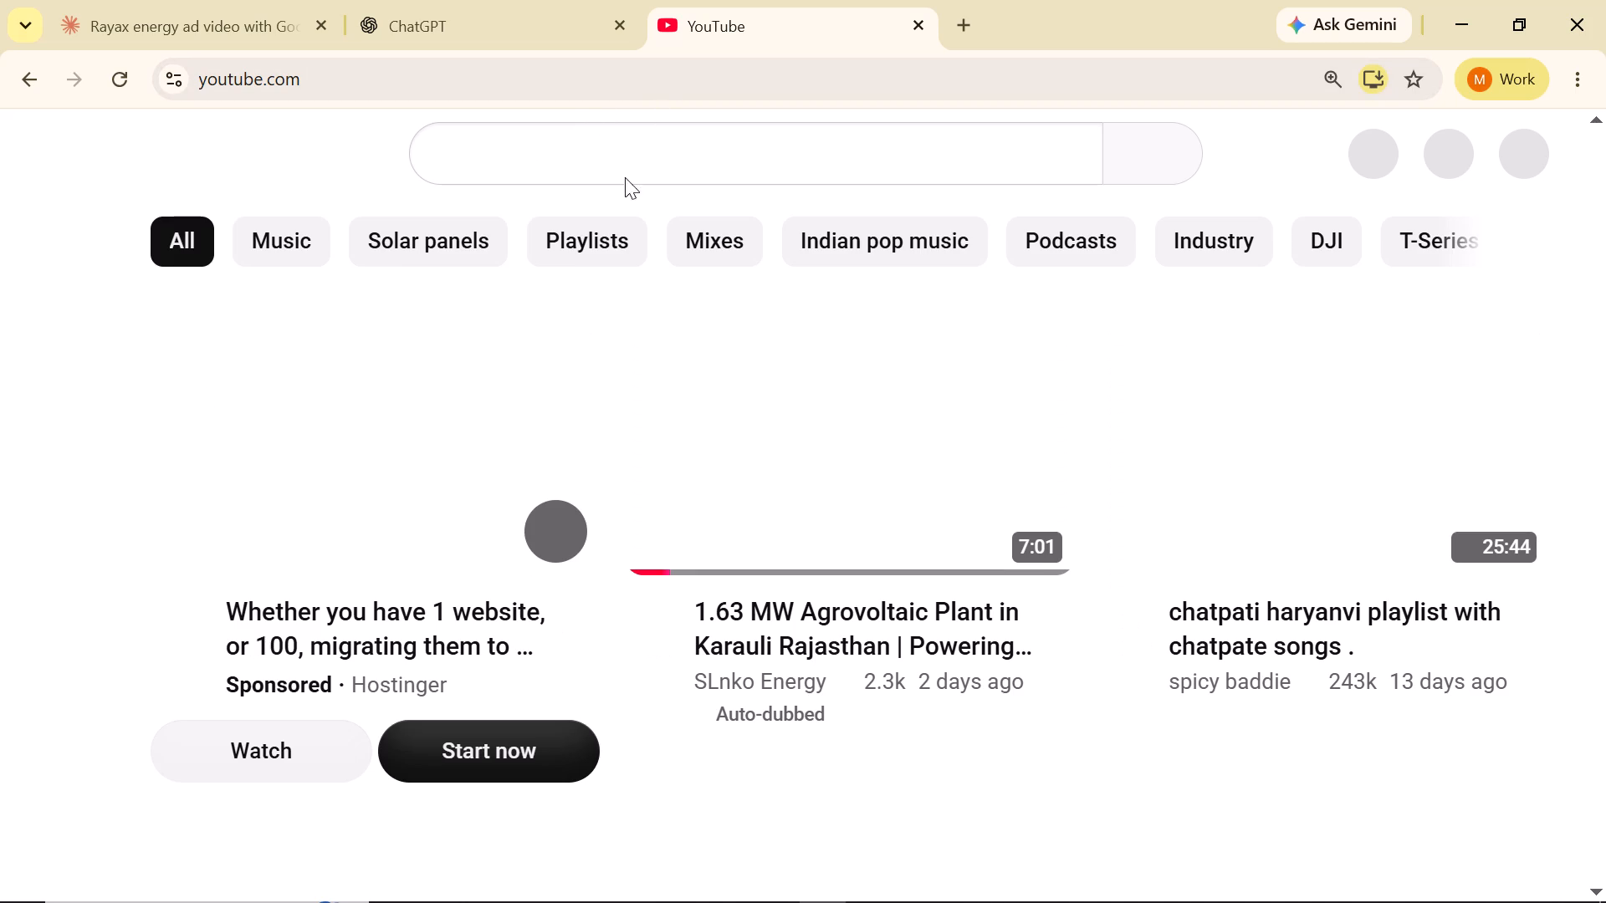
Search YouTube for "canon r50 lens for video".
{"action": "left_click", "coordinate": [623, 177]}
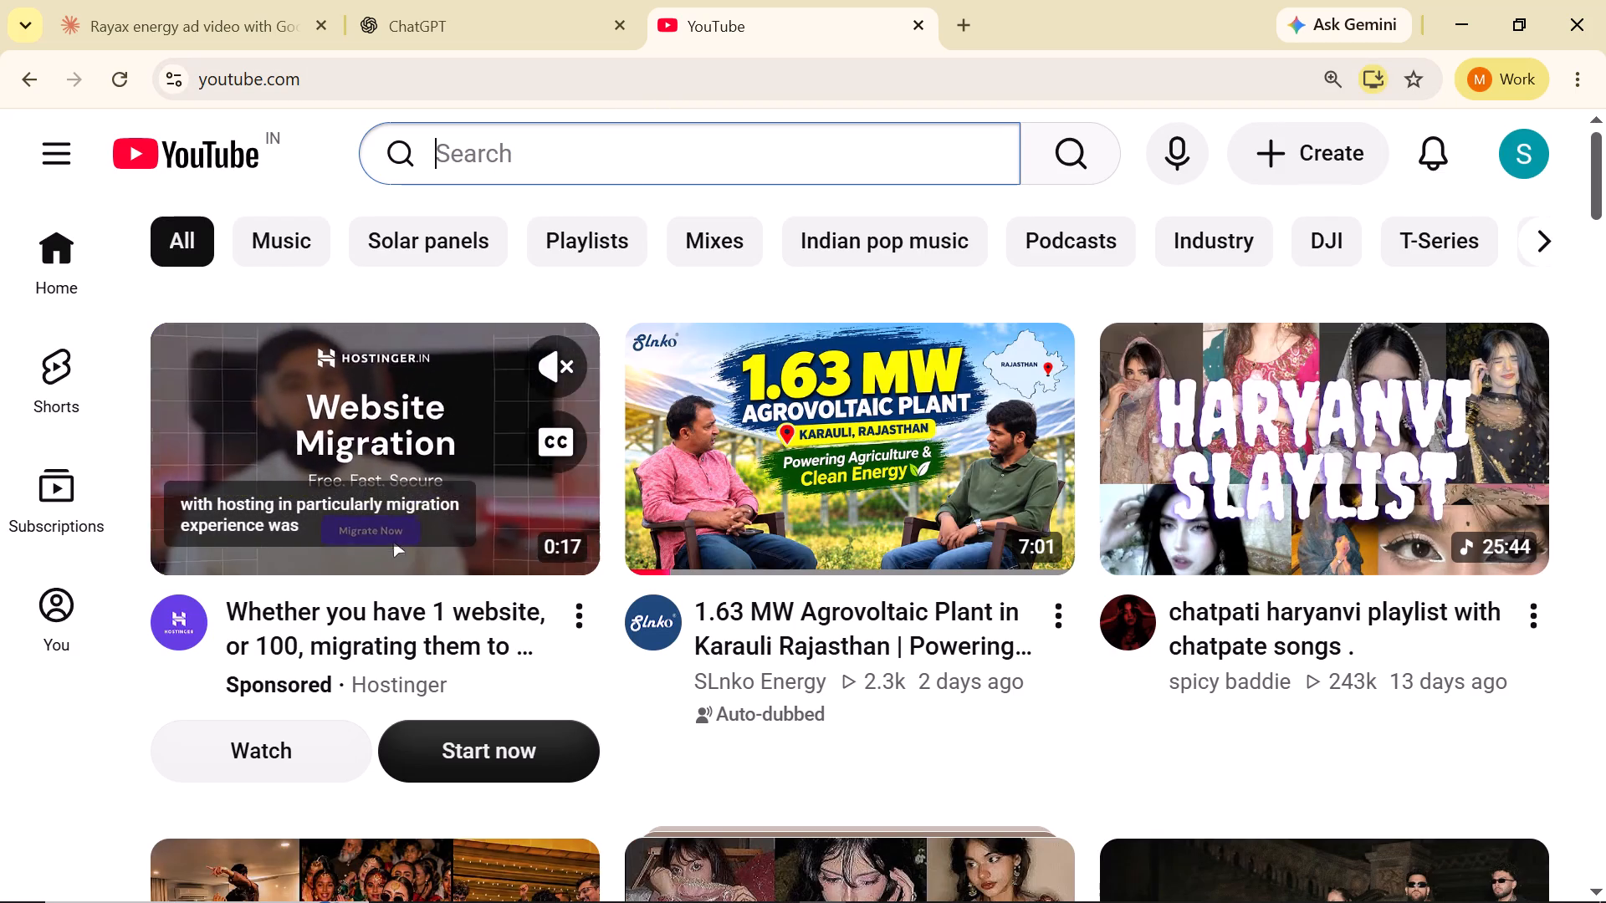
{"action": "type", "text": "canon"}
{"action": "key", "text": "space"}
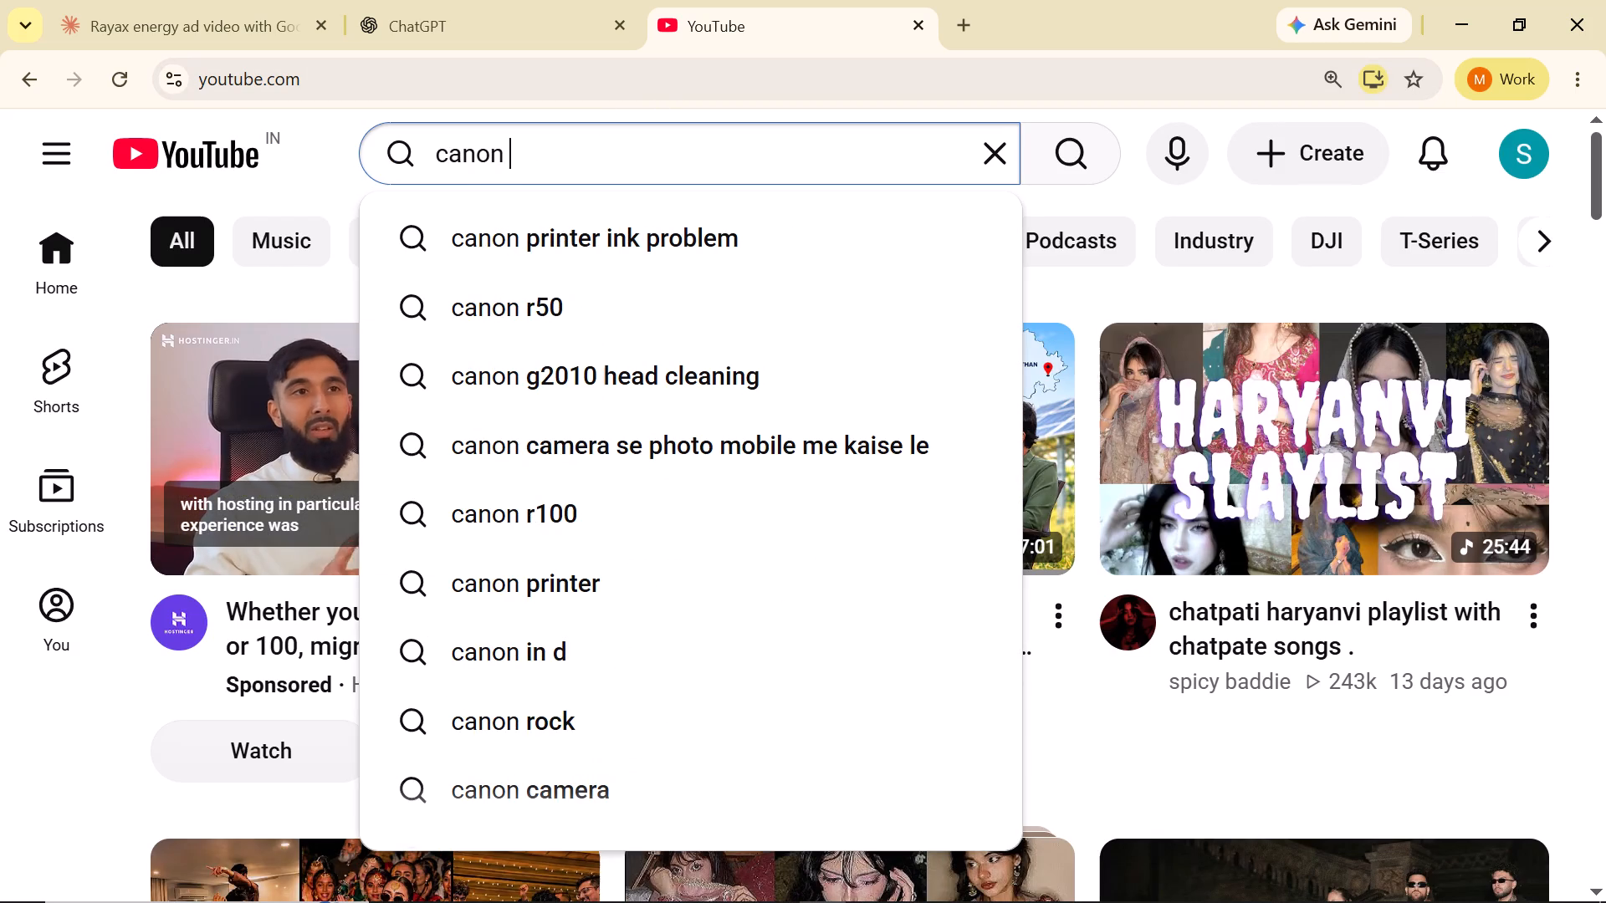
{"action": "type", "text": "r5-"}
{"action": "key", "text": "space"}
{"action": "key", "text": "BackSpace"}
{"action": "key", "text": "BackSpace"}
{"action": "type", "text": "0"}
{"action": "key", "text": "space"}
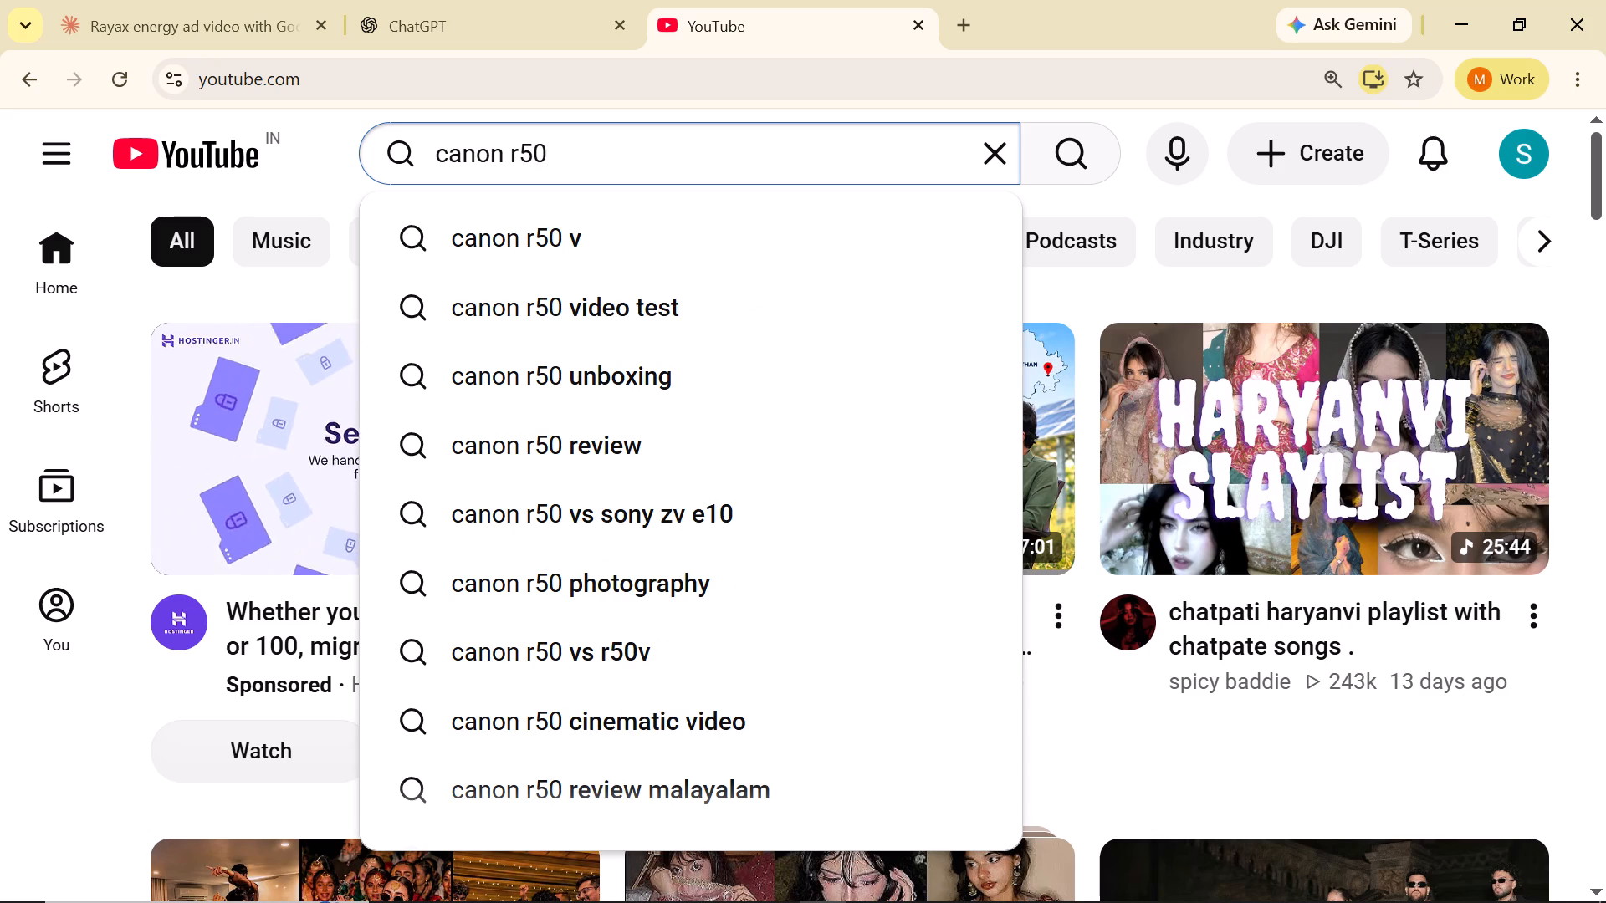
{"action": "key", "text": "space"}
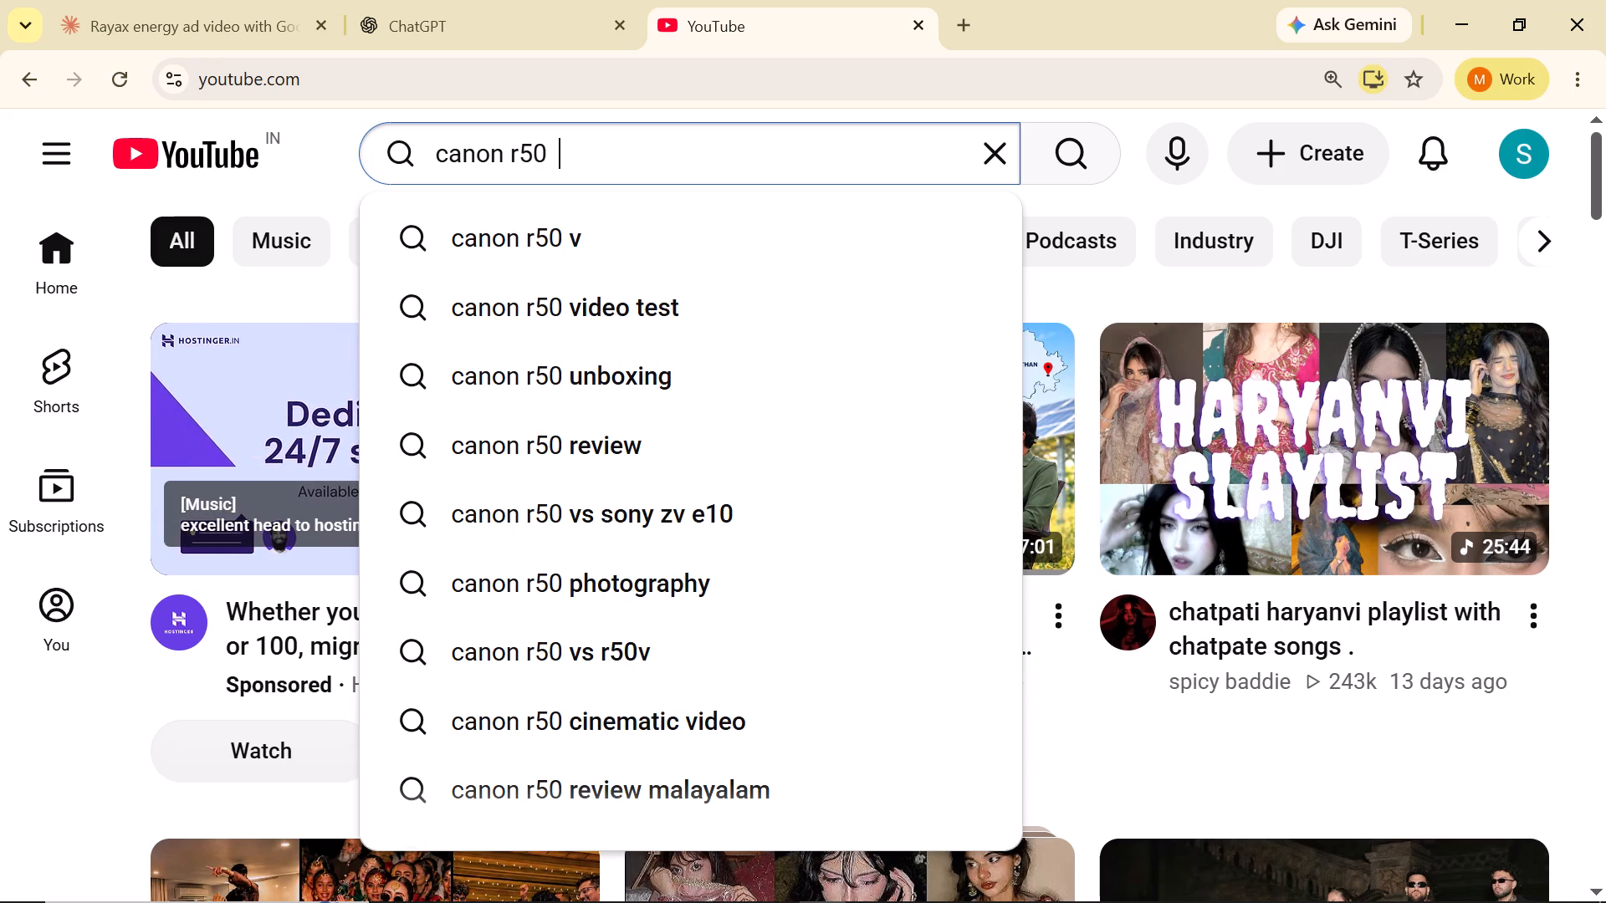
{"action": "key", "text": "BackSpace"}
{"action": "type", "text": "lens for vidoe"}
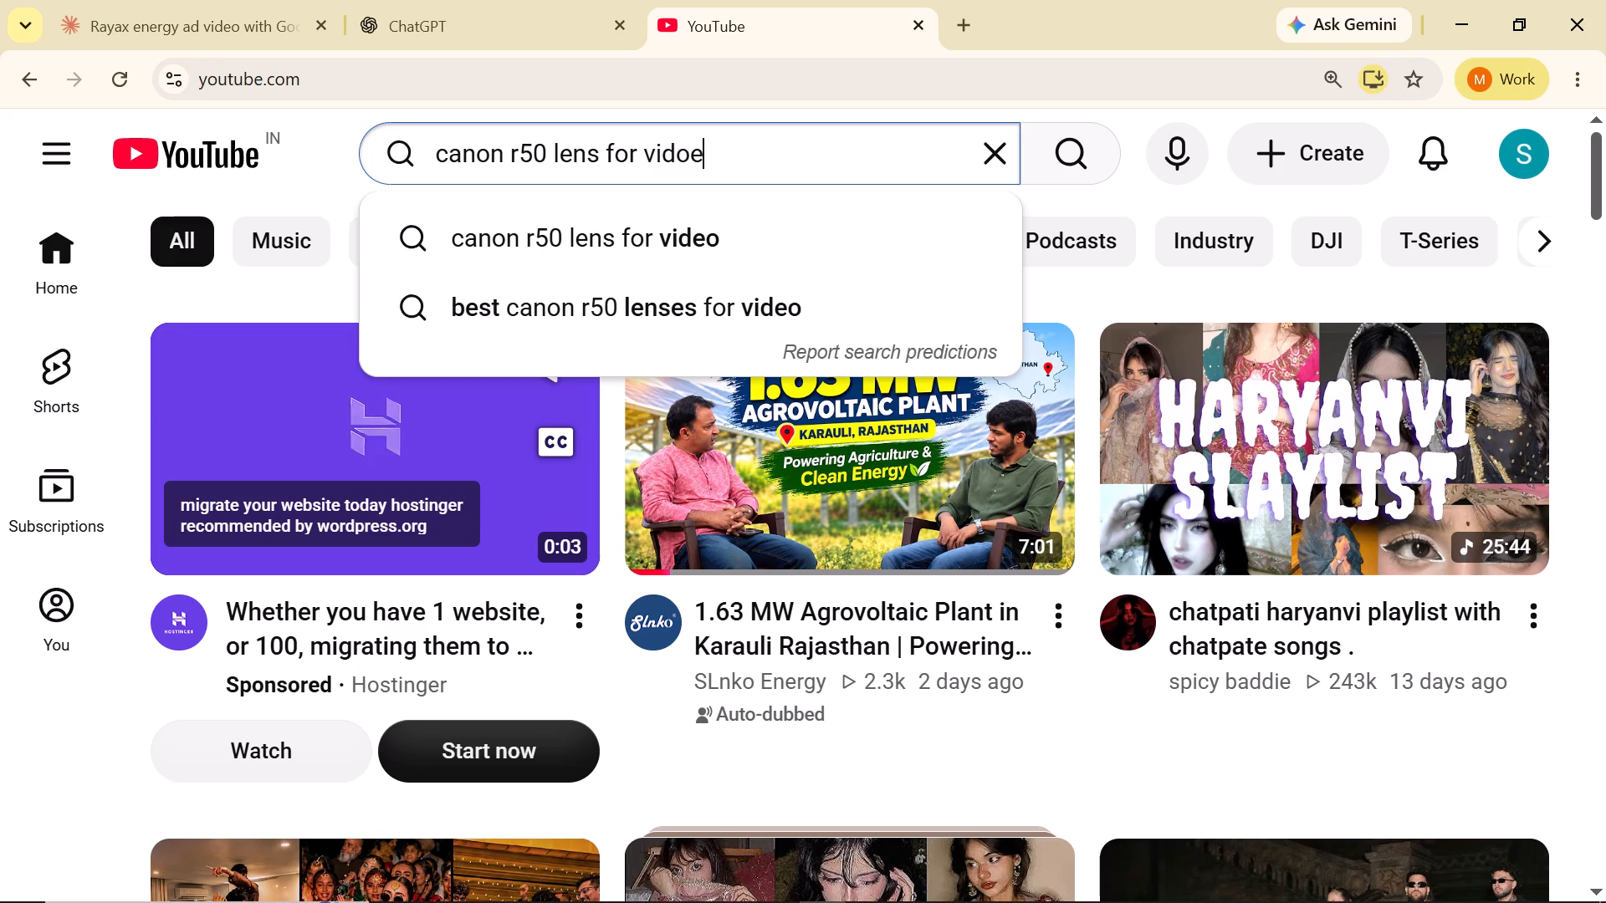
{"action": "key", "text": "BackSpace"}
{"action": "key", "text": "BackSpace"}
{"action": "type", "text": "eo"}
{"action": "key", "text": "Return"}
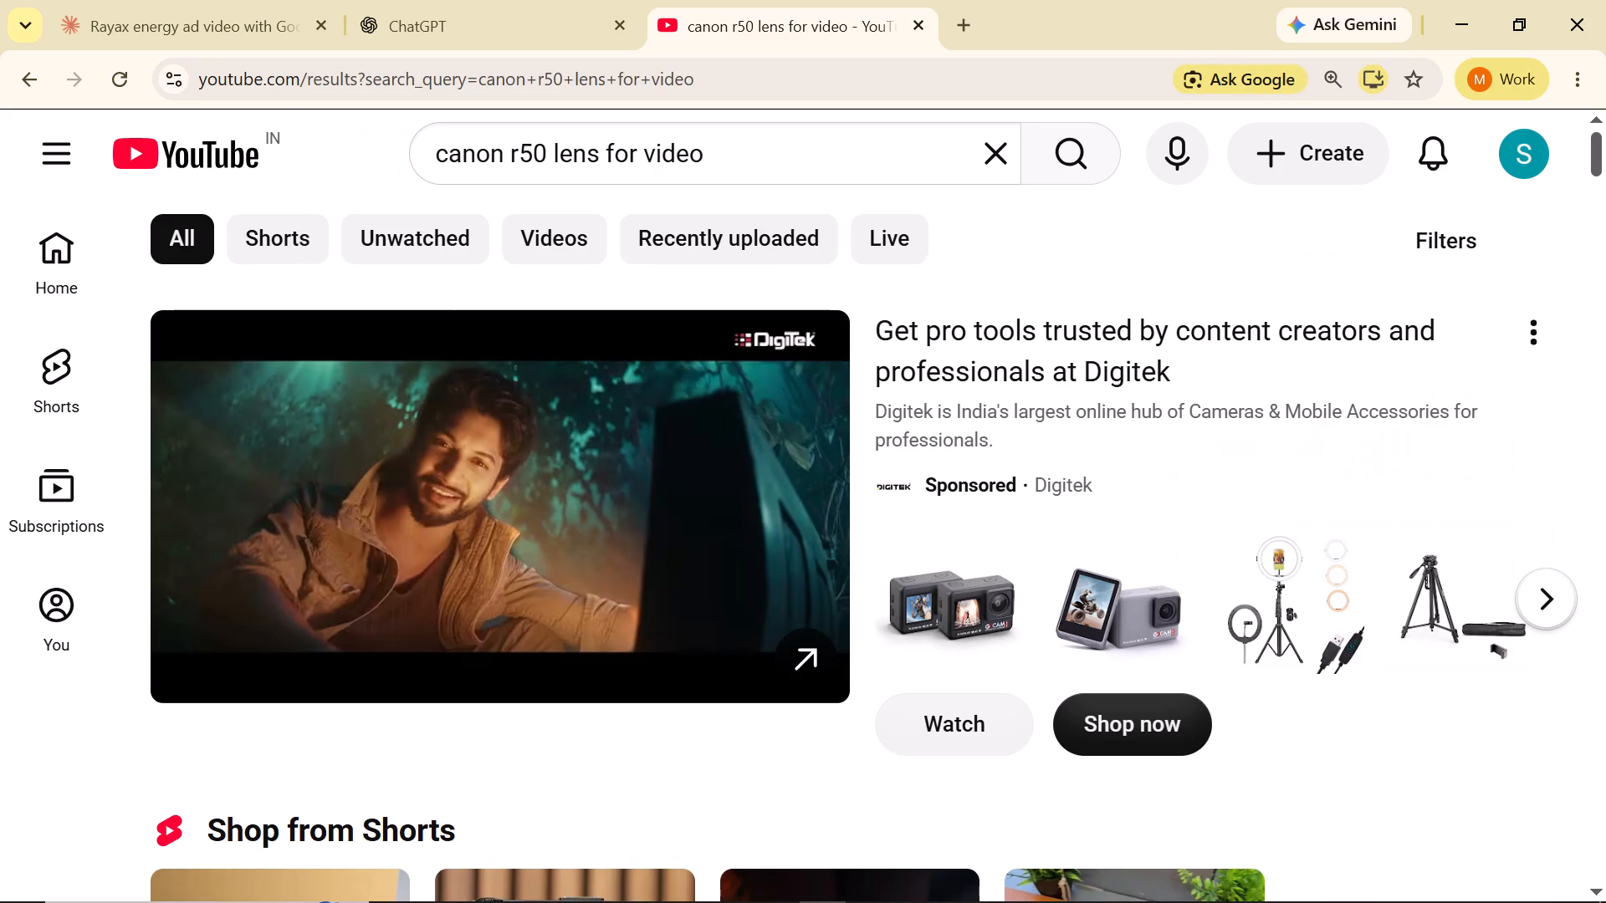
Watch the Canon EOS R50 Review Short and the four Shorts after it, and return to the search results.
{"action": "scroll", "coordinate": [507, 239], "scroll_direction": "down", "scroll_amount": 3}
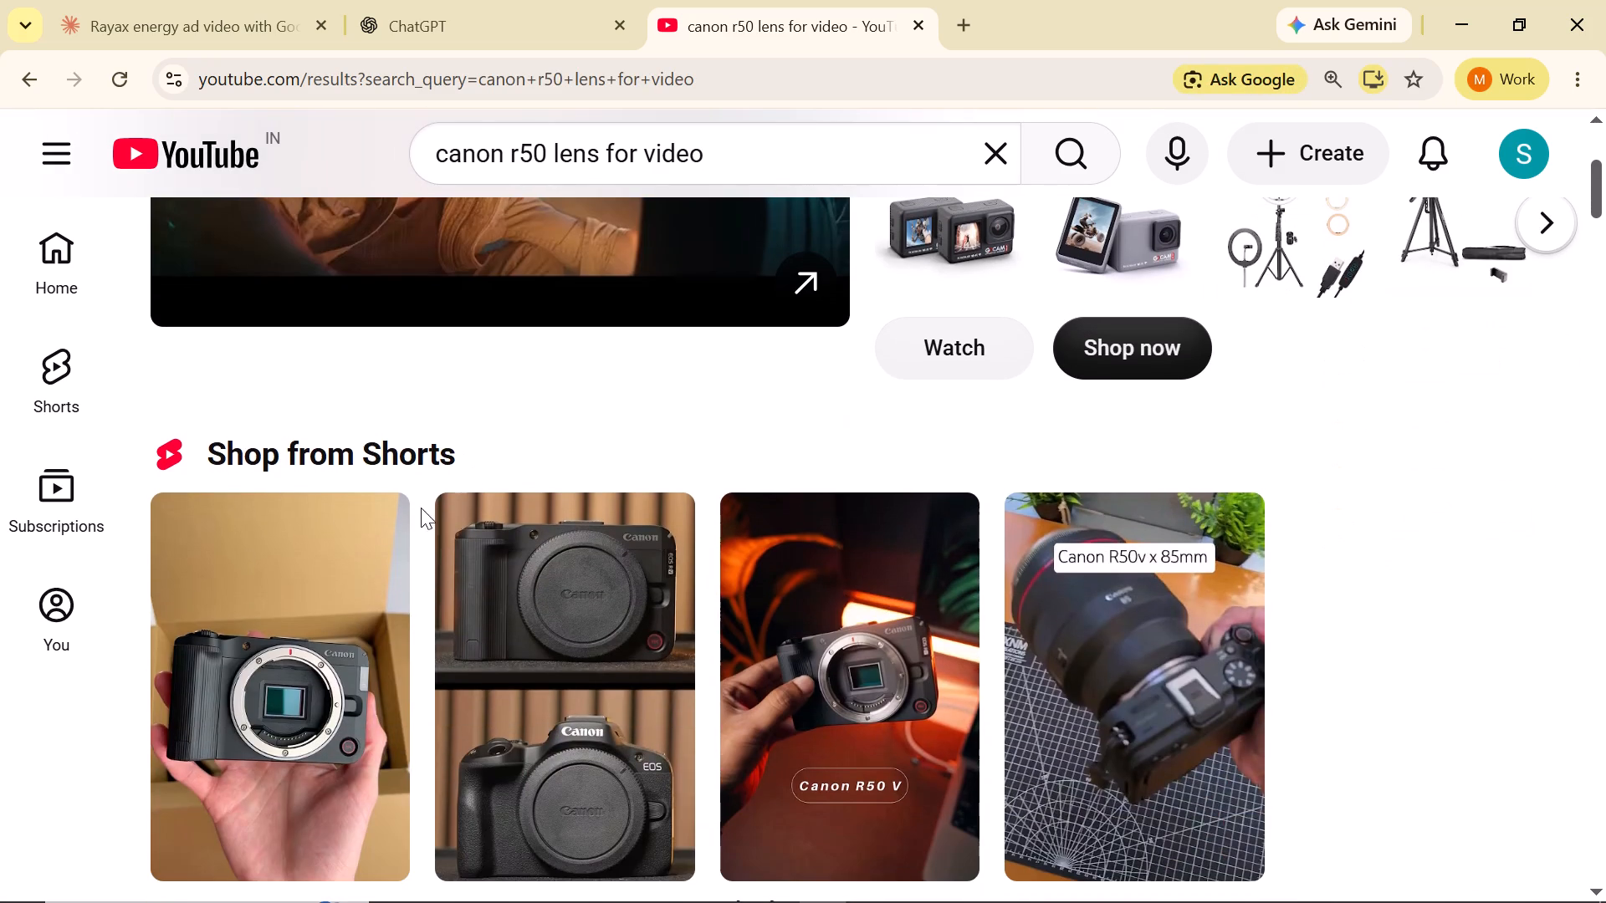
{"action": "scroll", "coordinate": [448, 593], "scroll_direction": "down", "scroll_amount": 1}
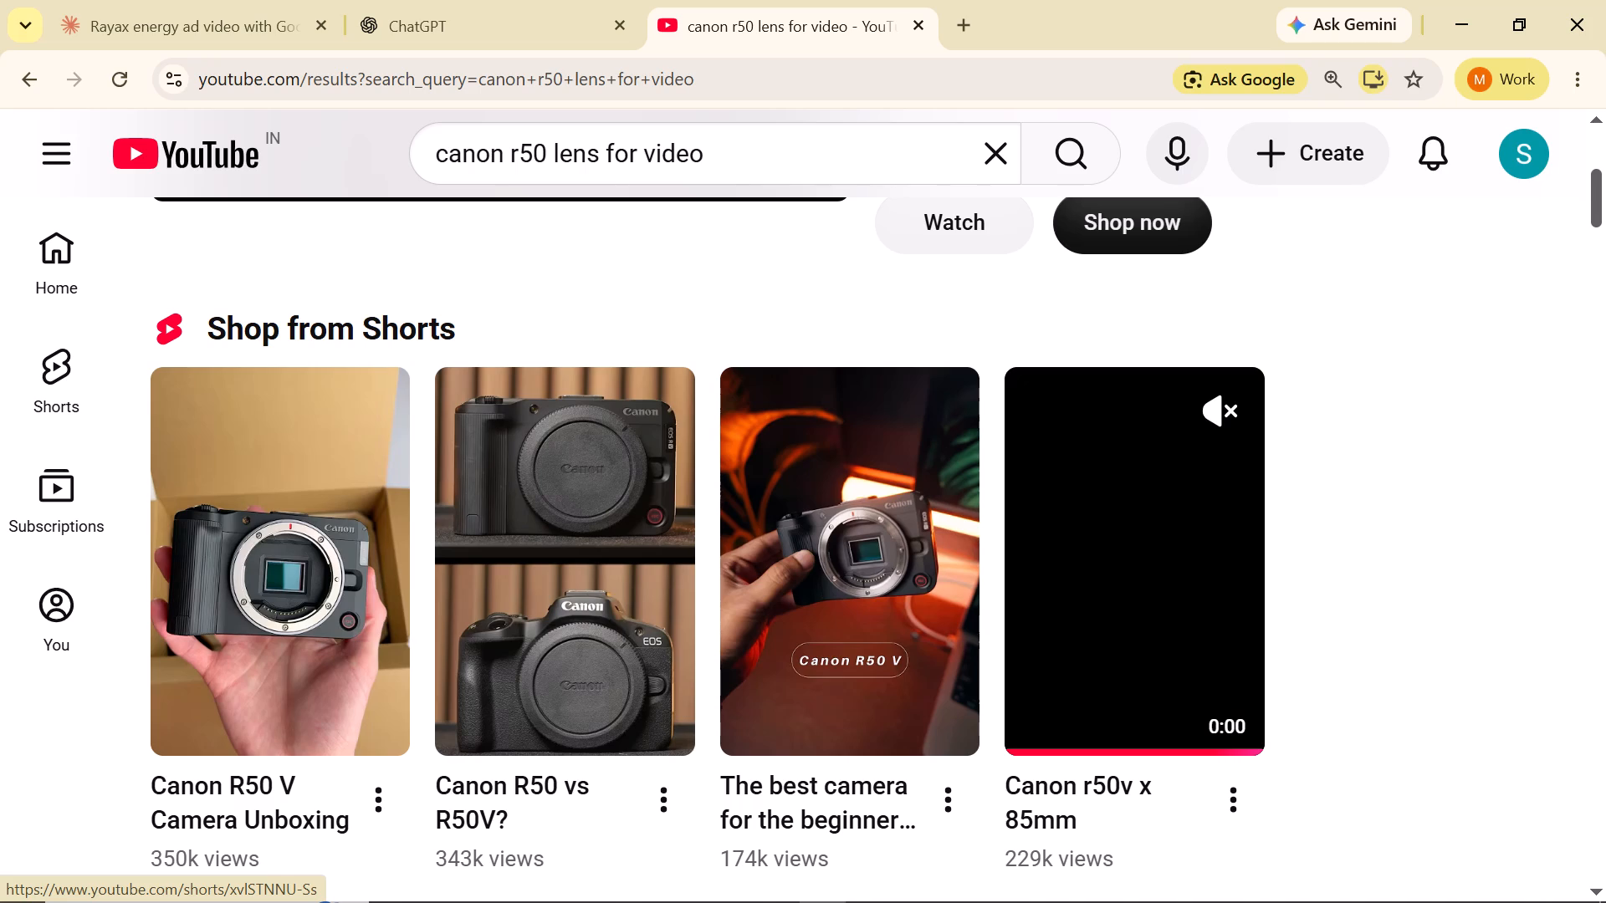
{"action": "scroll", "coordinate": [1118, 564], "scroll_direction": "down", "scroll_amount": 2}
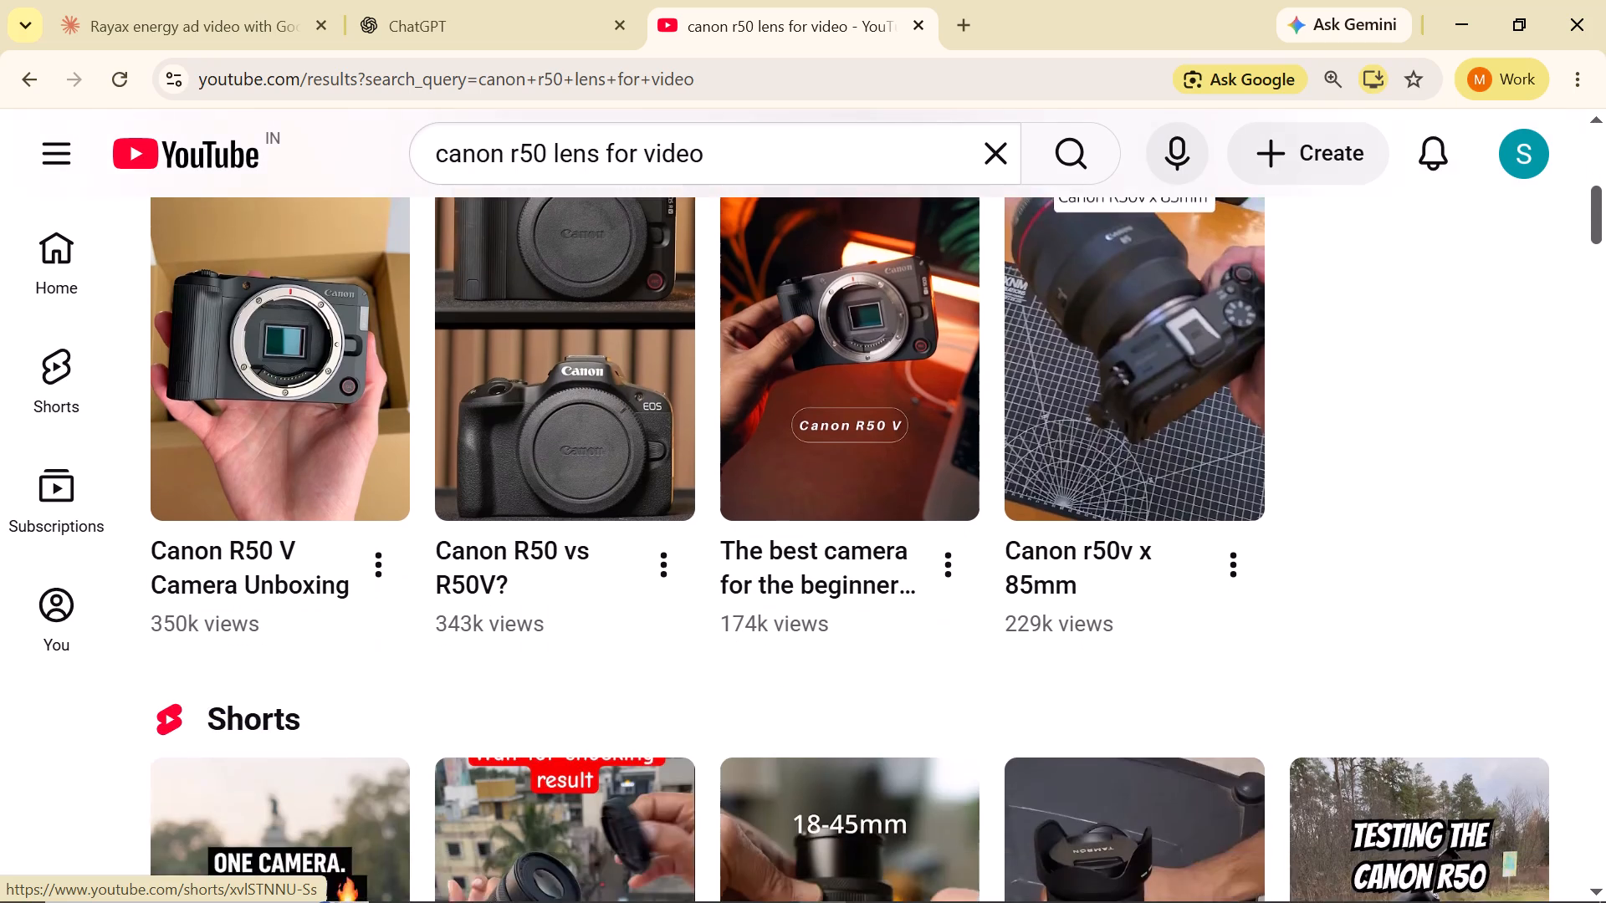
{"action": "scroll", "coordinate": [1117, 565], "scroll_direction": "down", "scroll_amount": 1}
{"action": "left_click", "coordinate": [303, 584]}
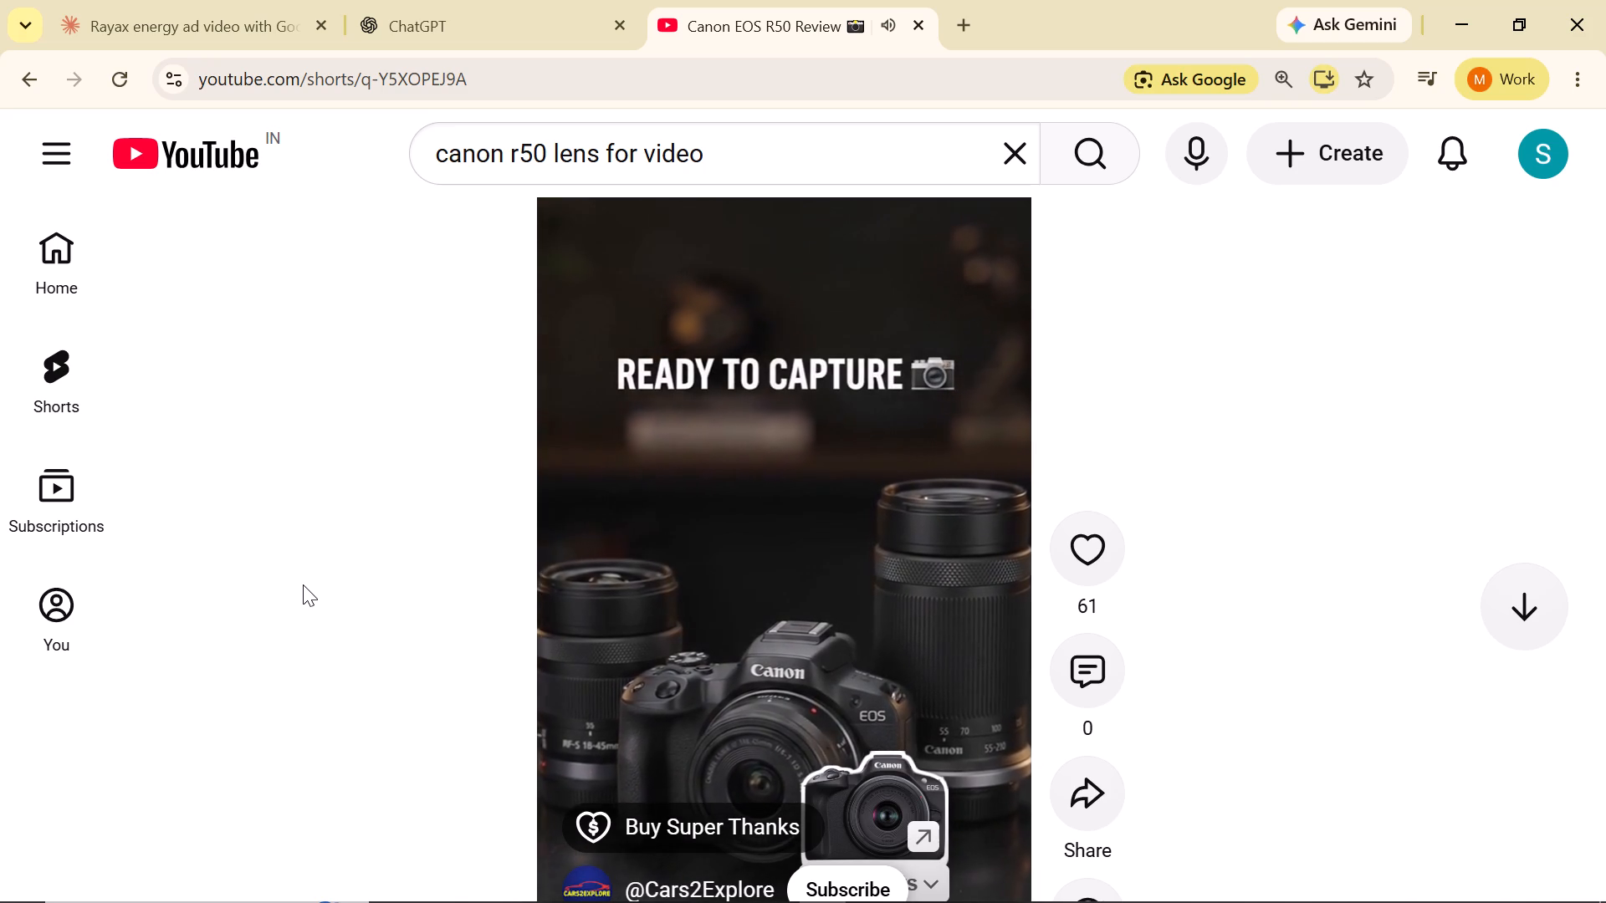
{"action": "key", "text": "Down"}
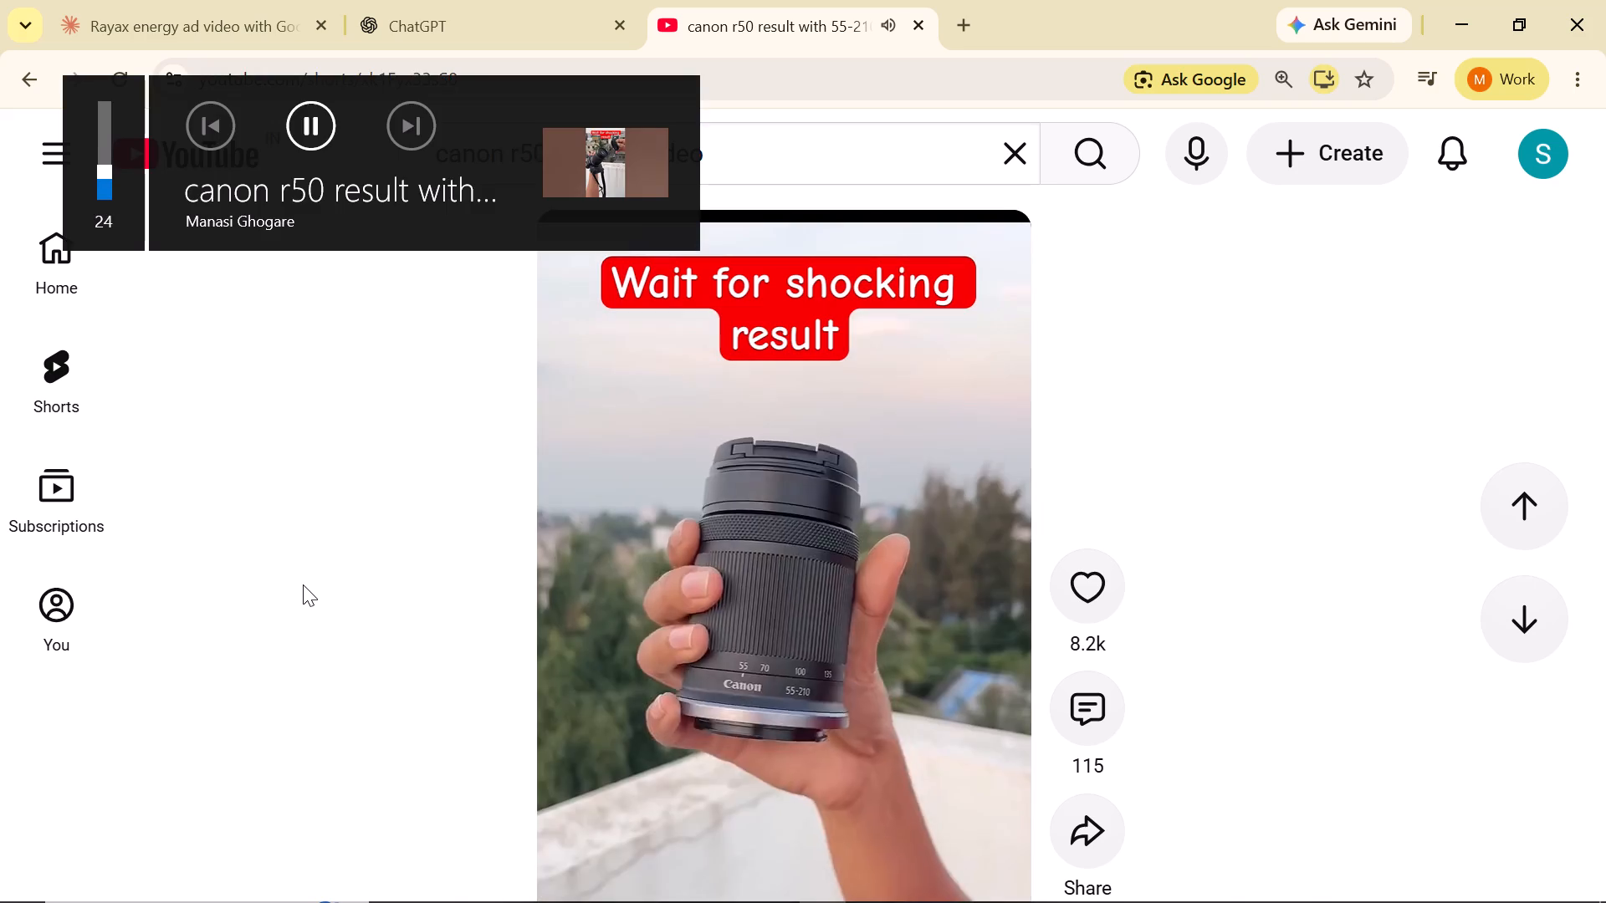
{"action": "key", "text": "Down"}
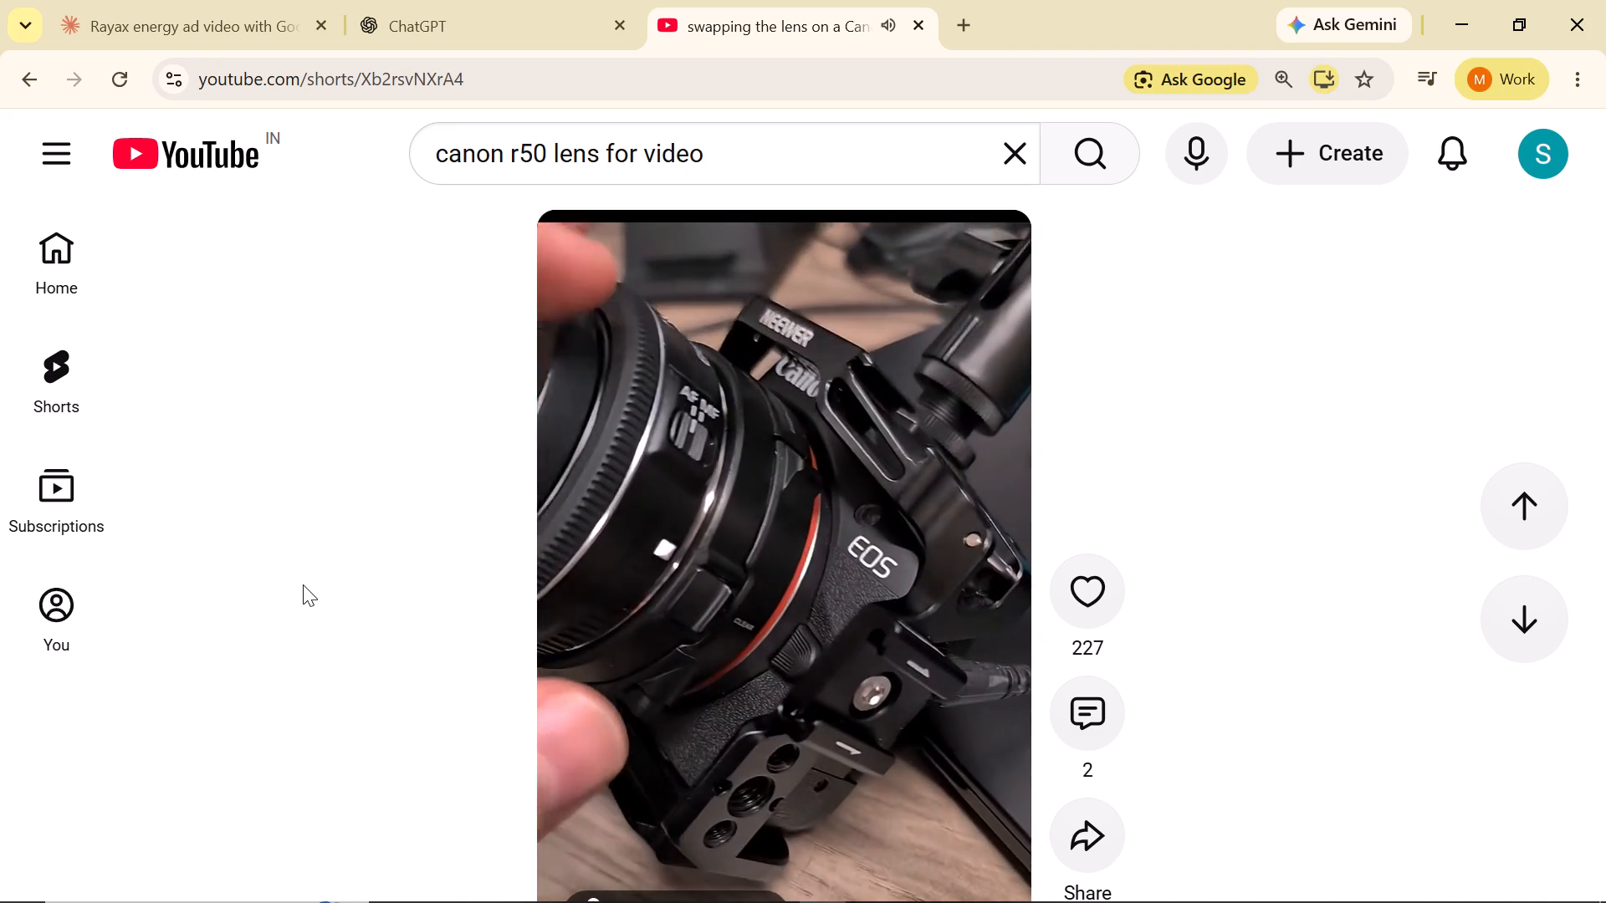
{"action": "key", "text": "Down"}
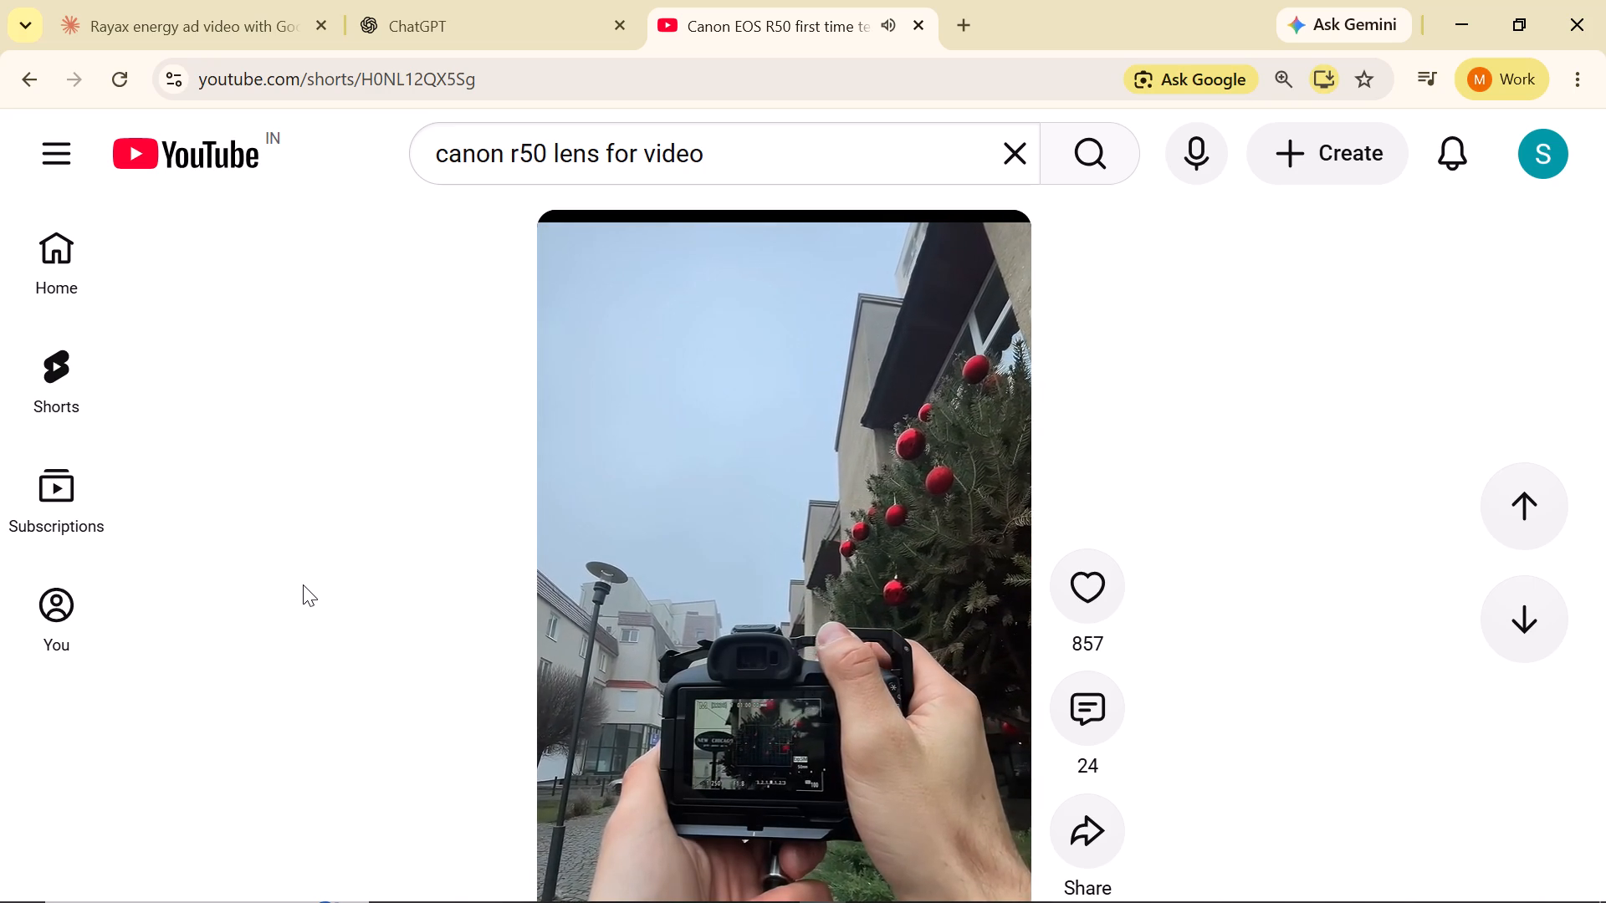
{"action": "key", "text": "Down"}
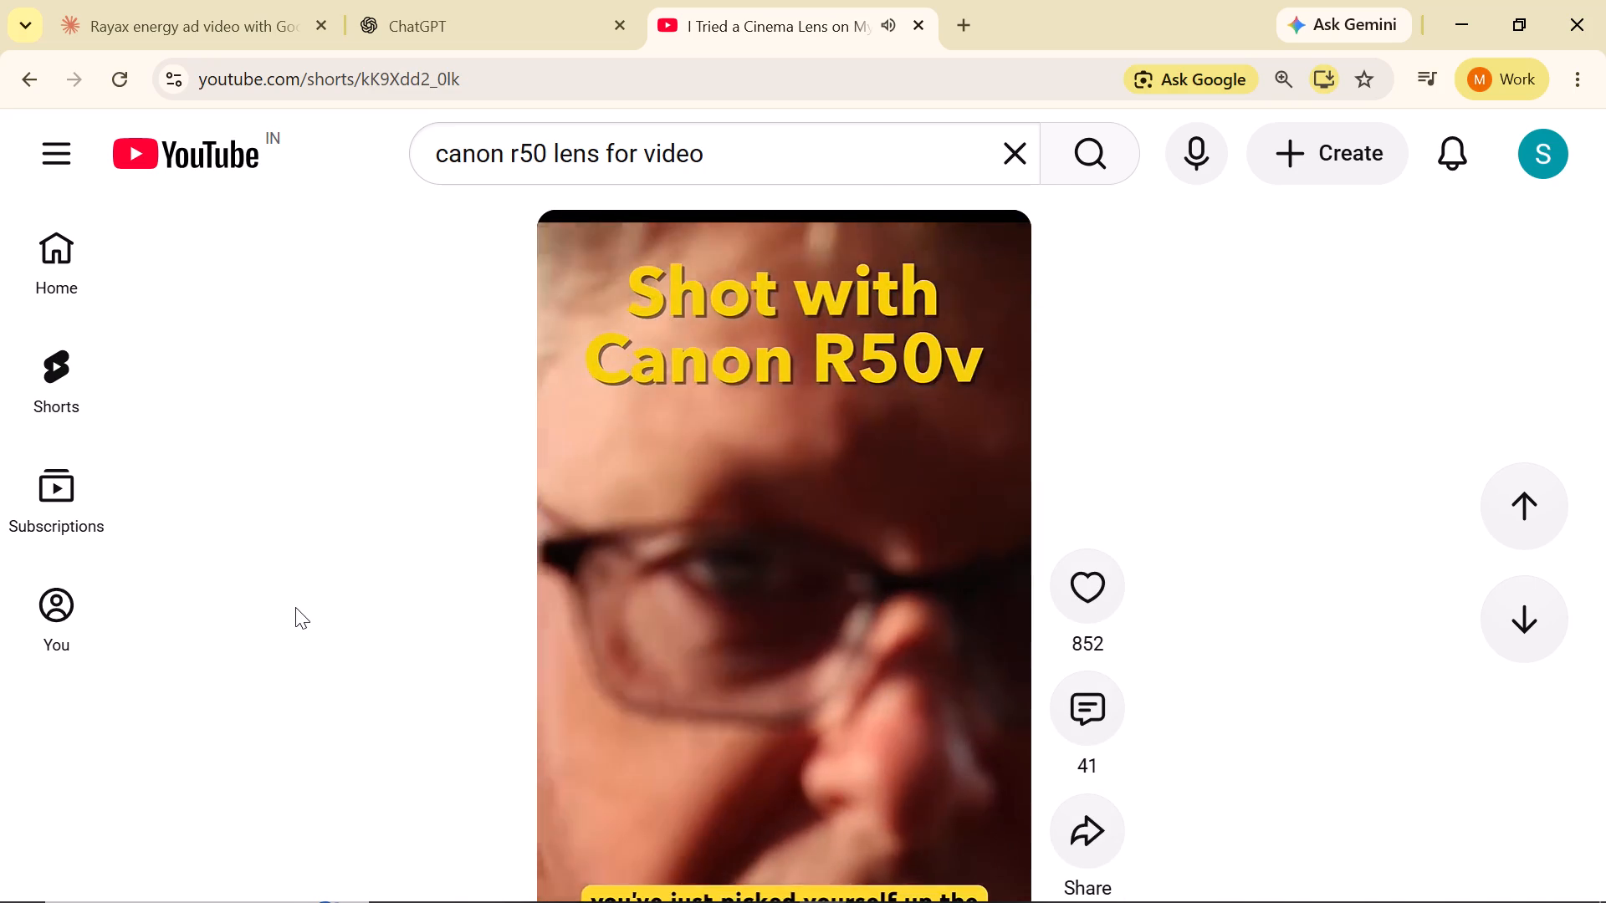
{"action": "left_click", "coordinate": [1023, 168]}
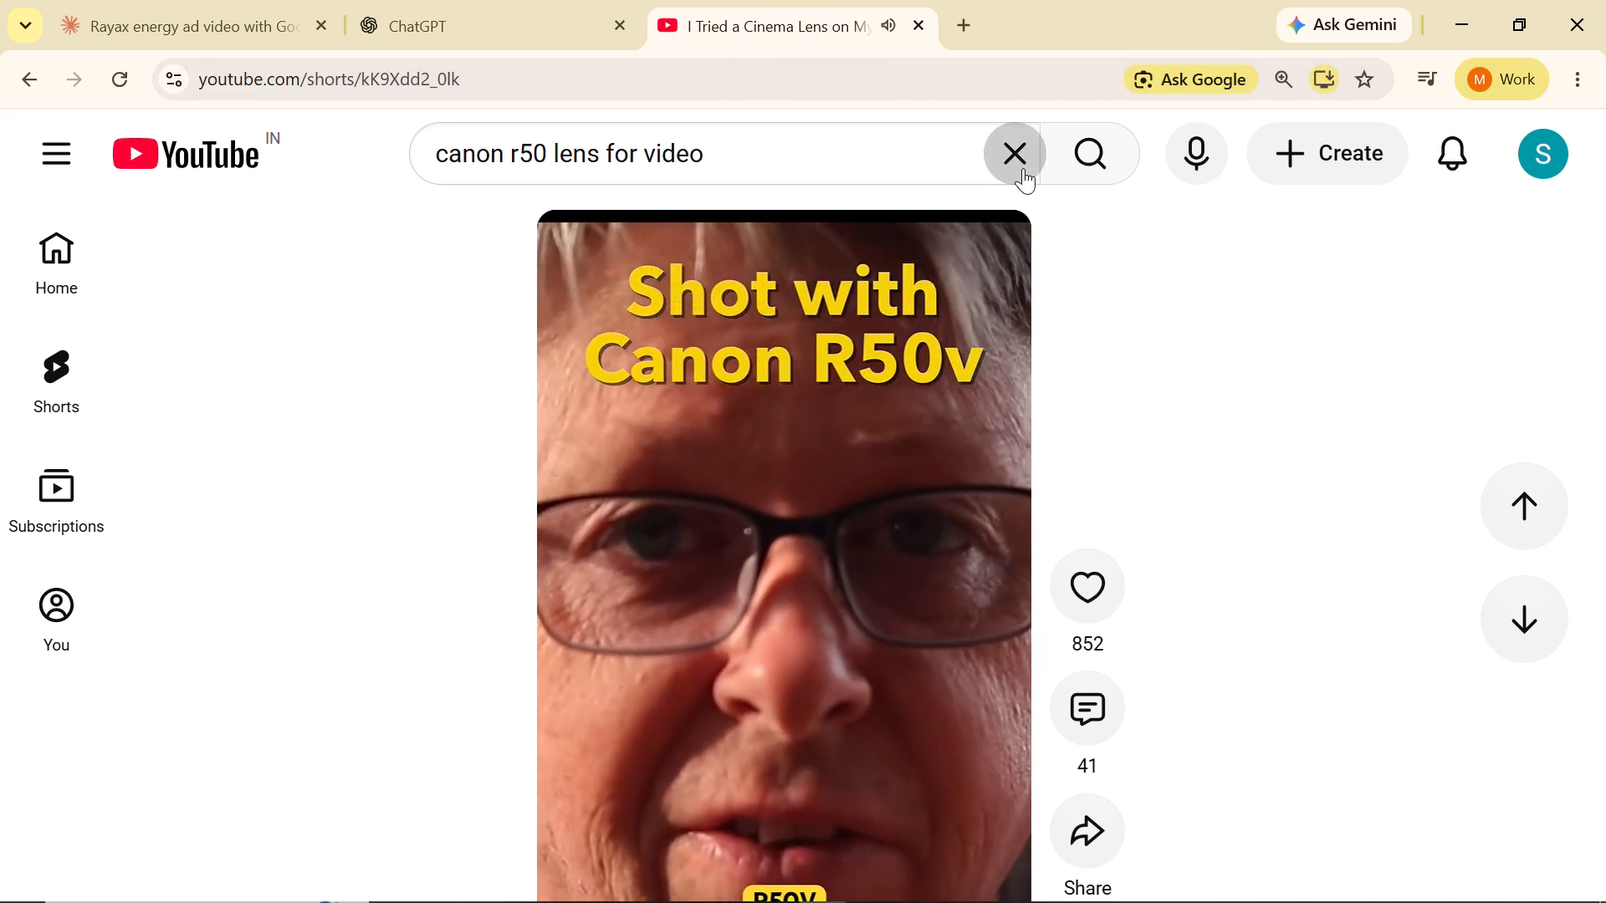
{"action": "left_click", "coordinate": [13, 79]}
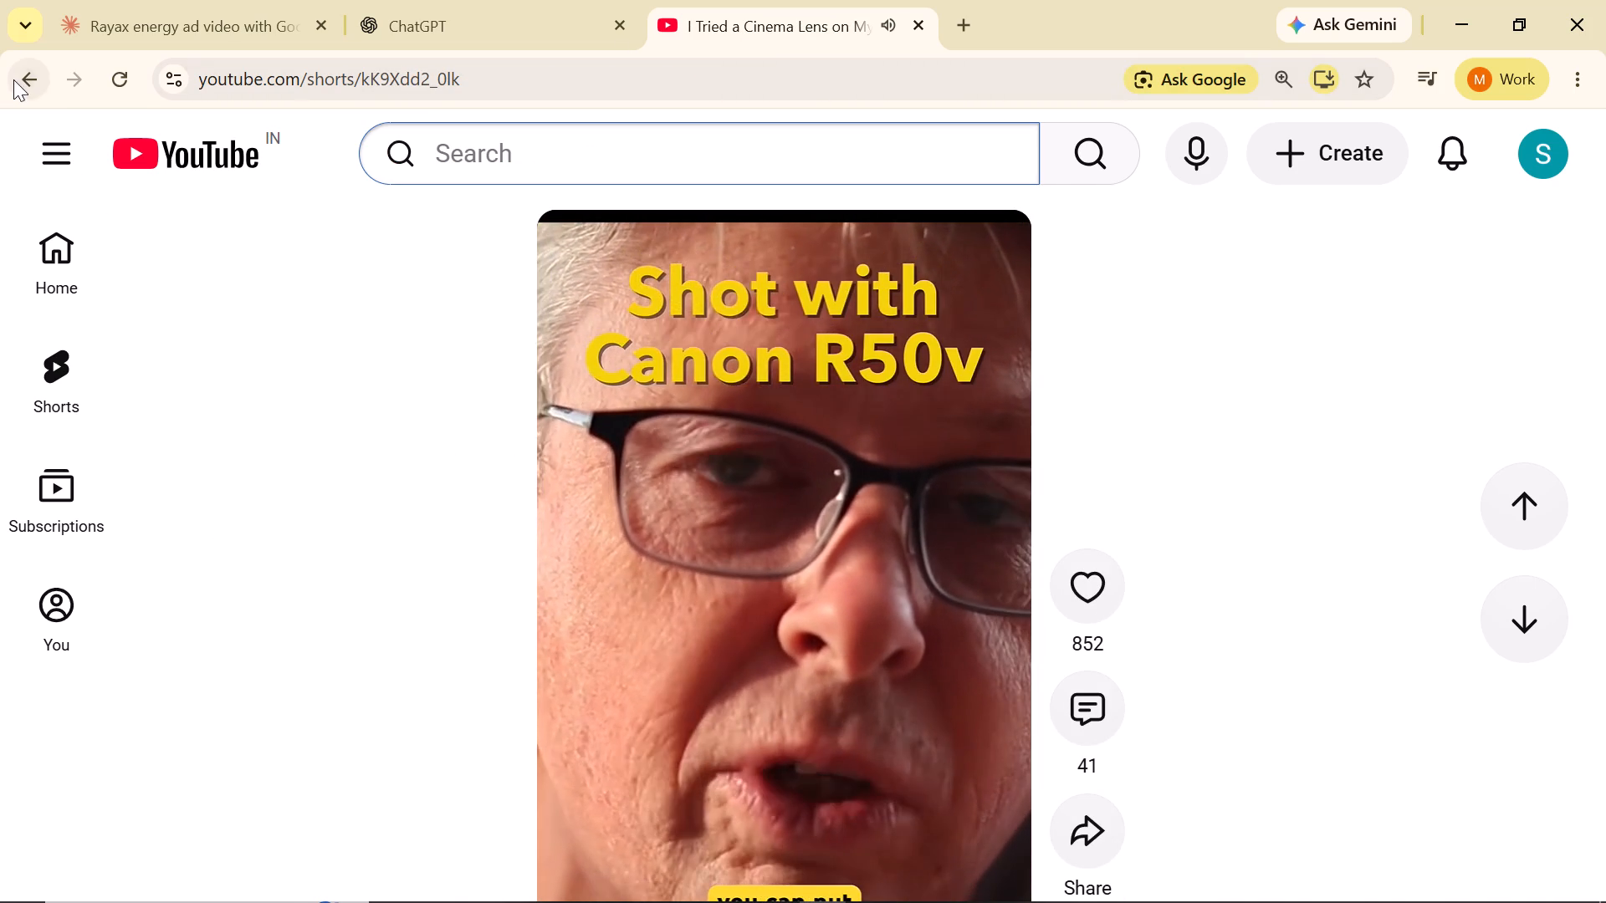
Watch the "Canon r50v x 85mm" Short, return to the search results and look through the Shorts listed there.
{"action": "scroll", "coordinate": [935, 410], "scroll_direction": "up", "scroll_amount": 1}
{"action": "scroll", "coordinate": [935, 410], "scroll_direction": "down", "scroll_amount": 6}
{"action": "scroll", "coordinate": [880, 409], "scroll_direction": "up", "scroll_amount": 1}
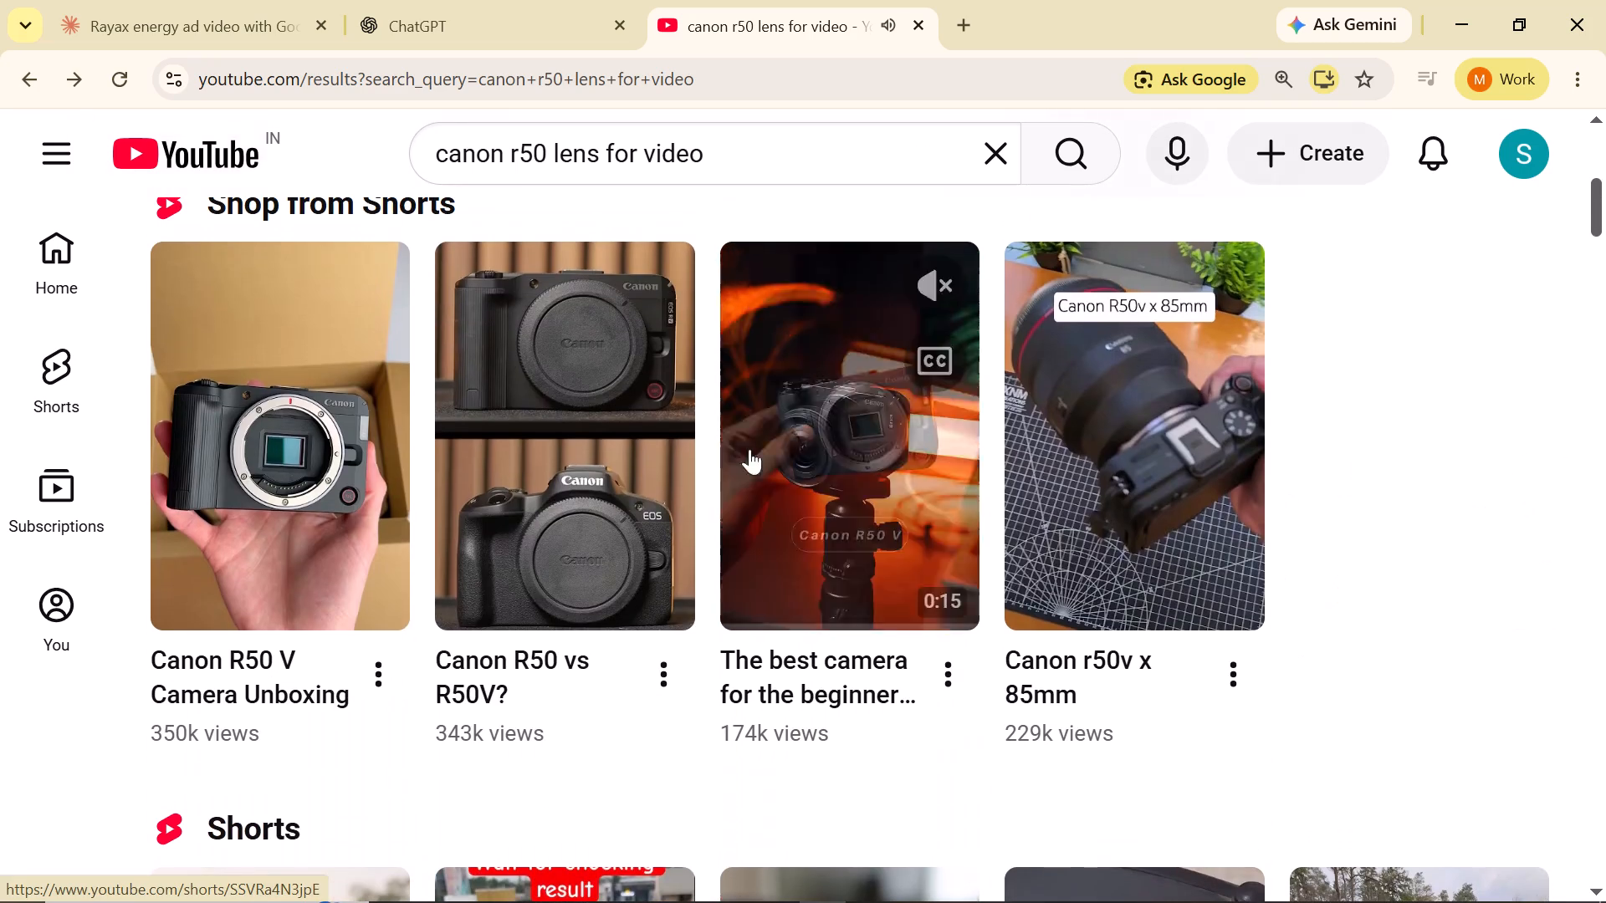
{"action": "left_click", "coordinate": [1075, 468]}
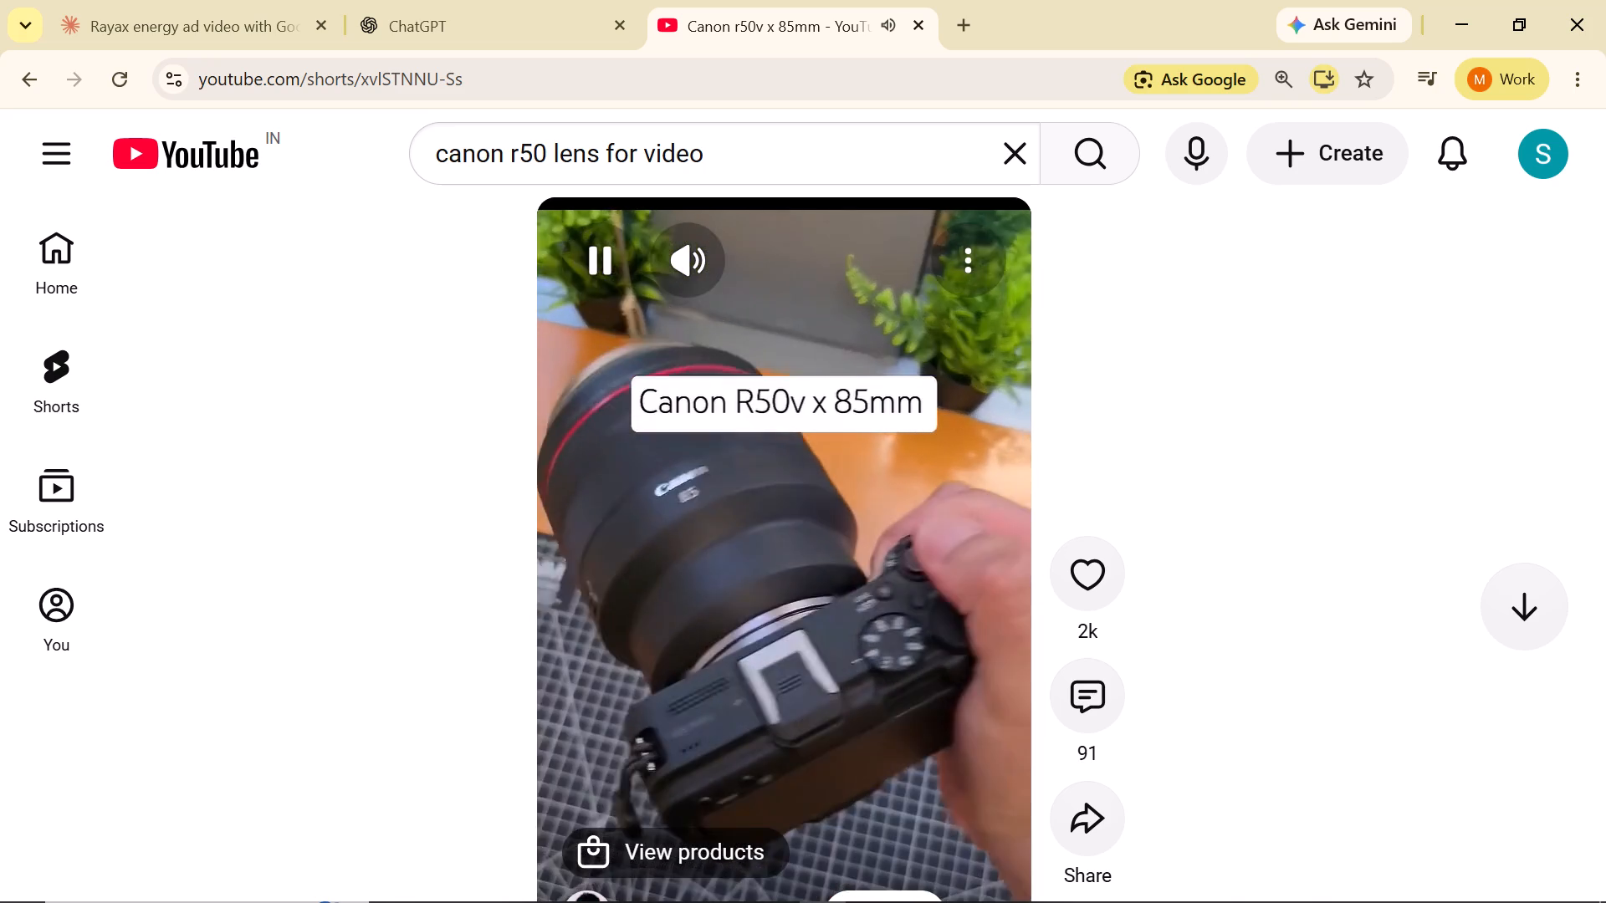
{"action": "left_click", "coordinate": [15, 88]}
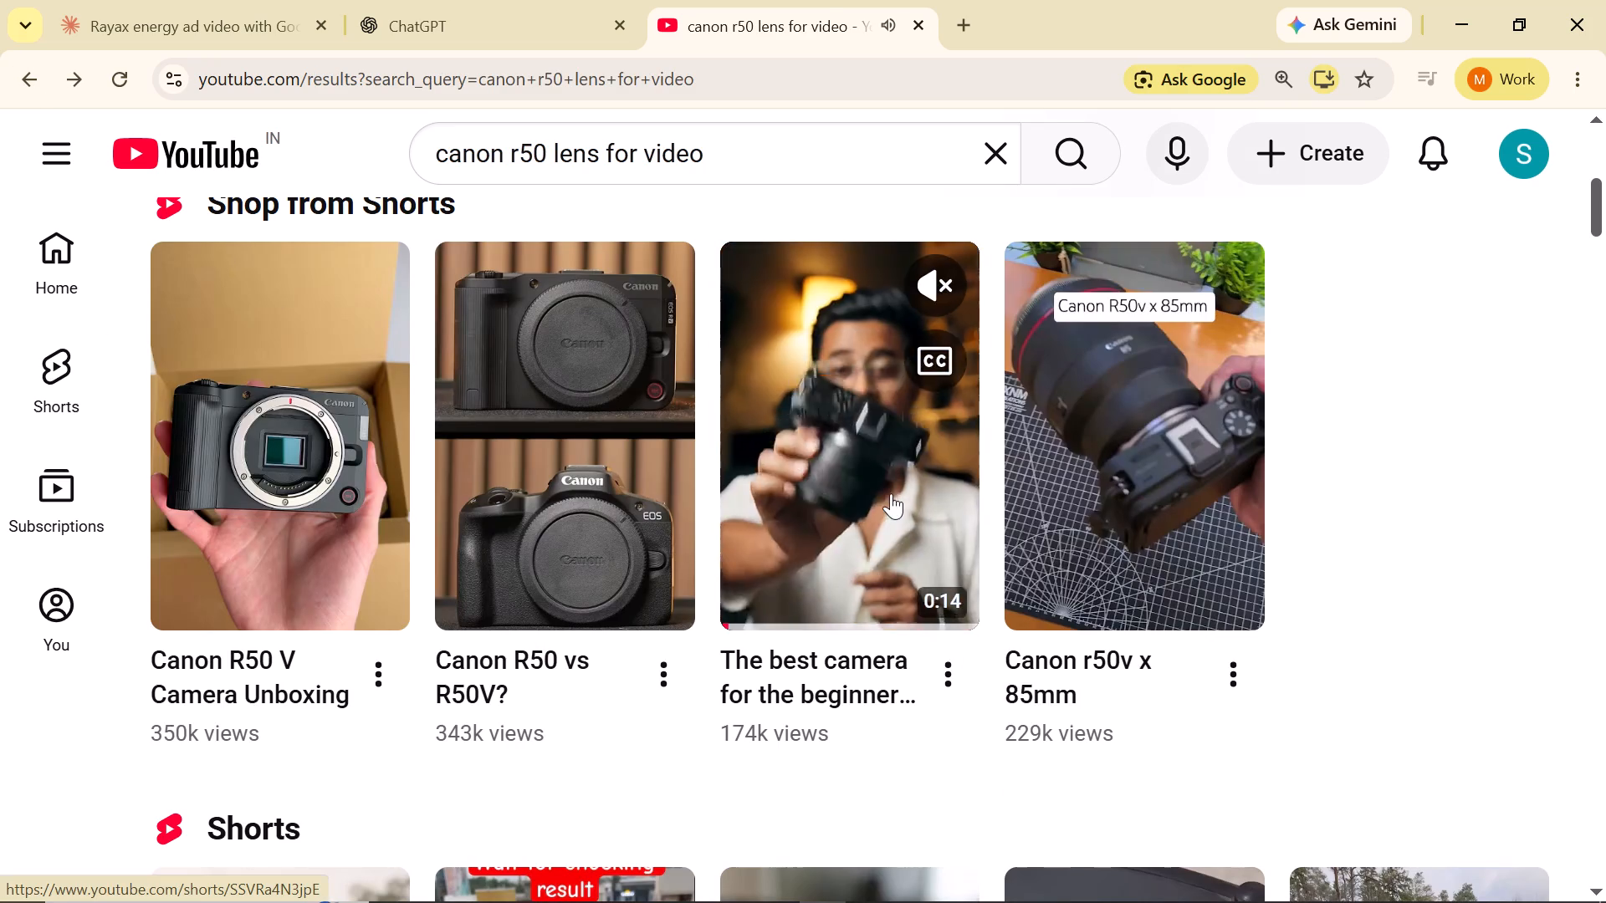
{"action": "scroll", "coordinate": [891, 493], "scroll_direction": "down", "scroll_amount": 5}
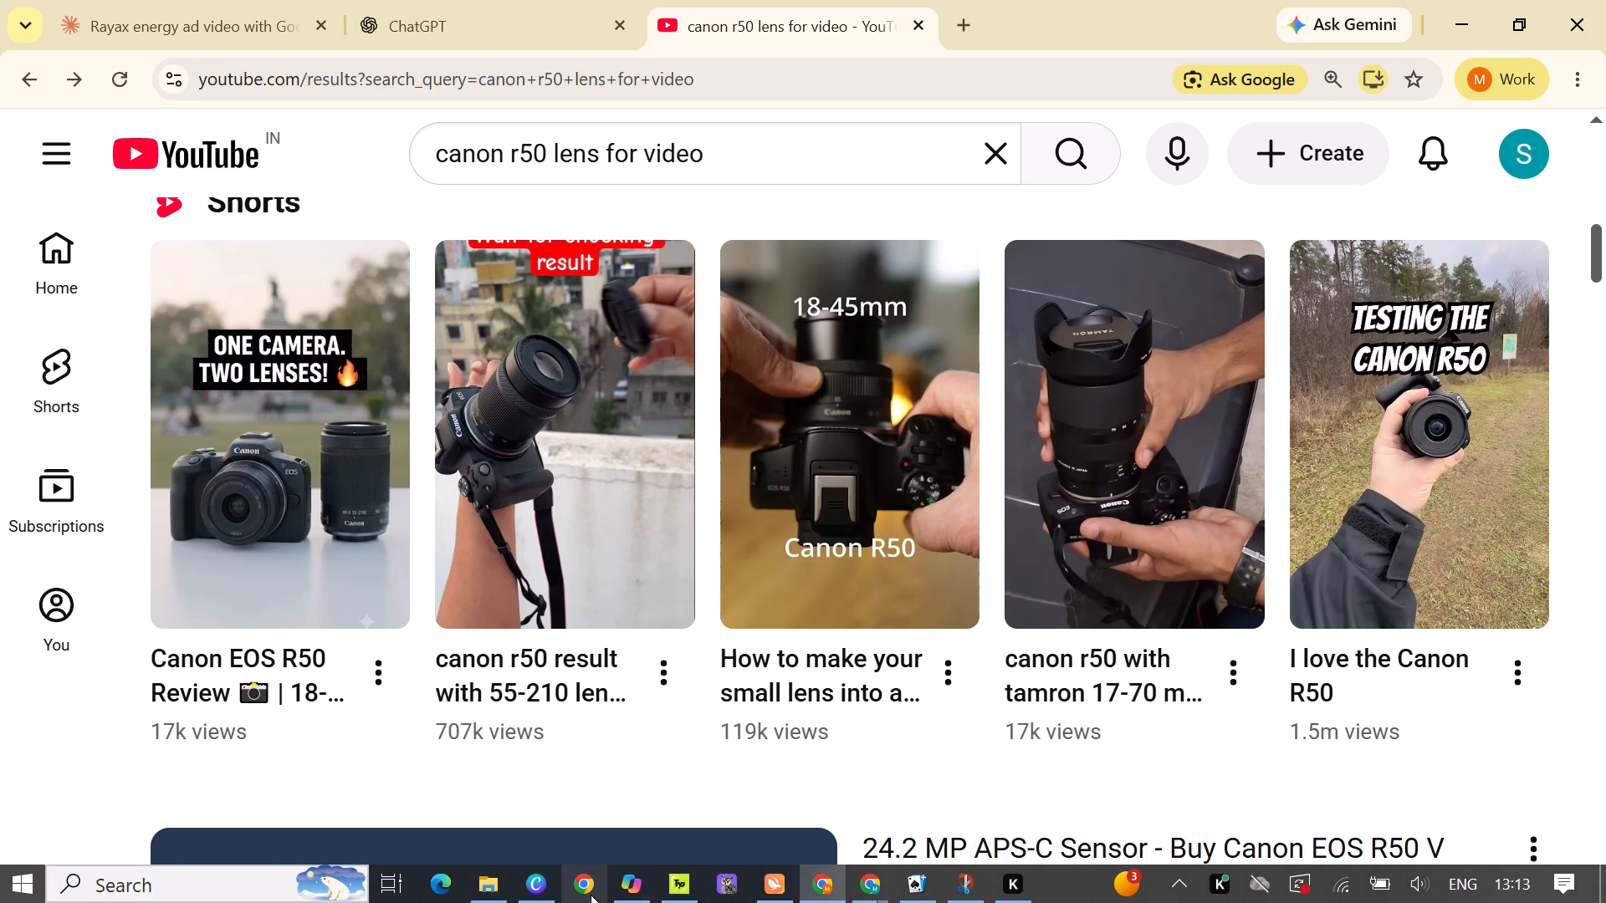
Switch to Canva and set the volume to 0 for the five upper-track site-work videos, leaving out the short element near 17 s.
{"action": "left_click", "coordinate": [545, 890]}
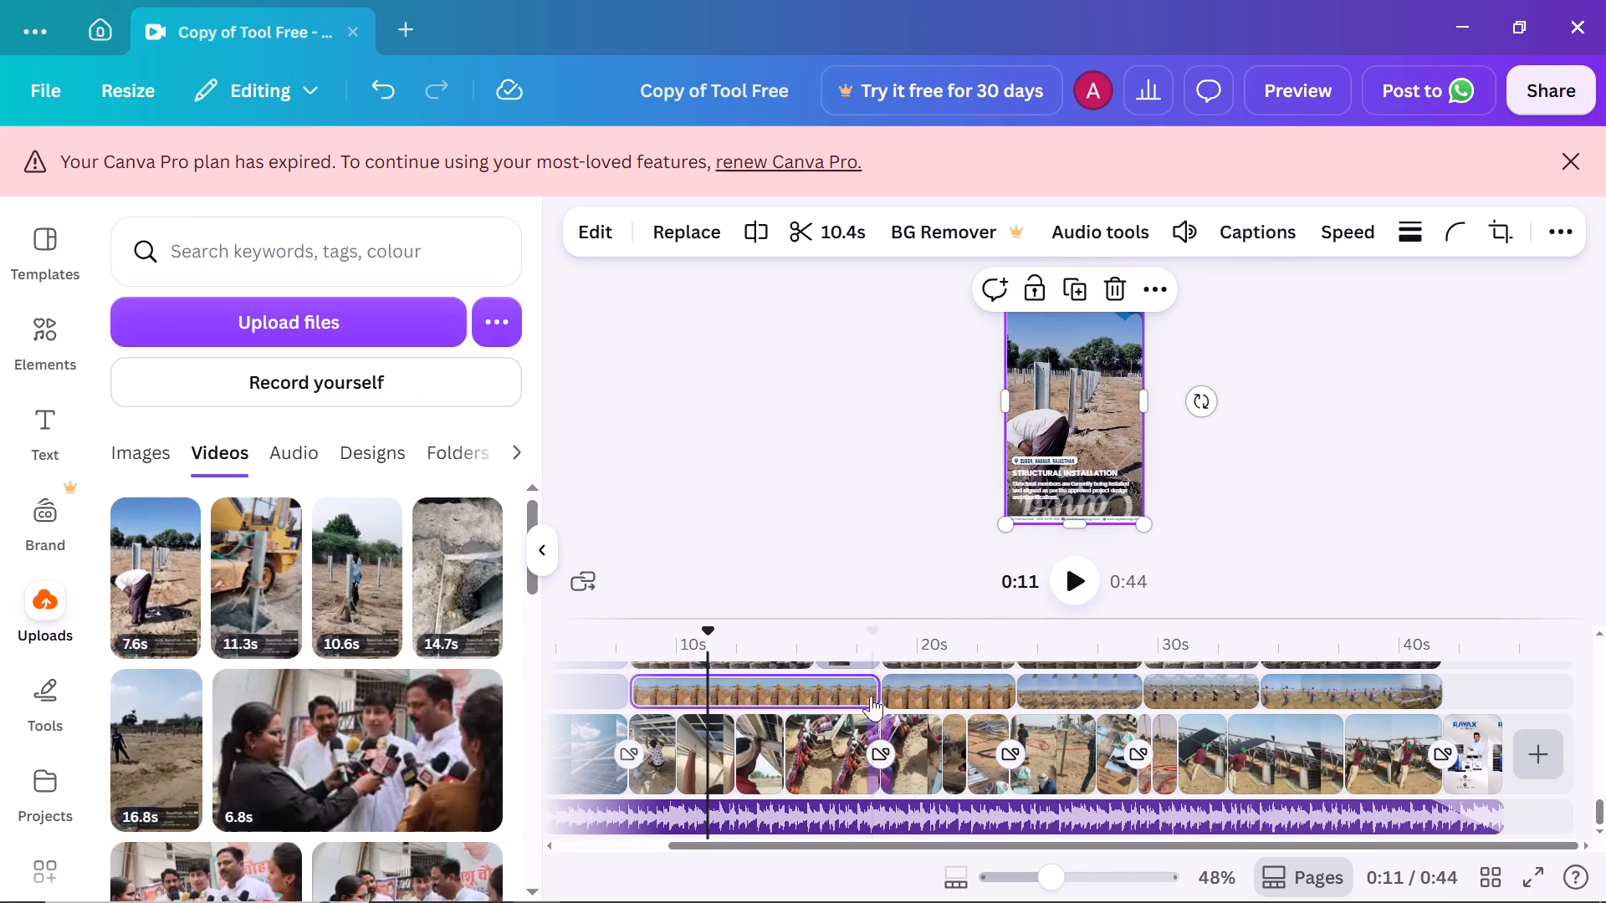
{"action": "scroll", "coordinate": [913, 699], "scroll_direction": "up", "scroll_amount": 1}
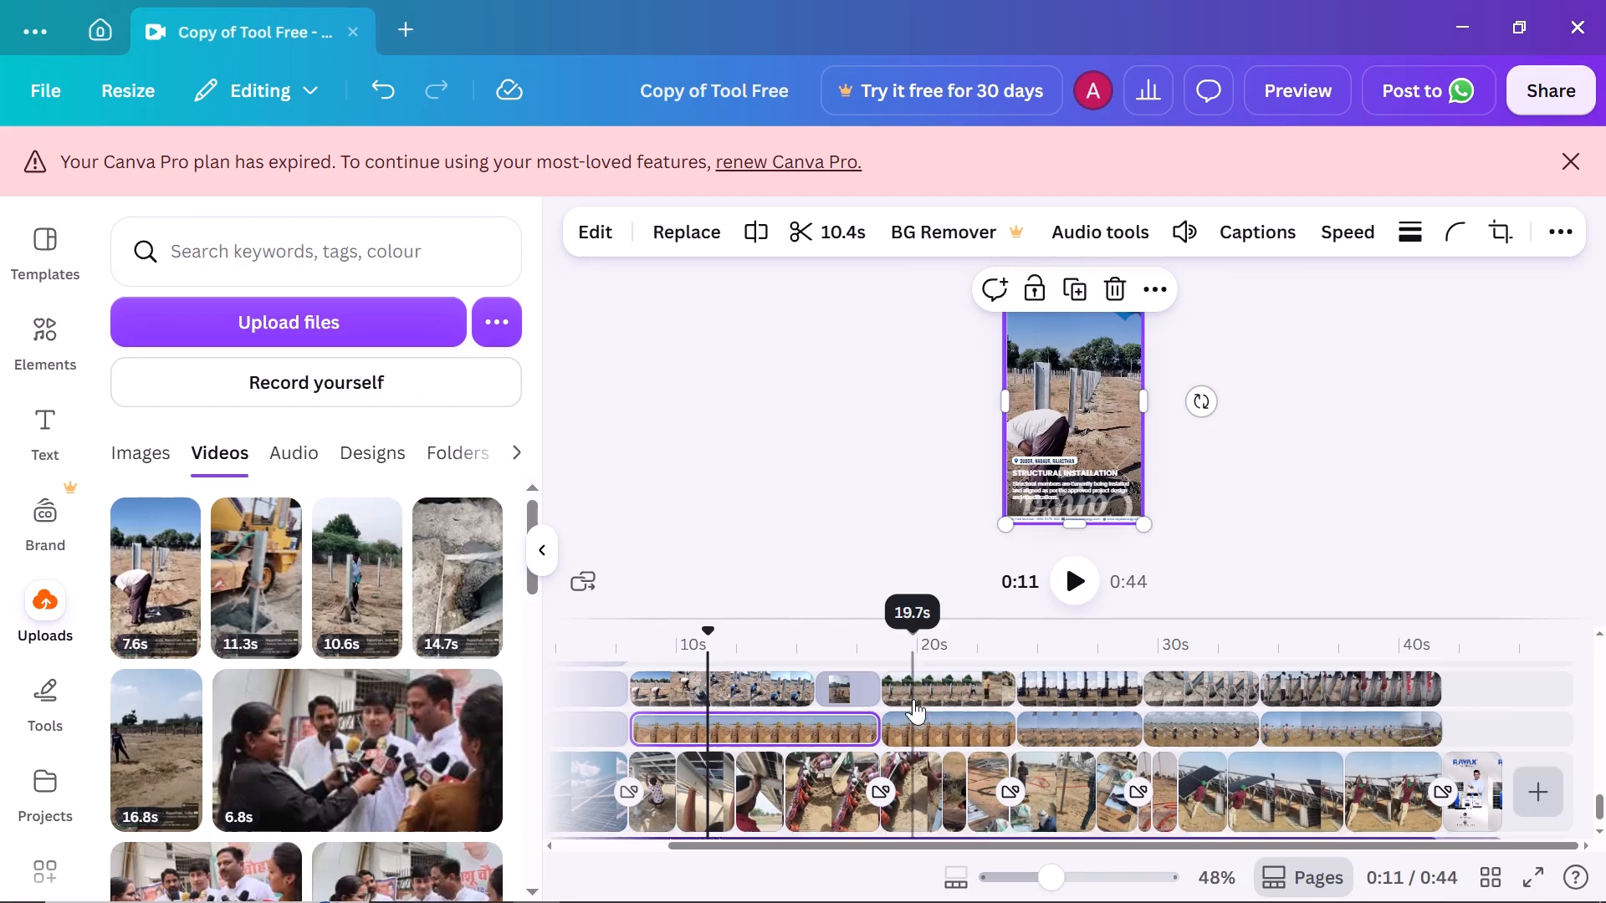
{"action": "left_click", "coordinate": [741, 773]}
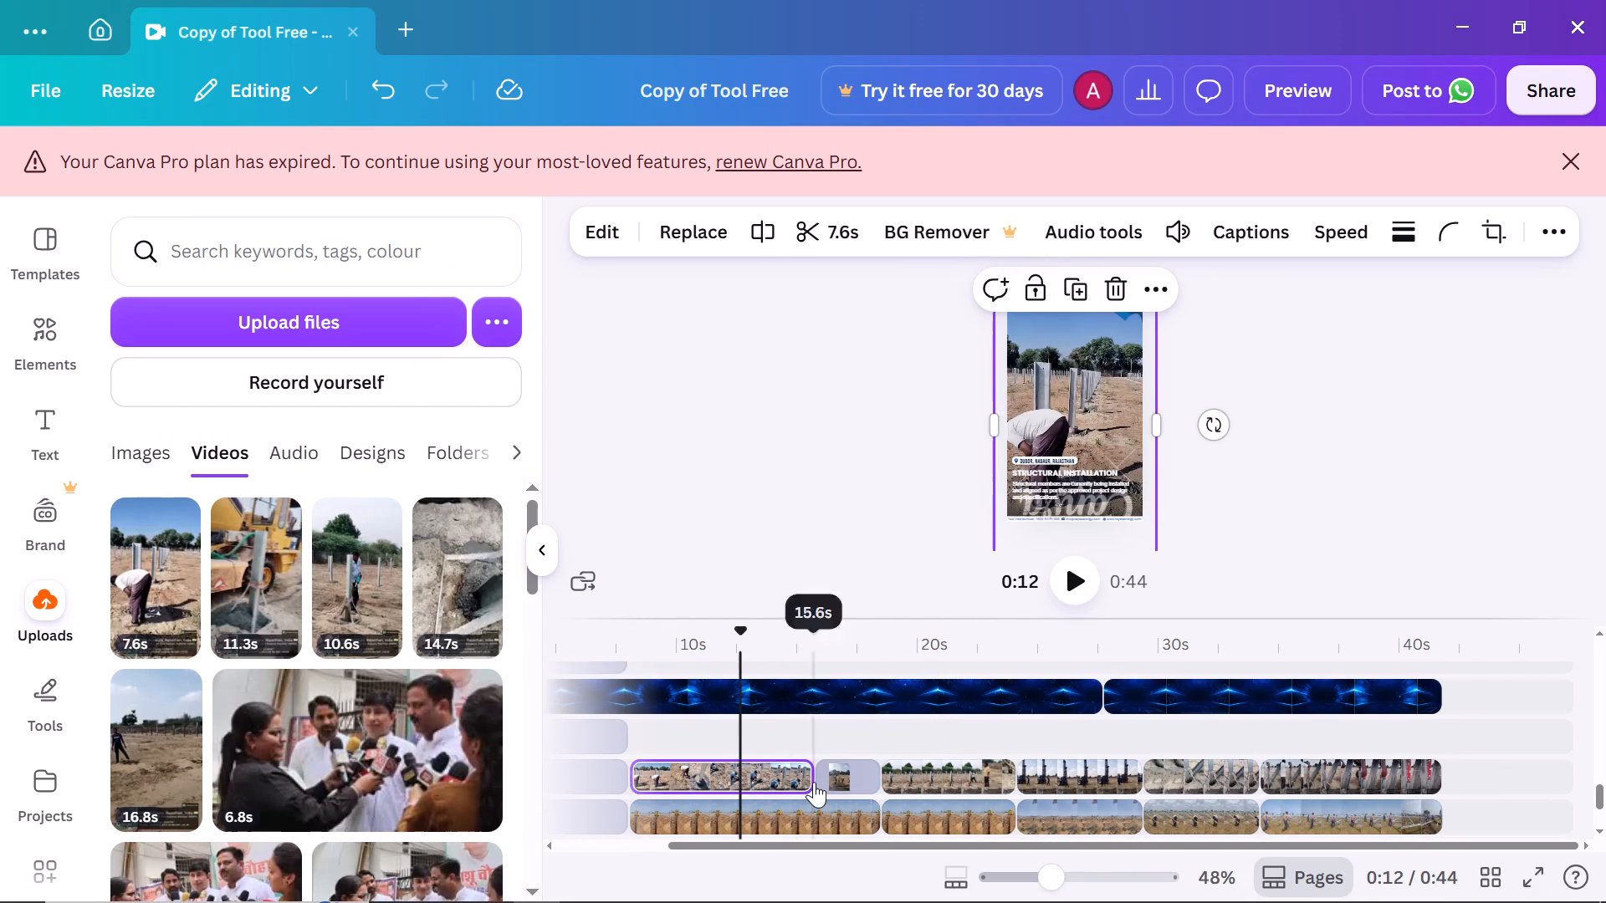
{"action": "left_click", "coordinate": [857, 779], "text": "shift"}
{"action": "left_click", "coordinate": [939, 772], "text": "shift"}
{"action": "left_click", "coordinate": [1057, 775], "text": "shift"}
{"action": "left_click", "coordinate": [1184, 781], "text": "shift"}
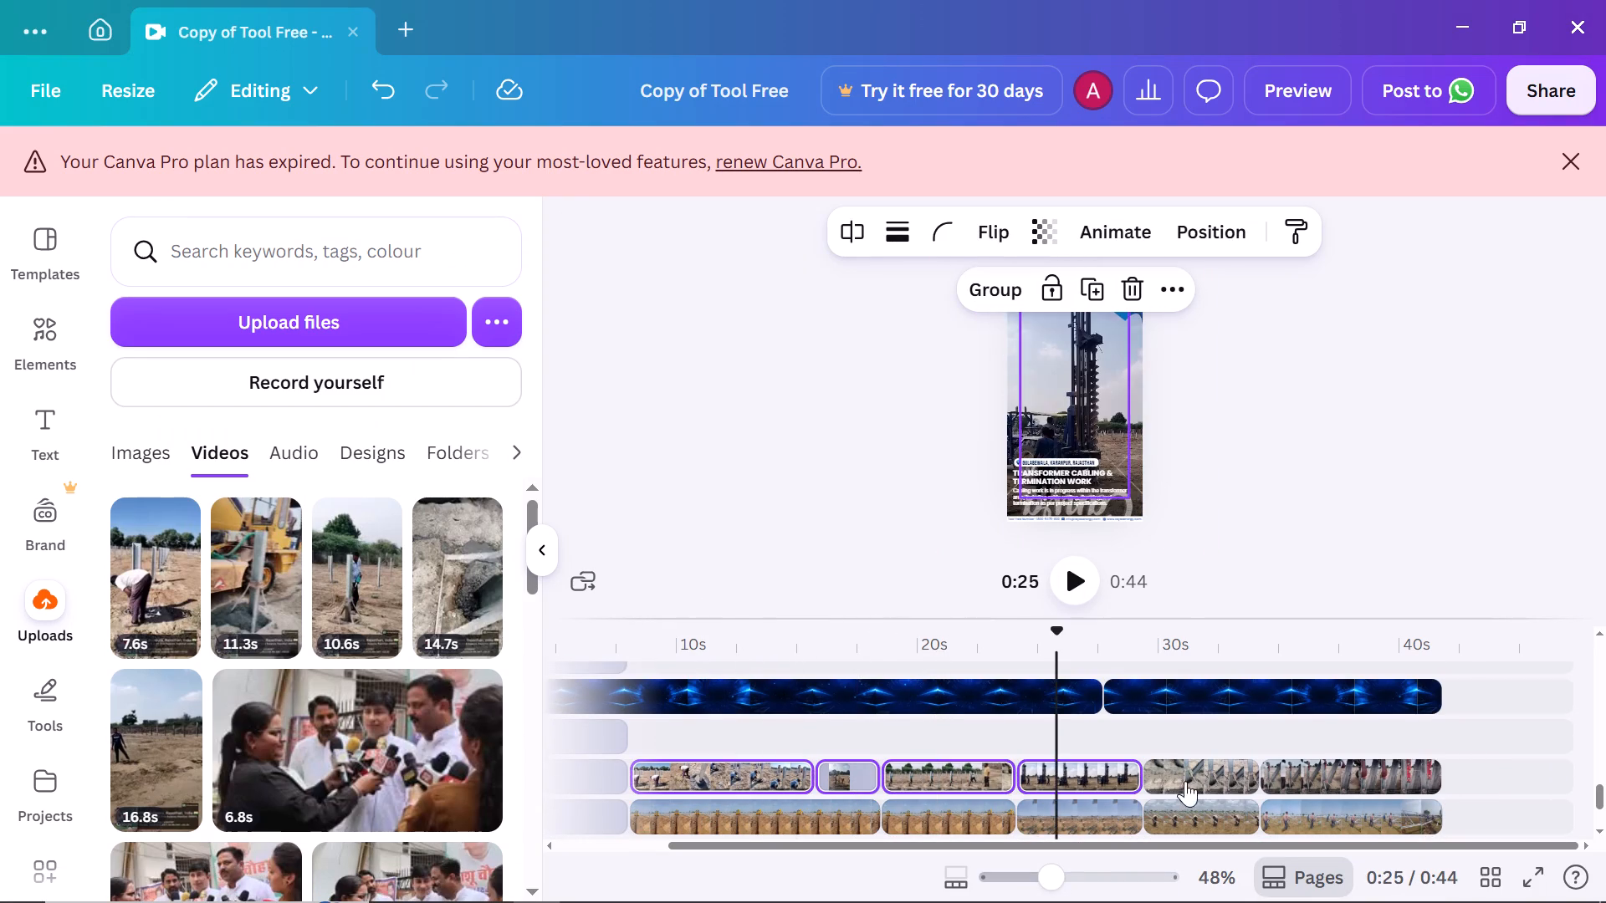
{"action": "left_click", "coordinate": [1319, 760], "text": "shift"}
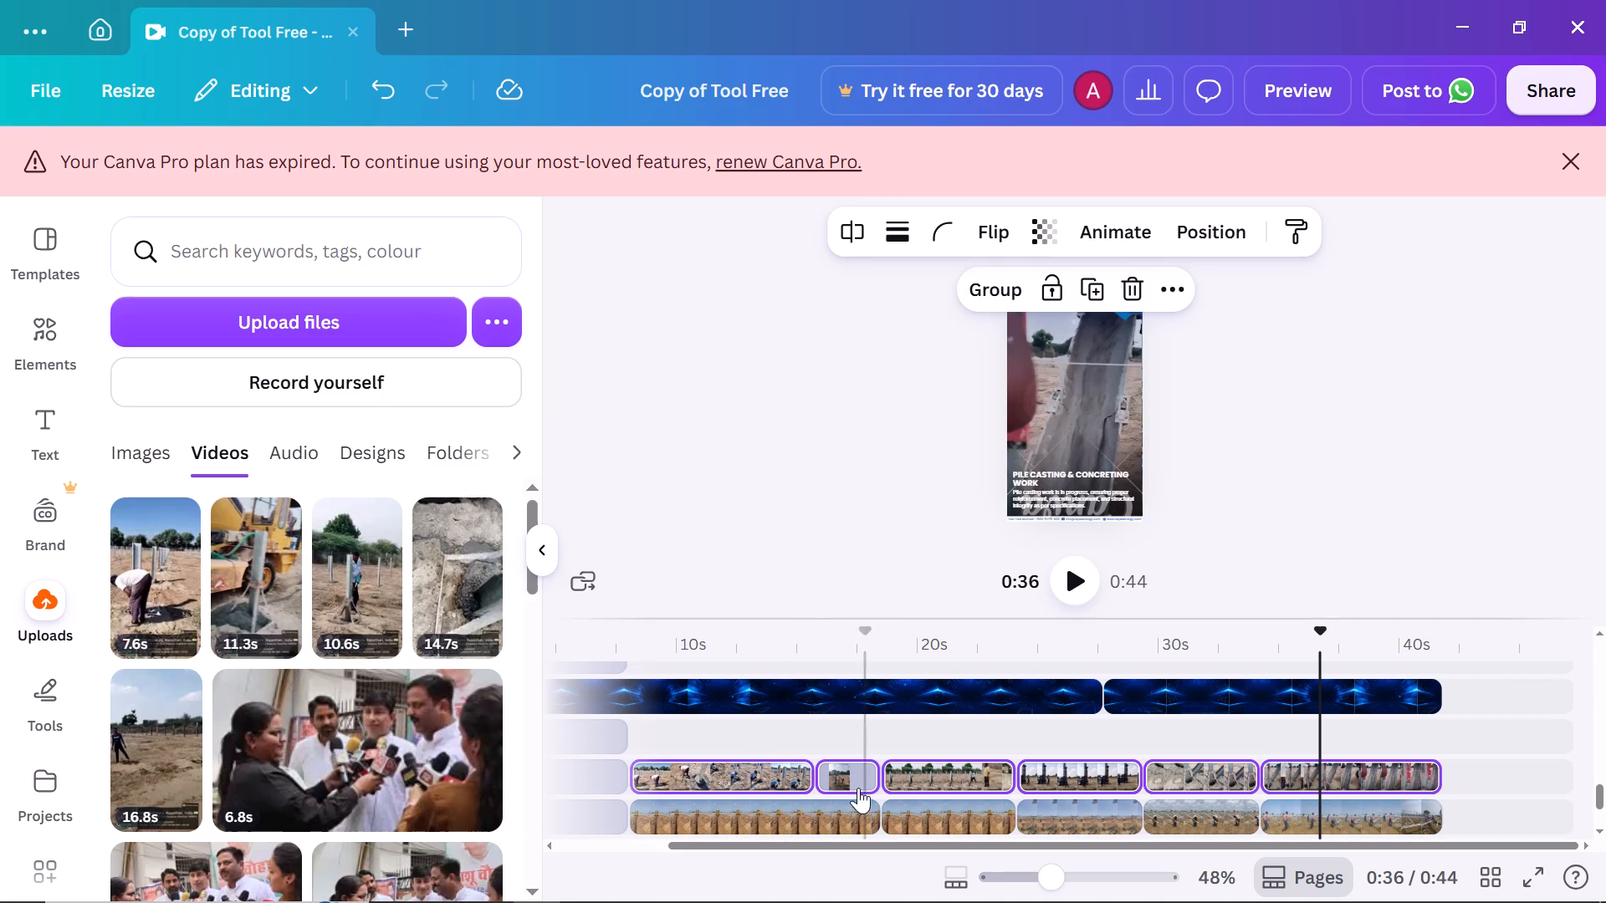
{"action": "left_click", "coordinate": [850, 780], "text": "shift"}
{"action": "left_click", "coordinate": [826, 220]}
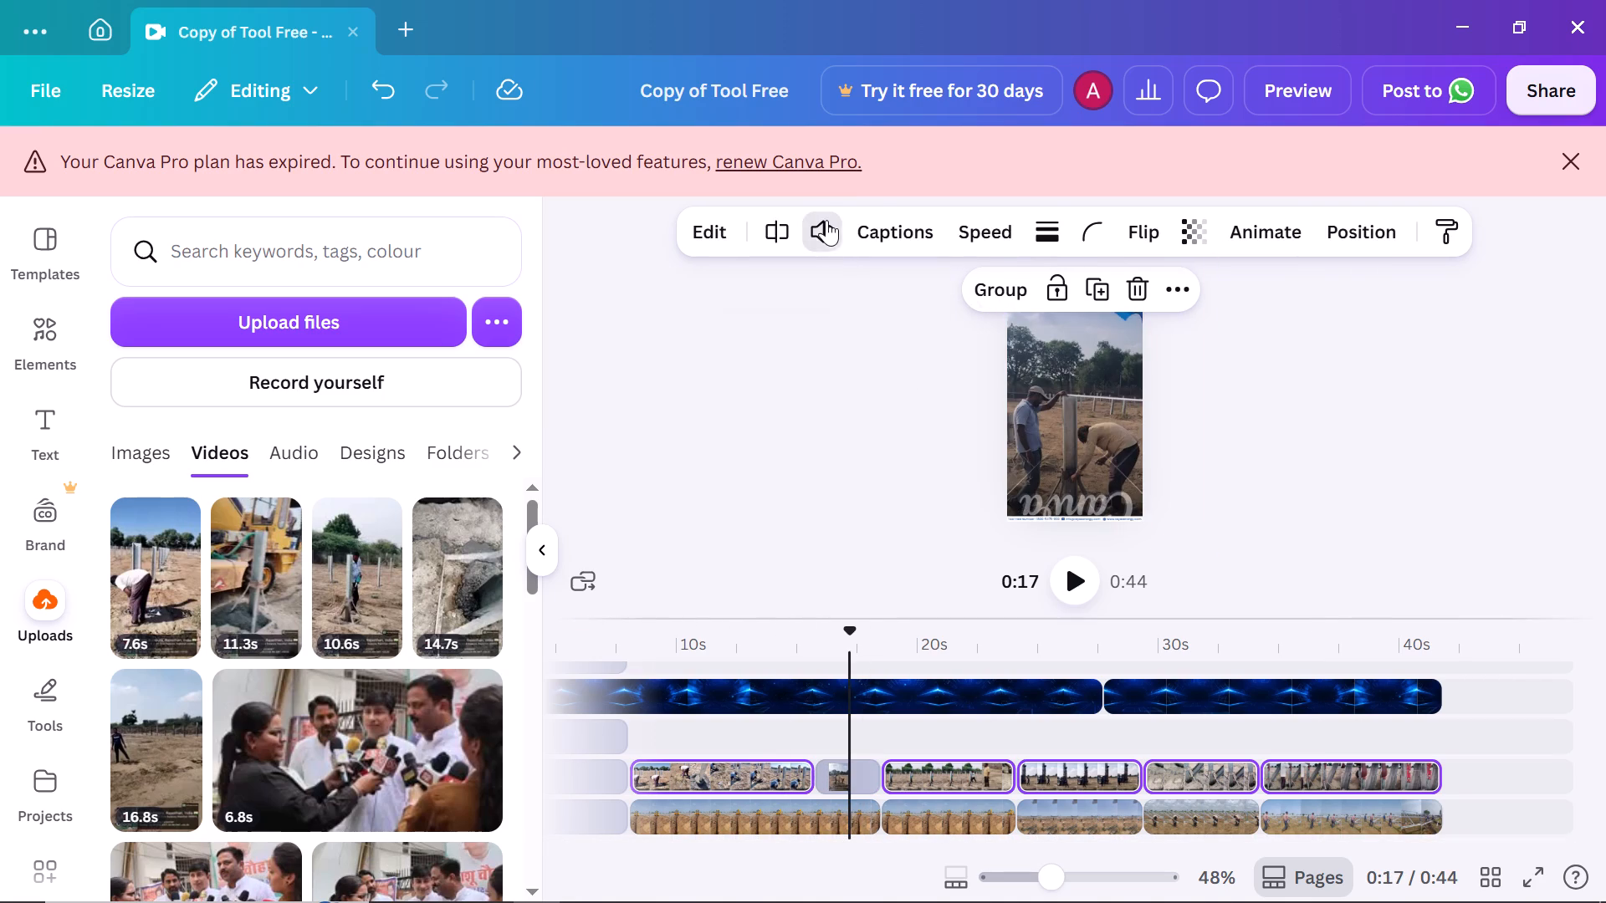
{"action": "left_click_drag", "start_coordinate": [836, 310], "coordinate": [325, 352]}
Delete the five video clips on the track directly below the muted site-work clips.
{"action": "scroll", "coordinate": [872, 546], "scroll_direction": "down", "scroll_amount": 1}
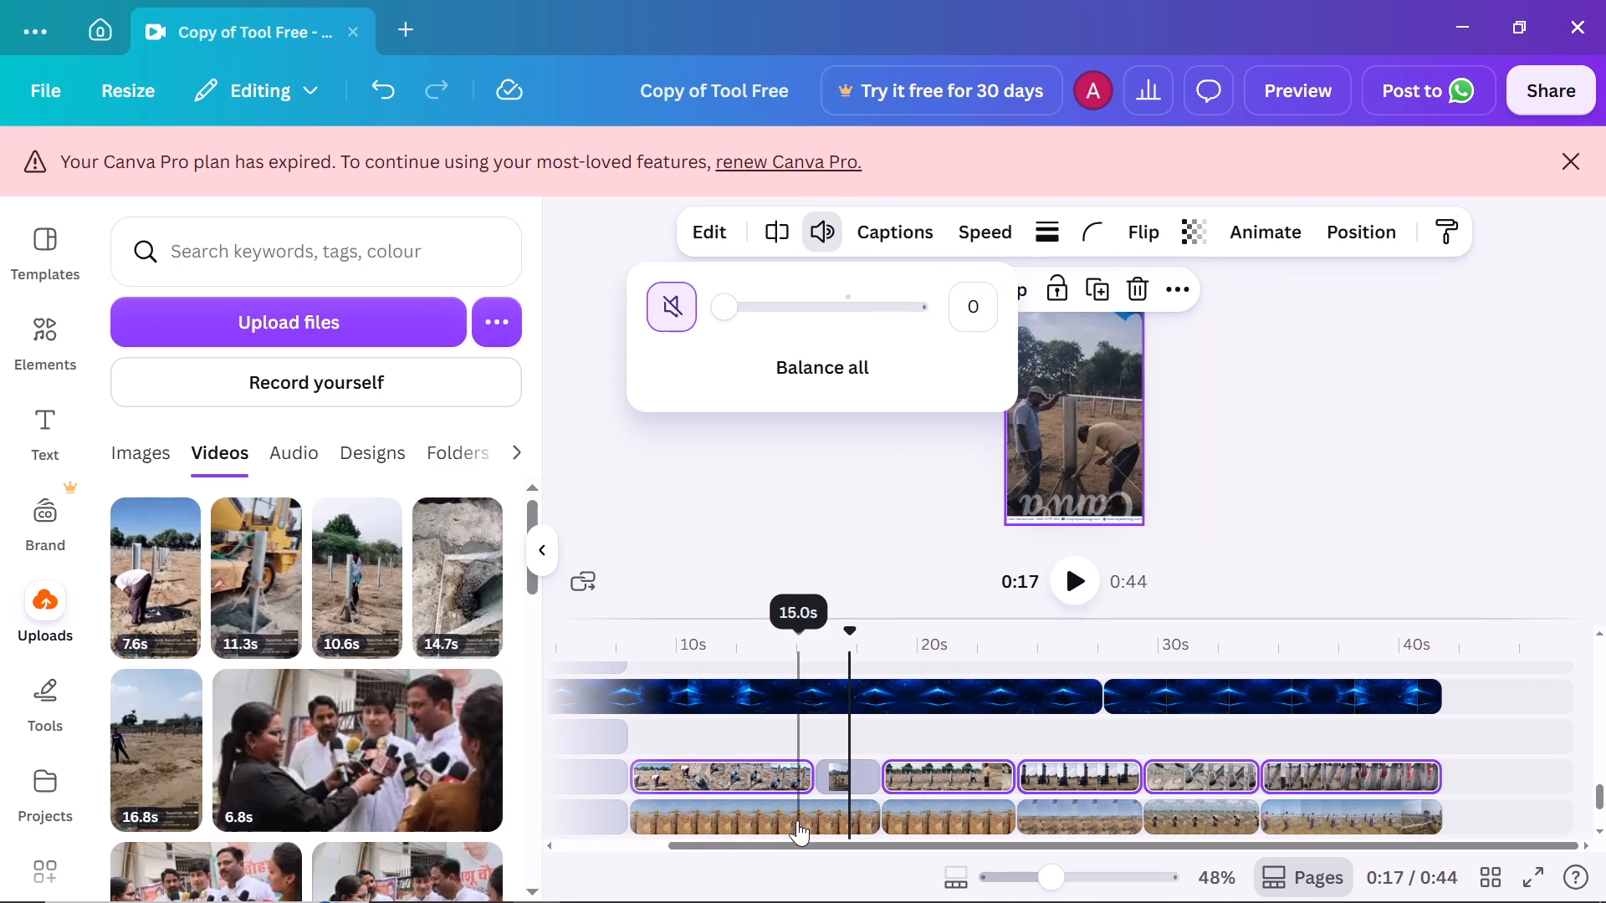
{"action": "left_click", "coordinate": [796, 801]}
{"action": "left_click", "coordinate": [912, 818], "text": "shift"}
{"action": "left_click", "coordinate": [1092, 812], "text": "shift"}
{"action": "left_click", "coordinate": [1169, 816], "text": "shift"}
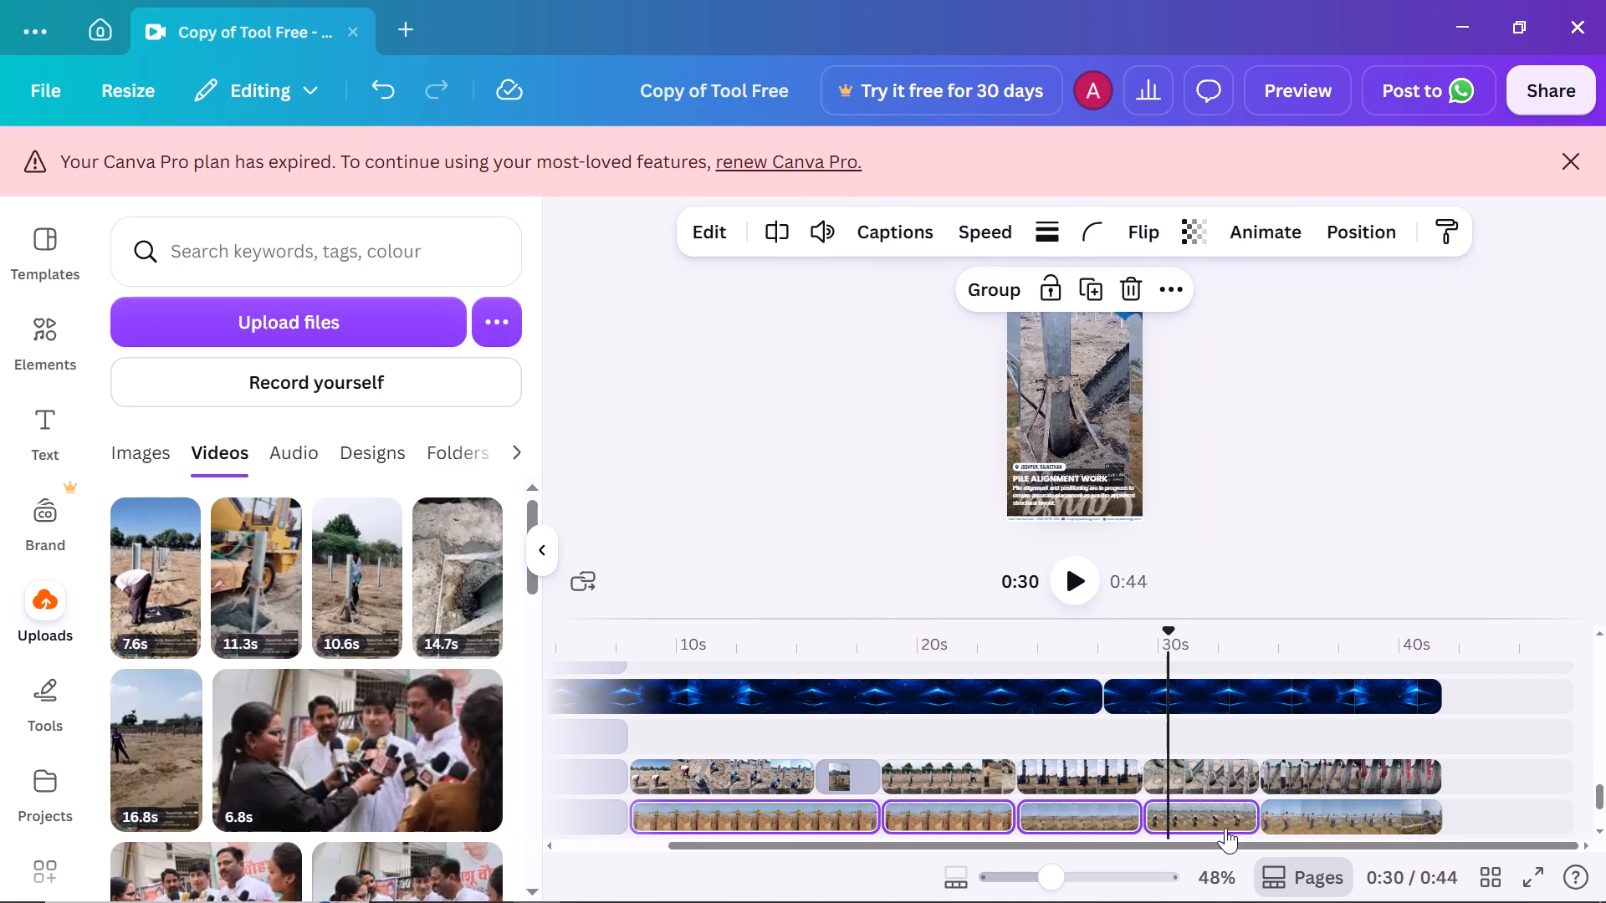
{"action": "left_click", "coordinate": [1295, 810], "text": "shift"}
{"action": "key", "text": "BackSpace"}
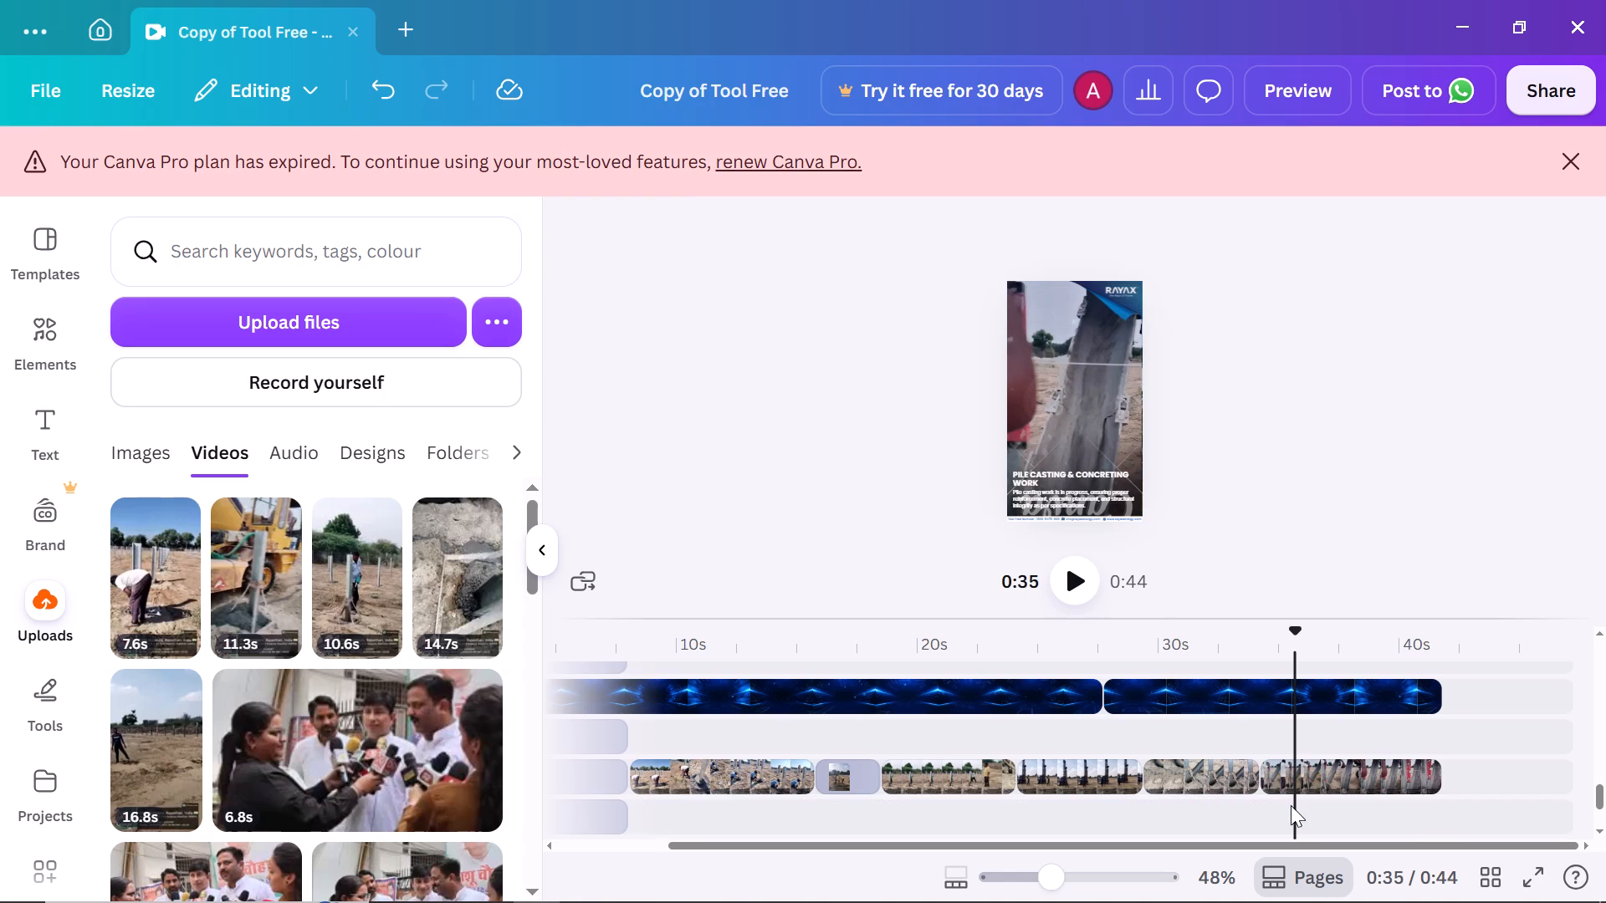
Collapse the uploads panel, examine the layer tracks across the timeline, and enlarge the timeline area to show more of them.
{"action": "scroll", "coordinate": [1385, 816], "scroll_direction": "down", "scroll_amount": 1}
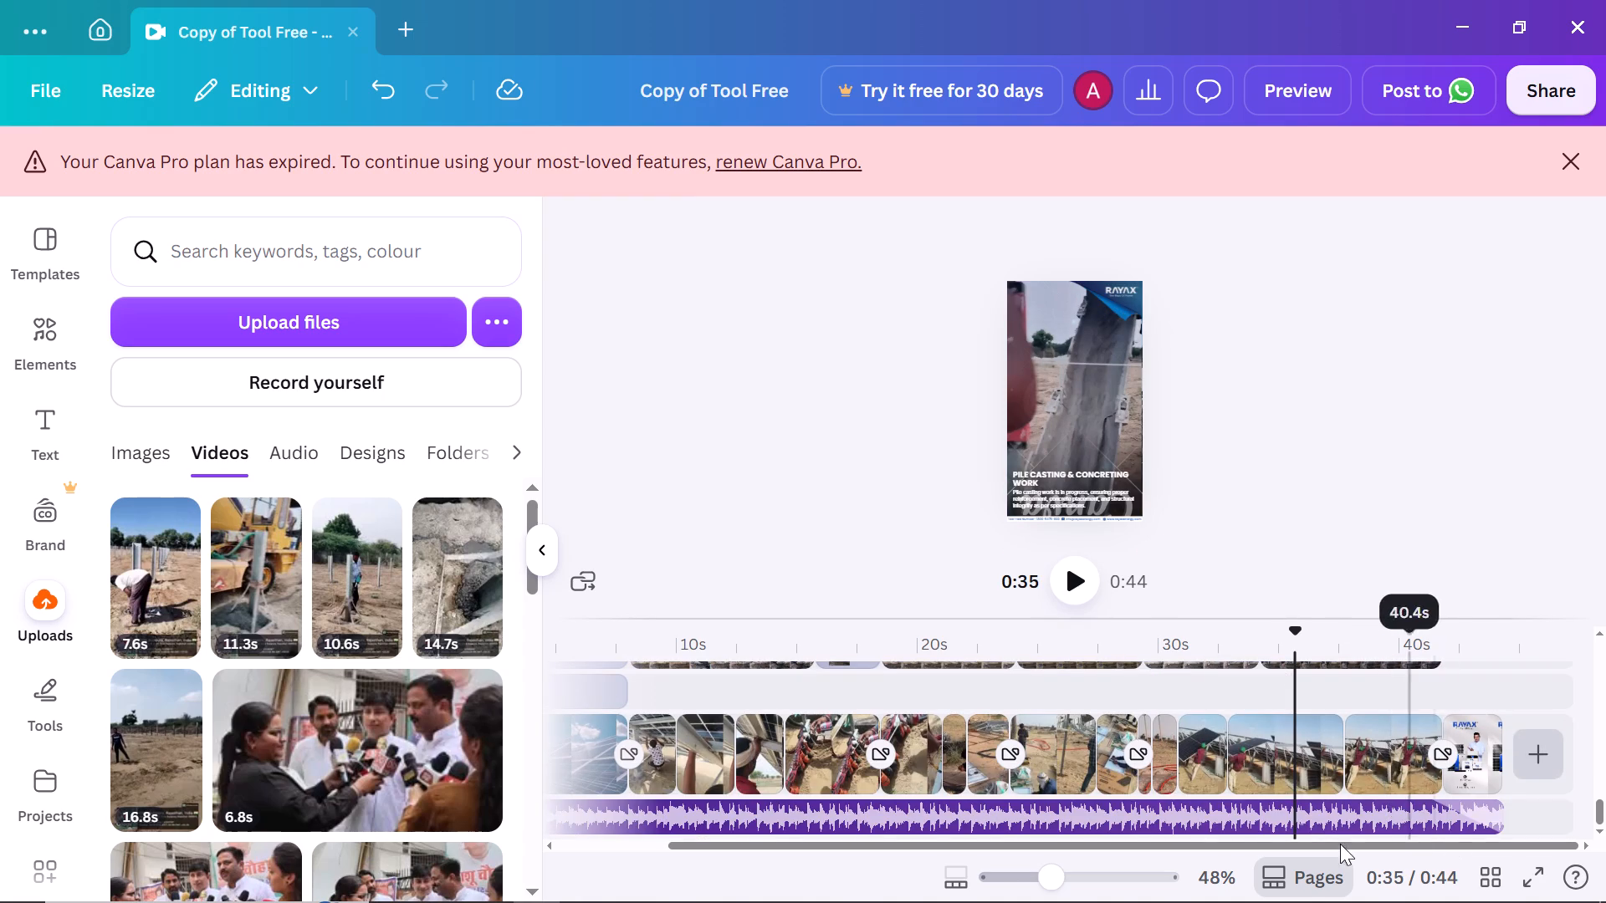
{"action": "scroll", "coordinate": [1273, 829], "scroll_direction": "up", "scroll_amount": 4, "text": "alt"}
{"action": "left_click", "coordinate": [538, 546]}
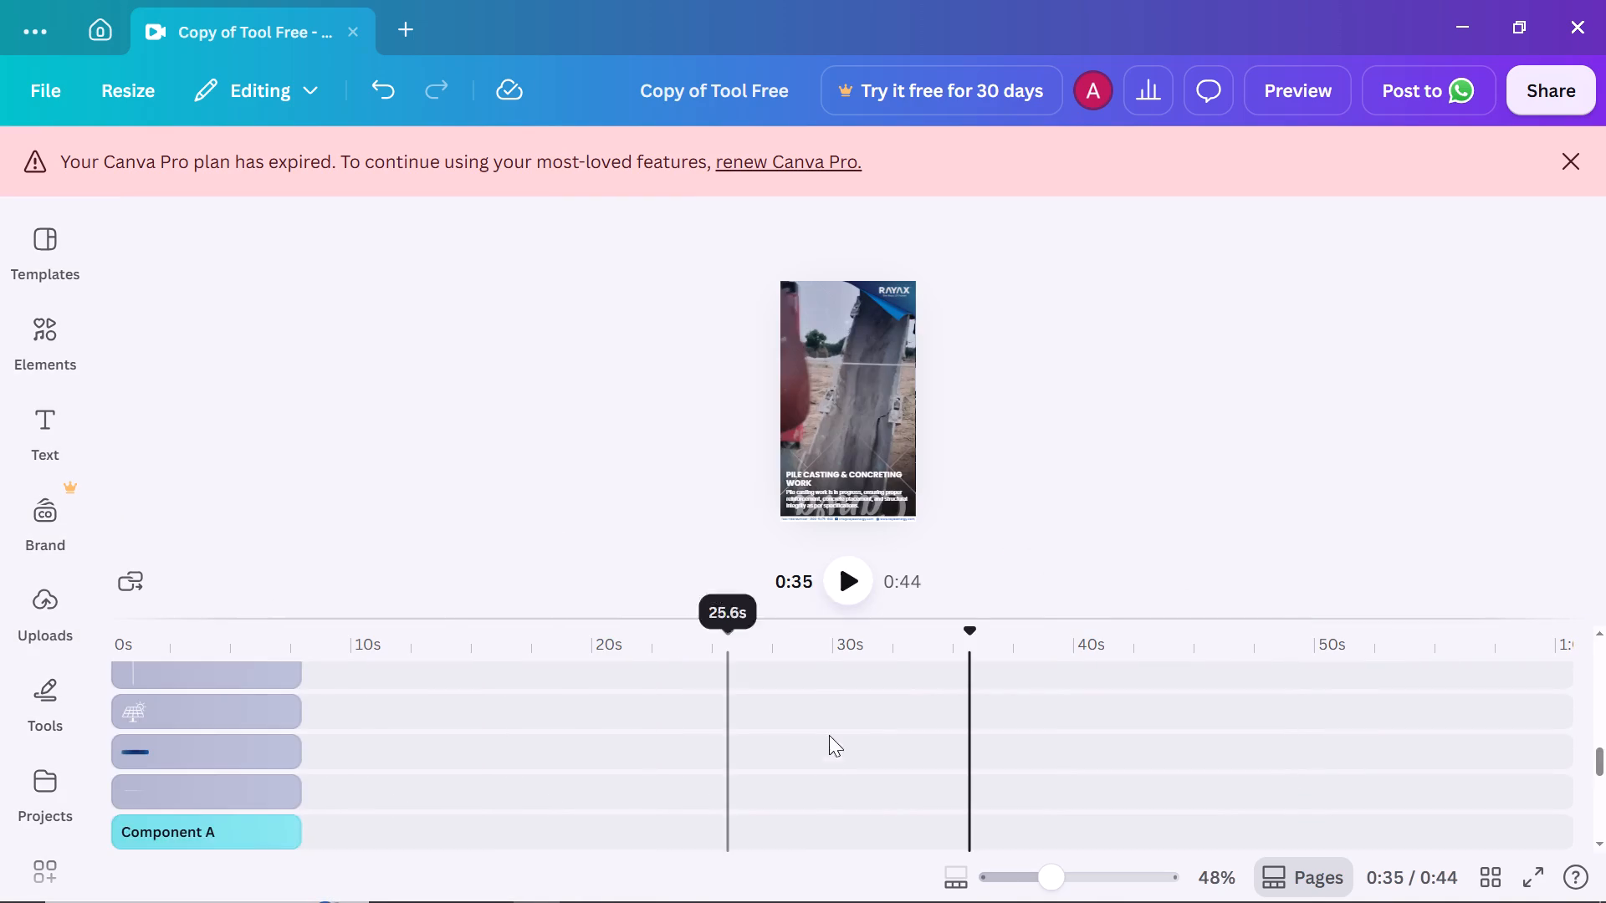
{"action": "scroll", "coordinate": [815, 754], "scroll_direction": "up", "scroll_amount": 6, "text": "alt"}
{"action": "scroll", "coordinate": [735, 747], "scroll_direction": "down", "scroll_amount": 4, "text": "alt"}
{"action": "scroll", "coordinate": [734, 737], "scroll_direction": "down", "scroll_amount": 1}
{"action": "scroll", "coordinate": [734, 737], "scroll_direction": "up", "scroll_amount": 6}
{"action": "scroll", "coordinate": [734, 737], "scroll_direction": "up", "scroll_amount": 2, "text": "alt"}
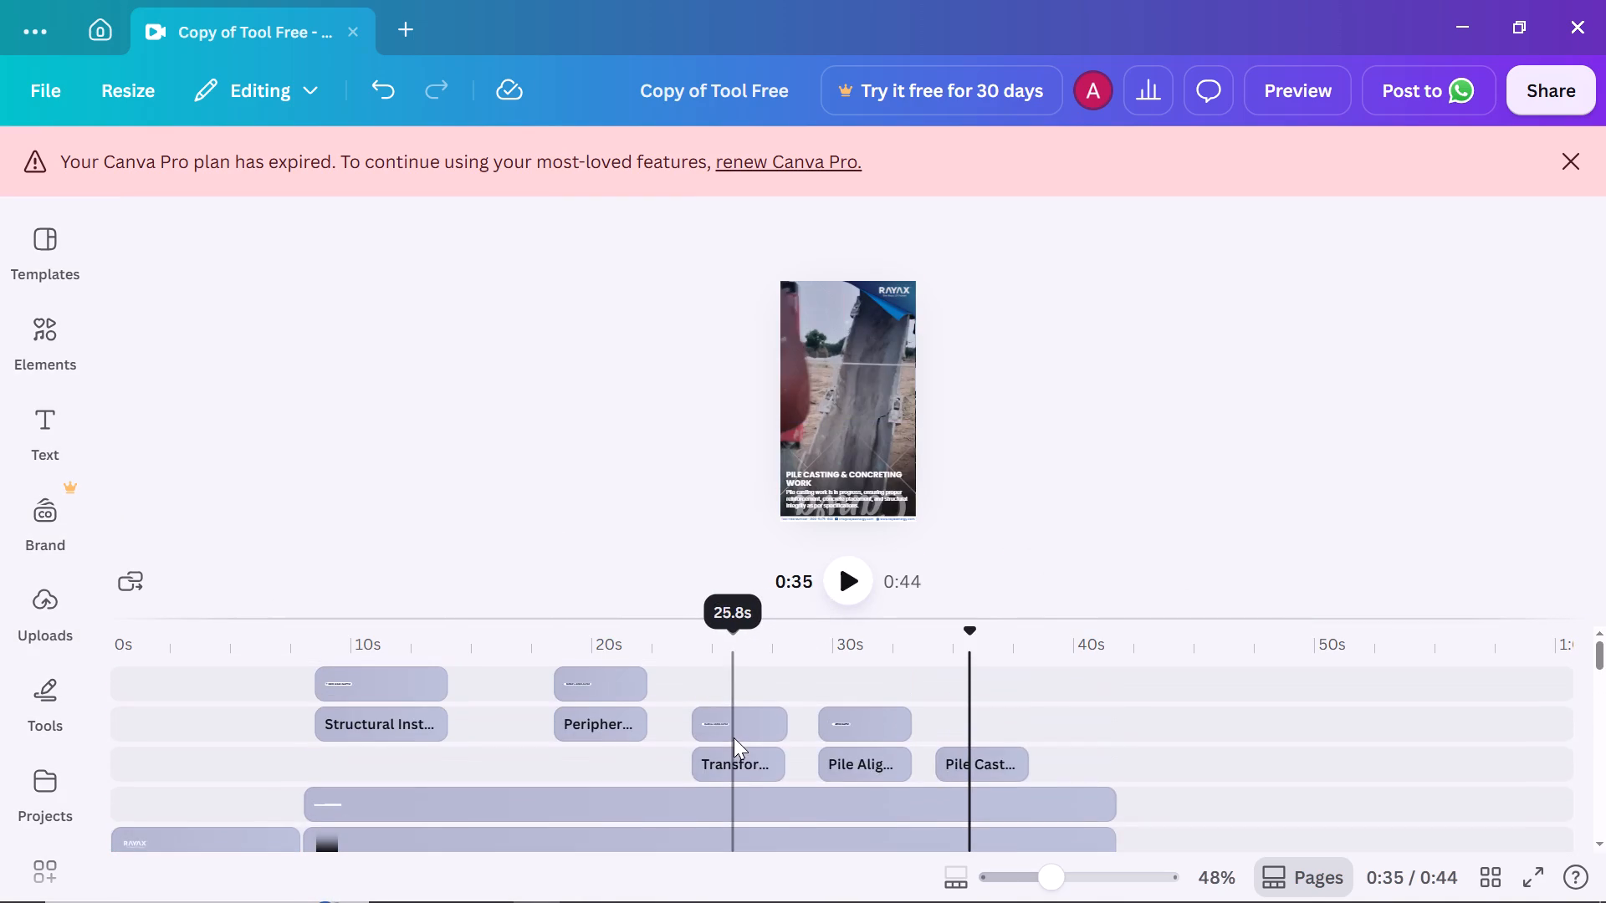
{"action": "scroll", "coordinate": [1154, 445], "scroll_direction": "down", "scroll_amount": 5}
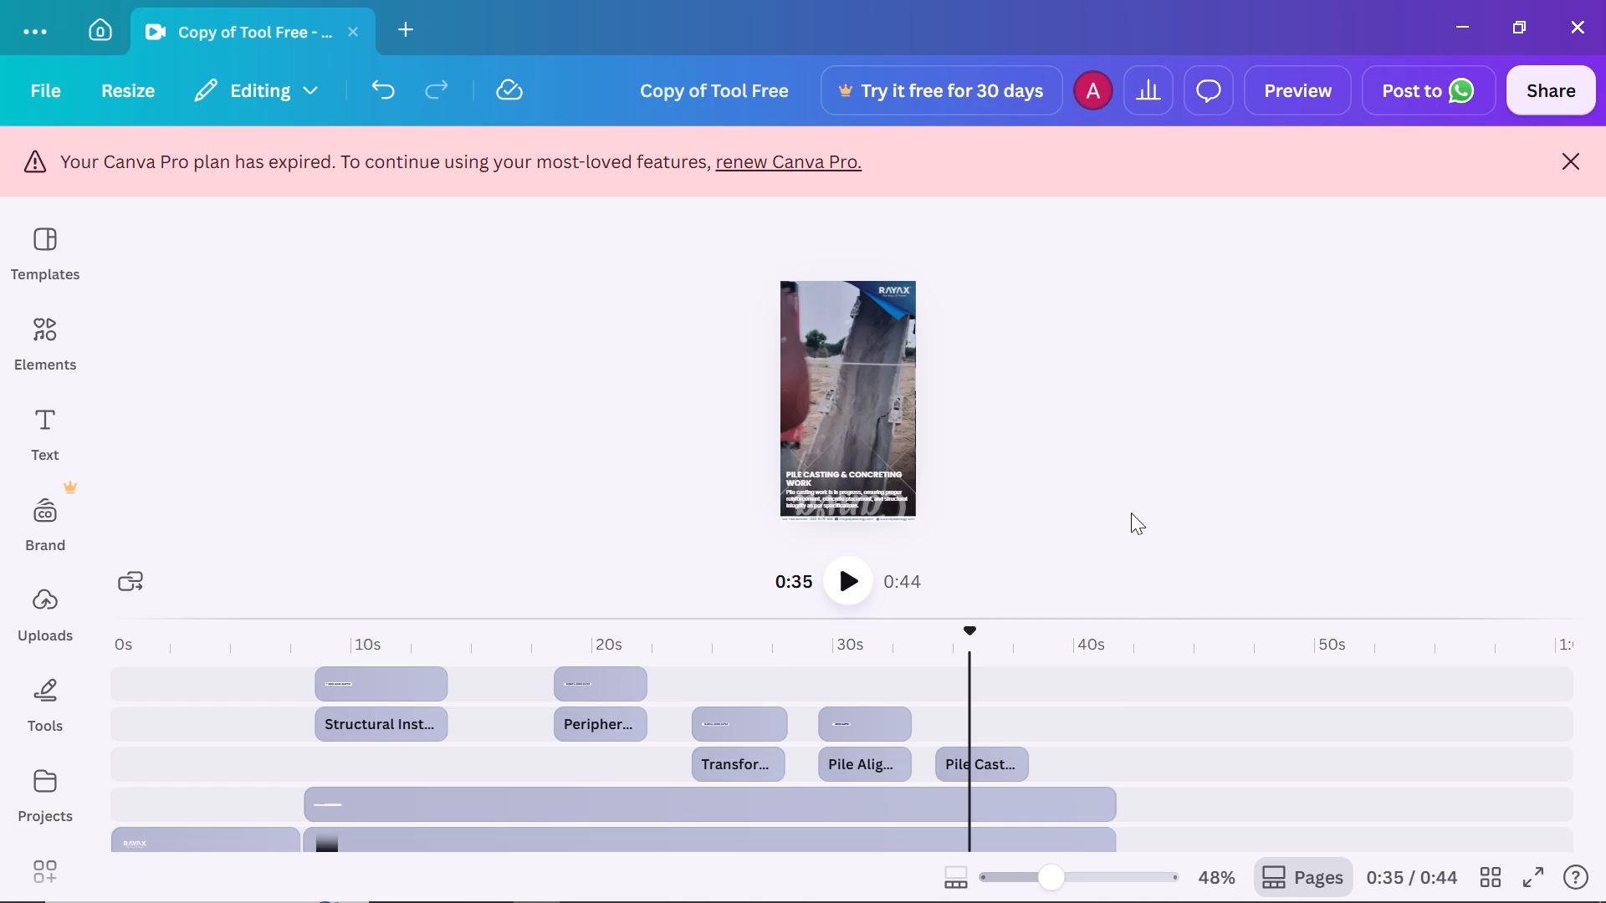
{"action": "scroll", "coordinate": [1094, 708], "scroll_direction": "down", "scroll_amount": 6}
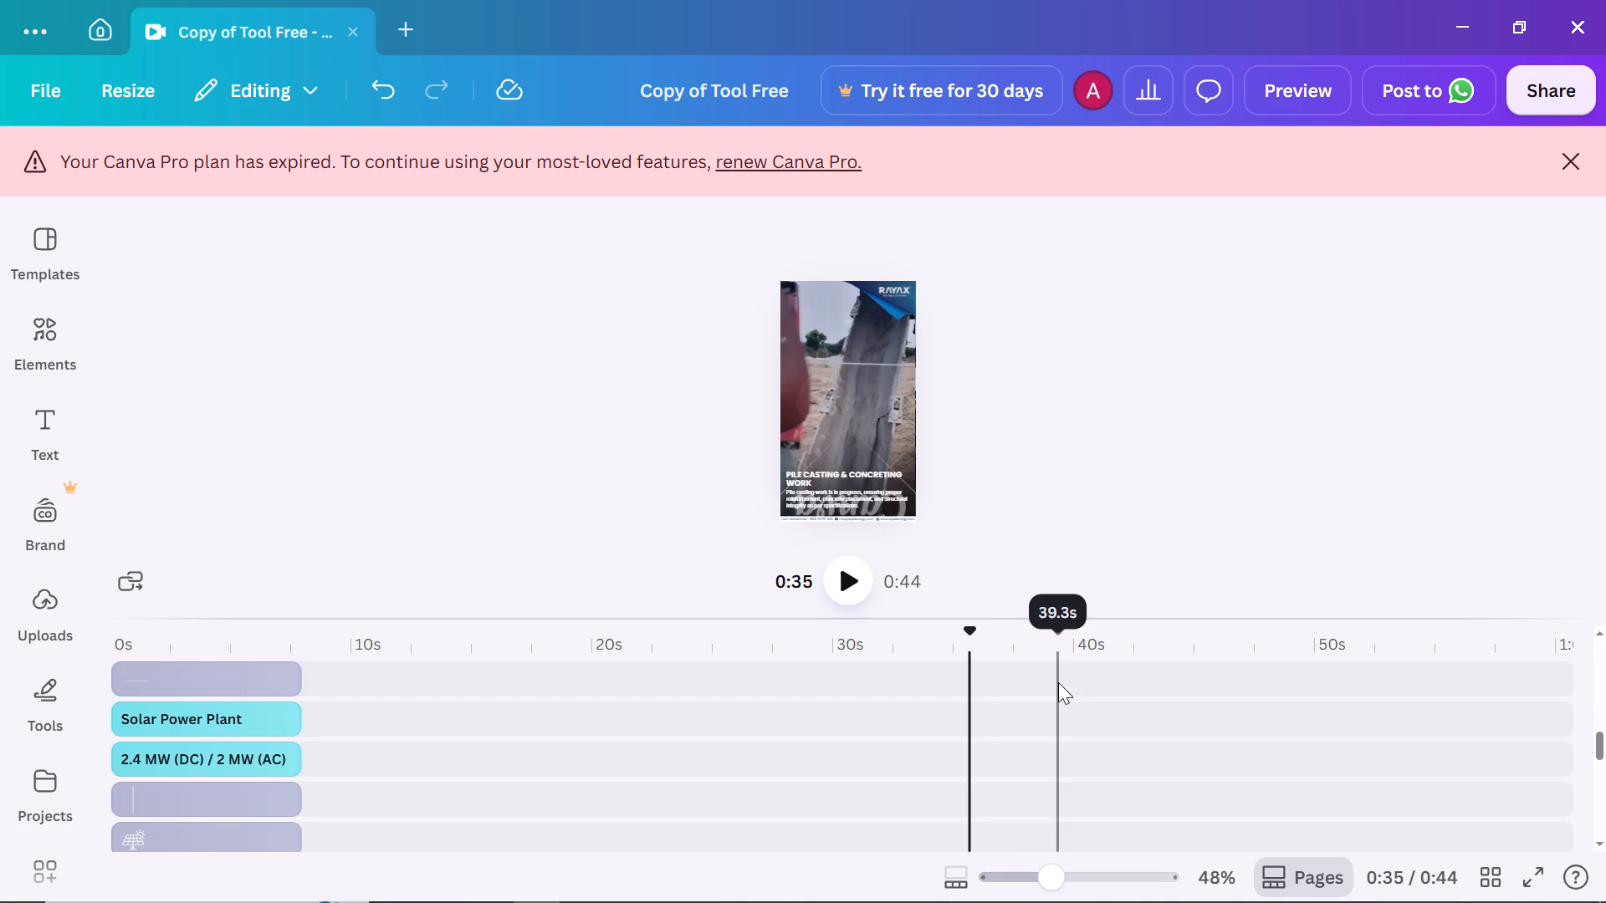
{"action": "scroll", "coordinate": [1033, 676], "scroll_direction": "up", "scroll_amount": 6}
{"action": "scroll", "coordinate": [884, 798], "scroll_direction": "up", "scroll_amount": 1}
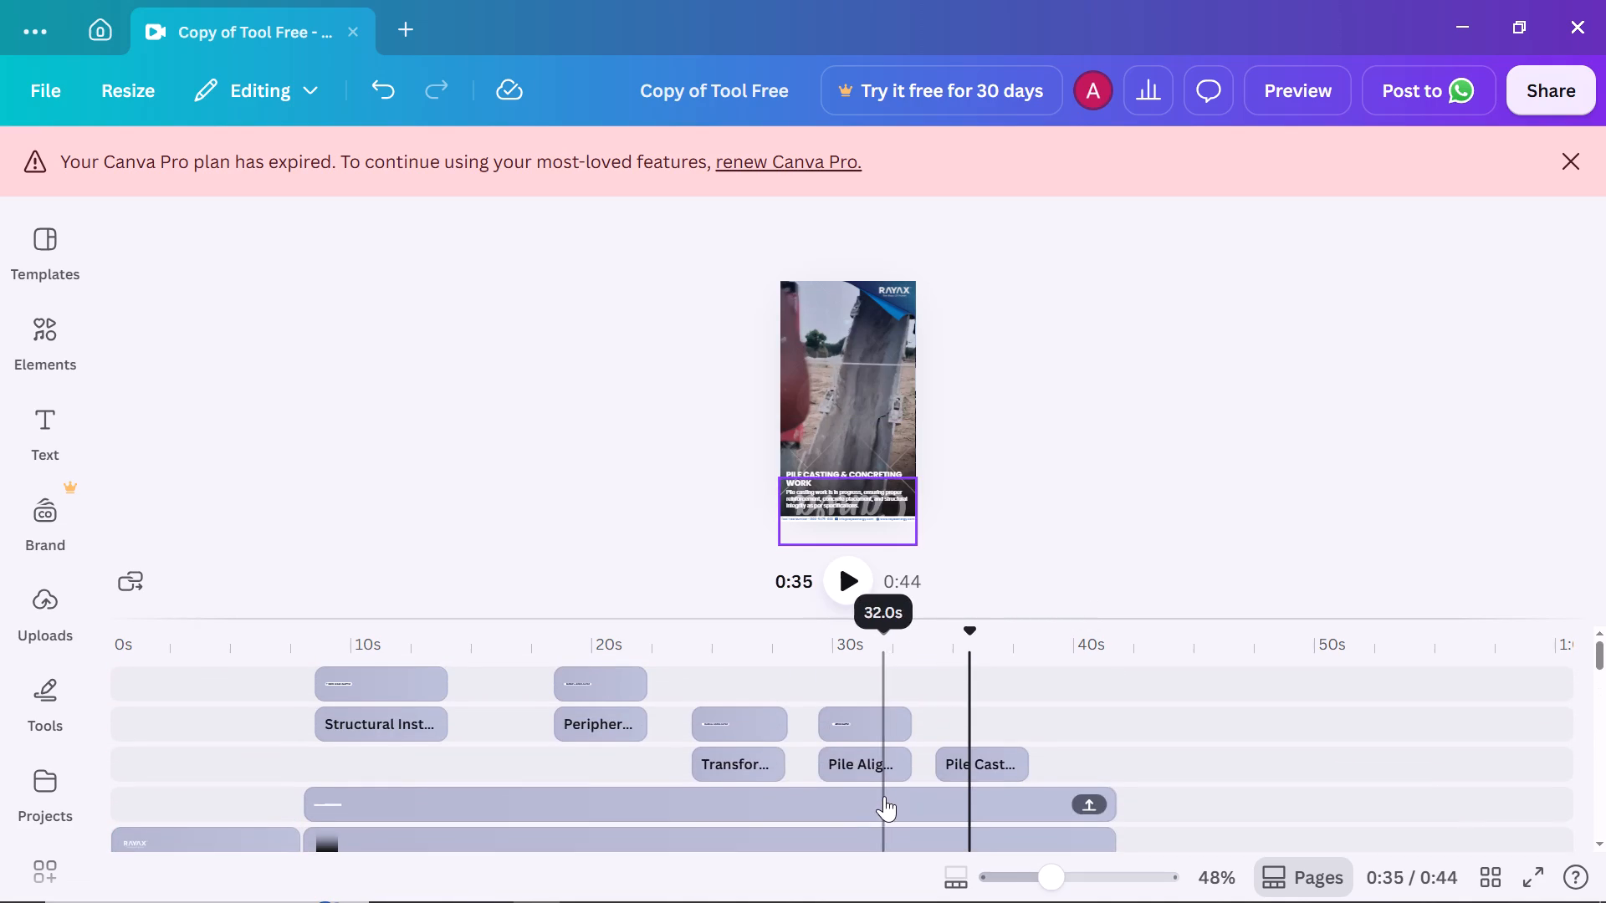
{"action": "scroll", "coordinate": [884, 796], "scroll_direction": "down", "scroll_amount": 3, "text": "ctrl"}
{"action": "left_click_drag", "start_coordinate": [570, 612], "coordinate": [538, 378]}
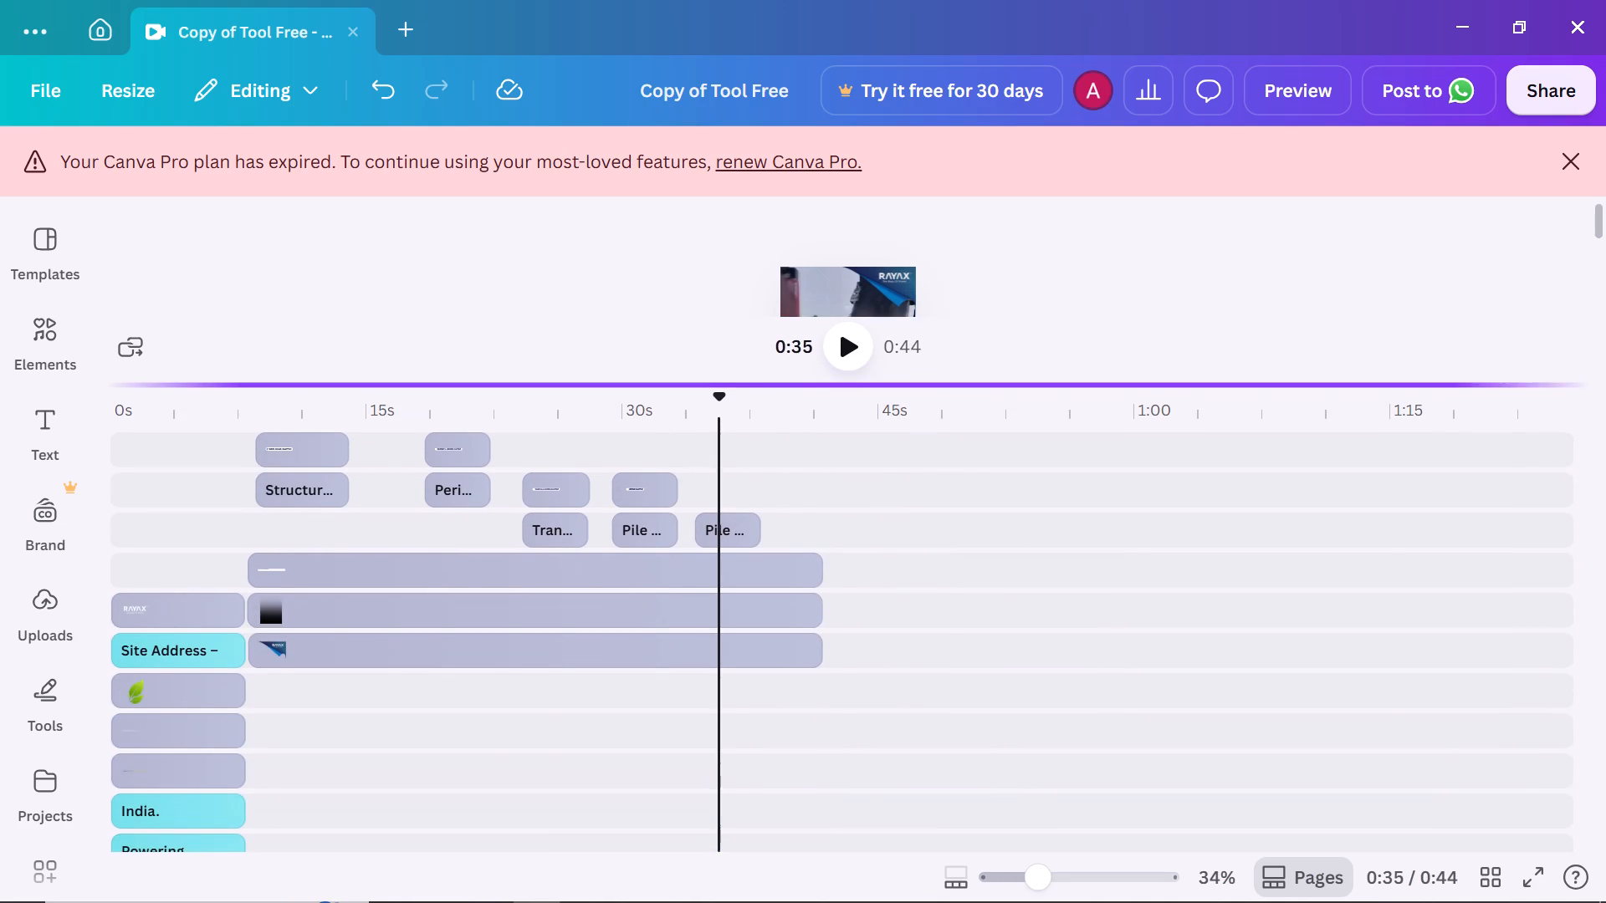
{"action": "left_click_drag", "start_coordinate": [538, 378], "coordinate": [538, 379]}
Move the playhead to the start of the video, open the full preview, and close it.
{"action": "scroll", "coordinate": [478, 665], "scroll_direction": "up", "scroll_amount": 11, "text": "alt"}
{"action": "double_click", "coordinate": [115, 486]}
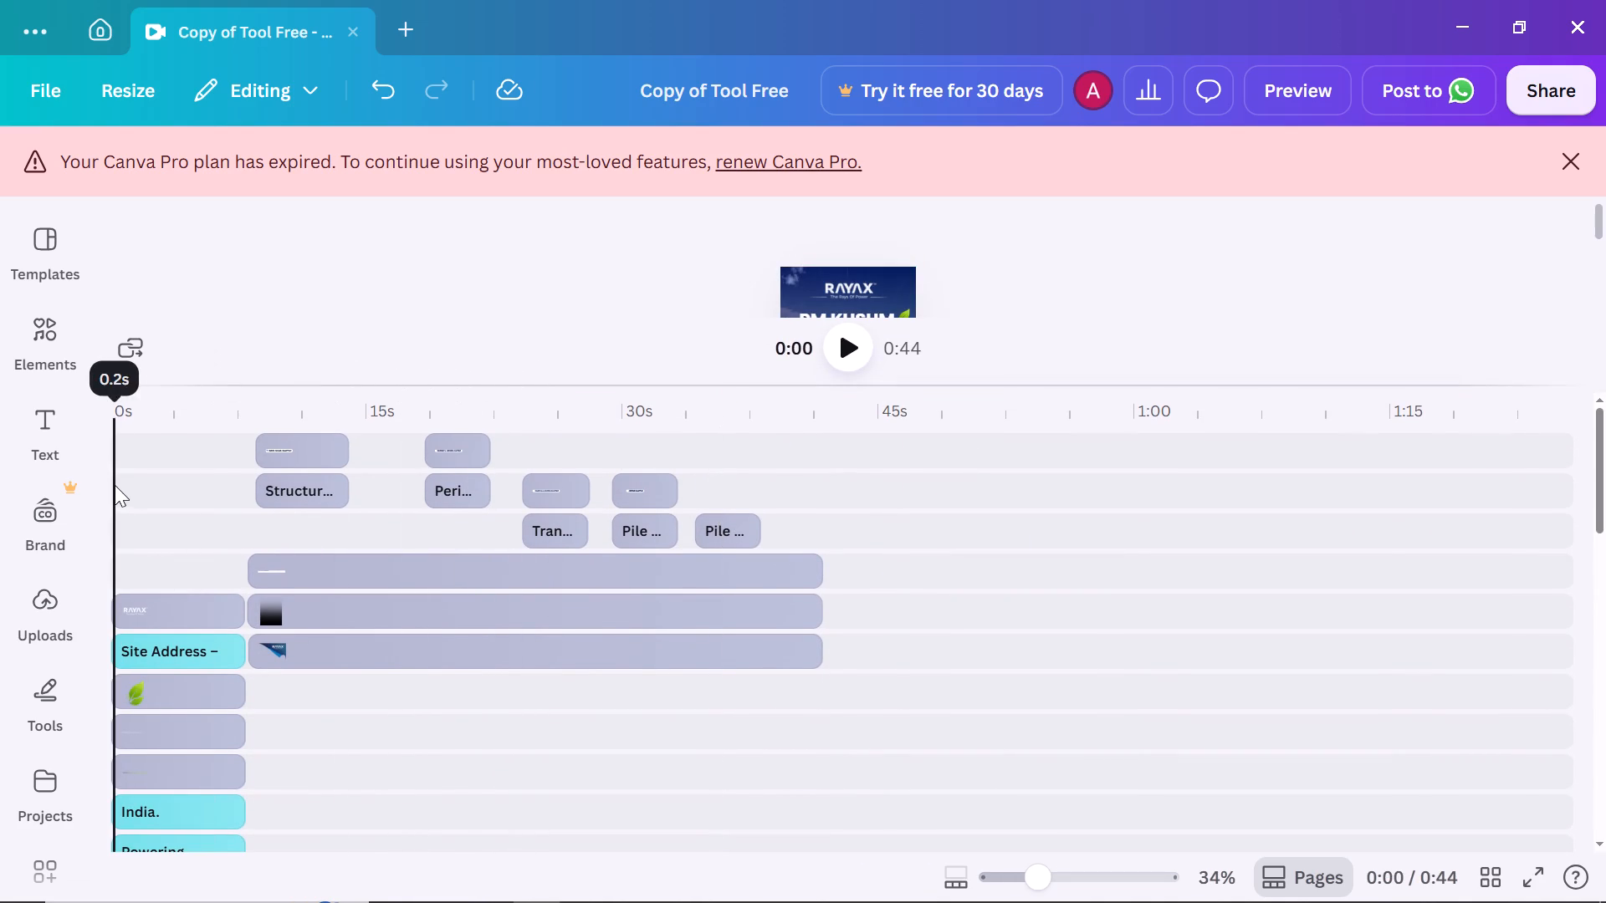
{"action": "left_click", "coordinate": [1317, 93]}
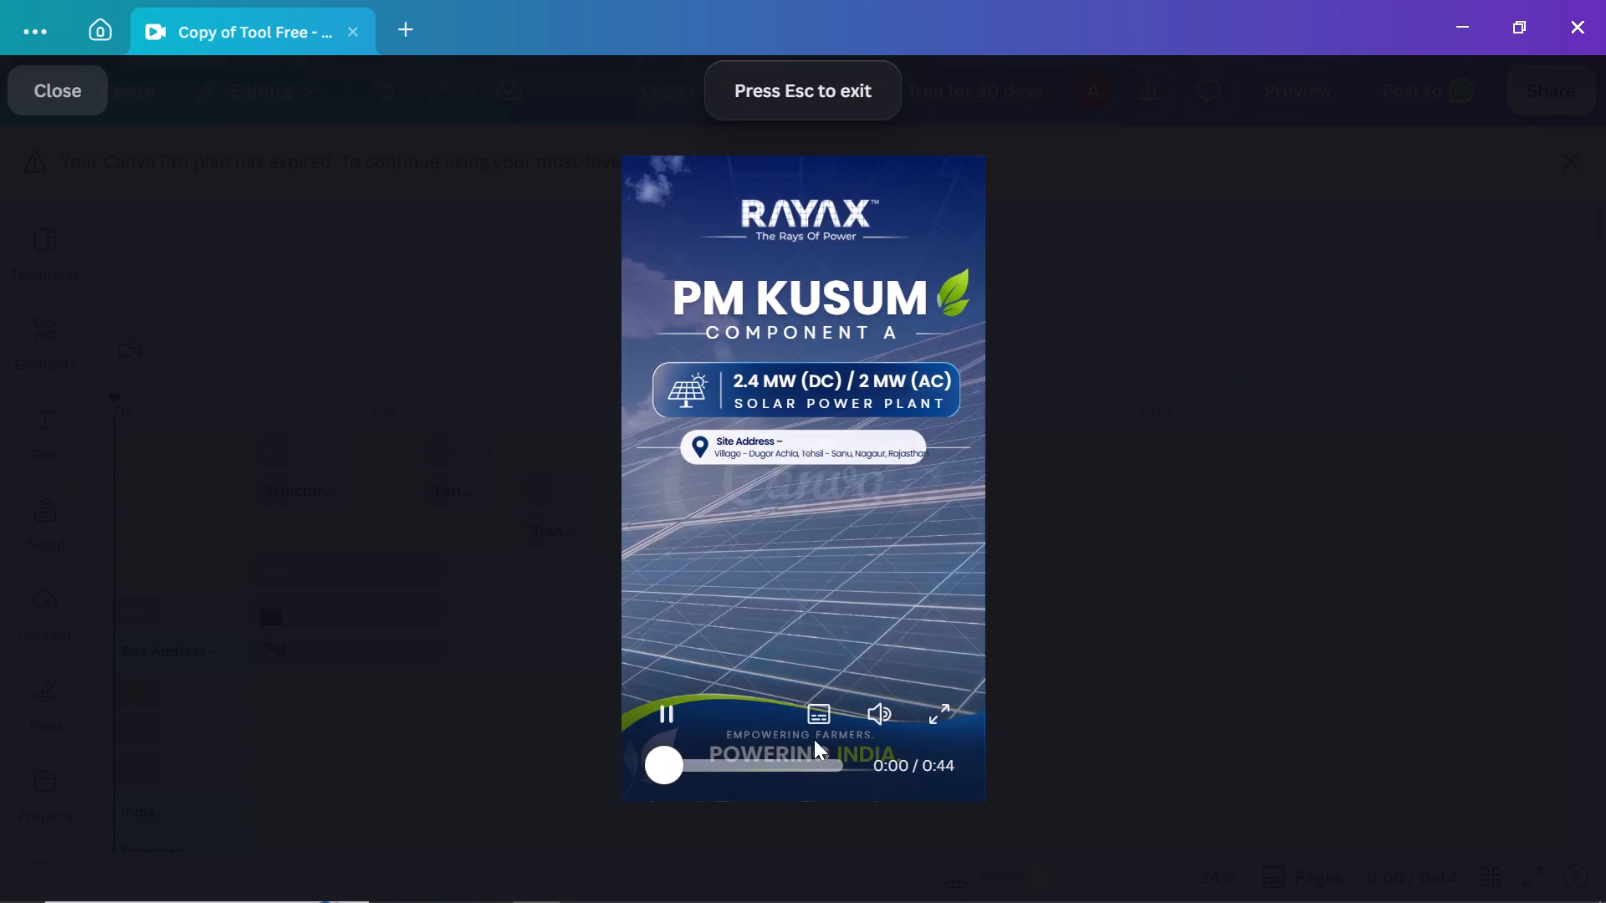
{"action": "left_click", "coordinate": [1119, 533]}
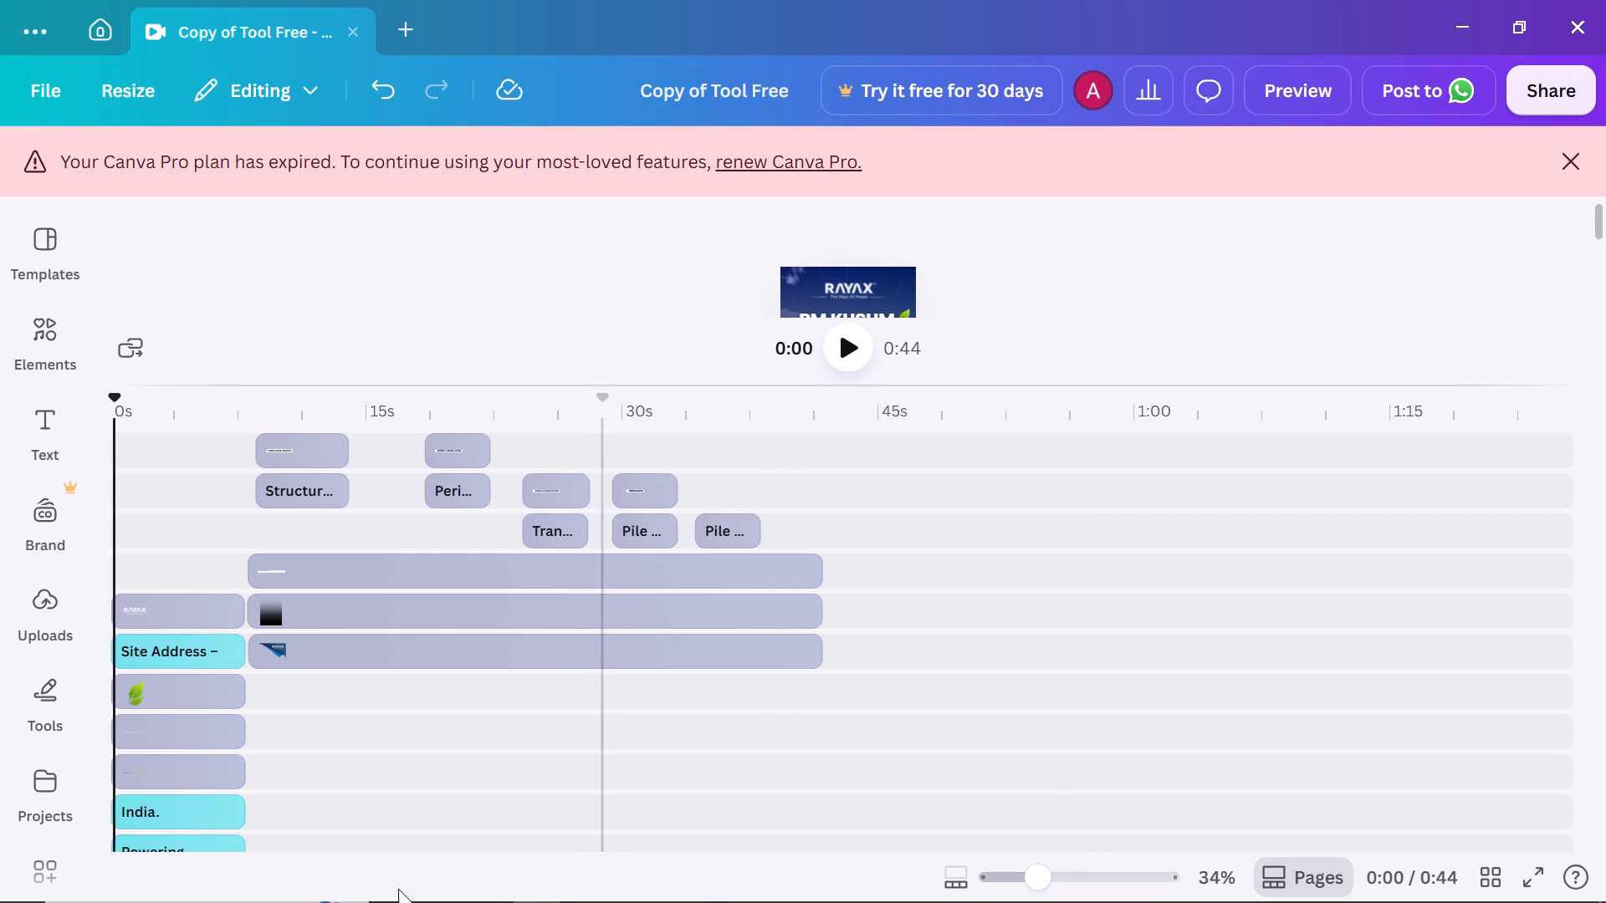
Examine the title section's layer tracks down to the blue background video on the lowest track.
{"action": "scroll", "coordinate": [354, 898], "scroll_direction": "down", "scroll_amount": 1}
{"action": "scroll", "coordinate": [887, 396], "scroll_direction": "down", "scroll_amount": 12}
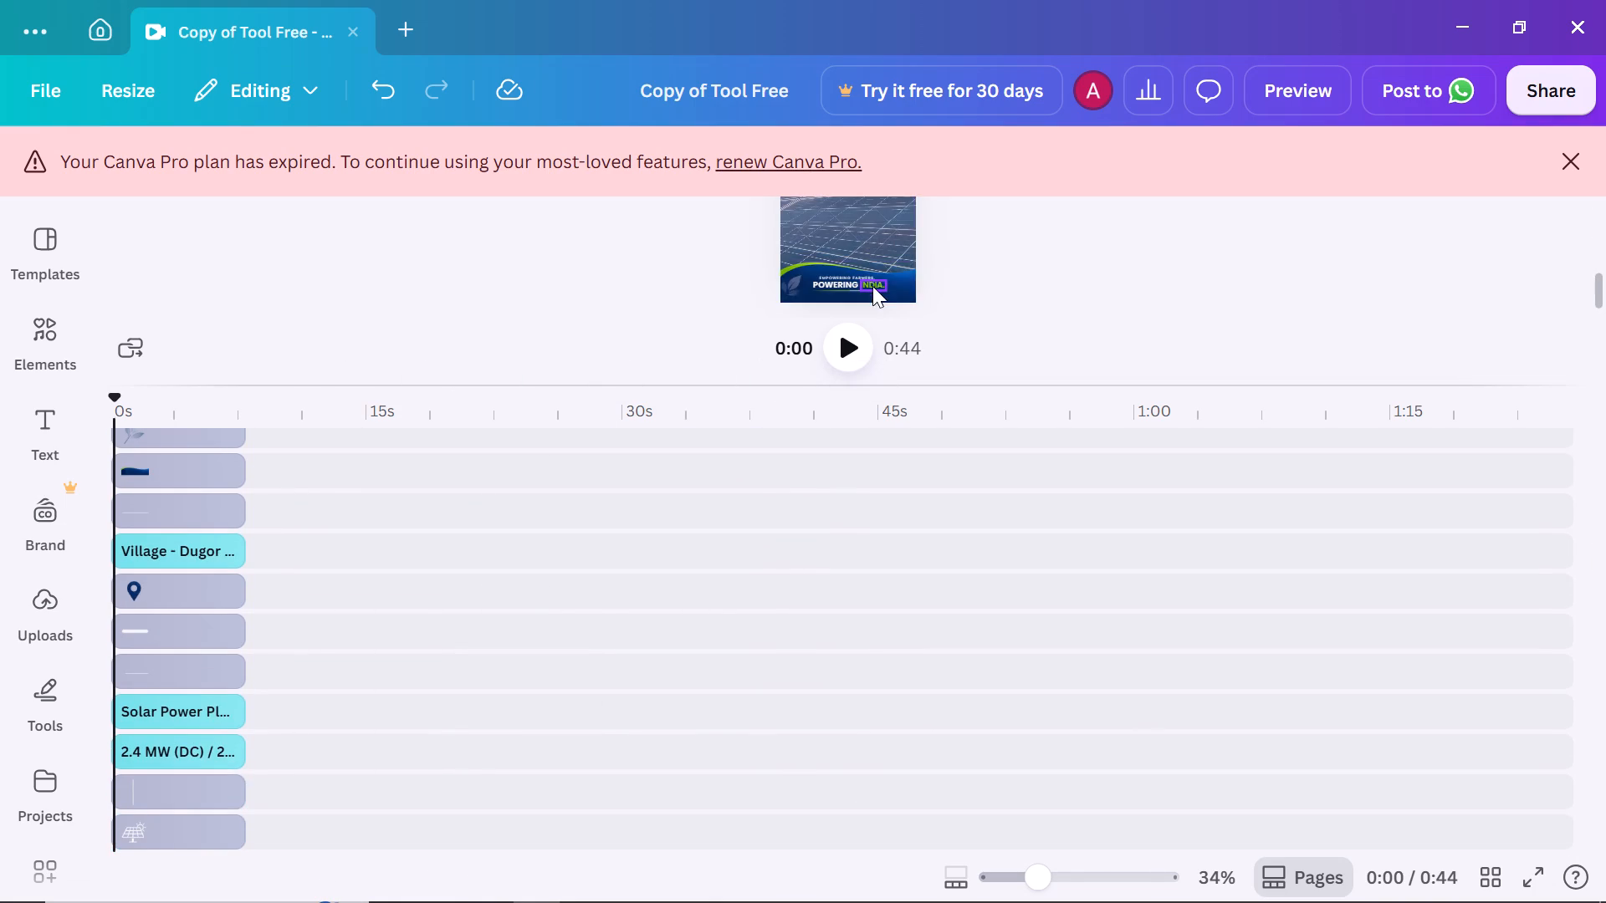
{"action": "left_click", "coordinate": [872, 287]}
{"action": "left_click", "coordinate": [585, 615]}
{"action": "scroll", "coordinate": [302, 686], "scroll_direction": "down", "scroll_amount": 3}
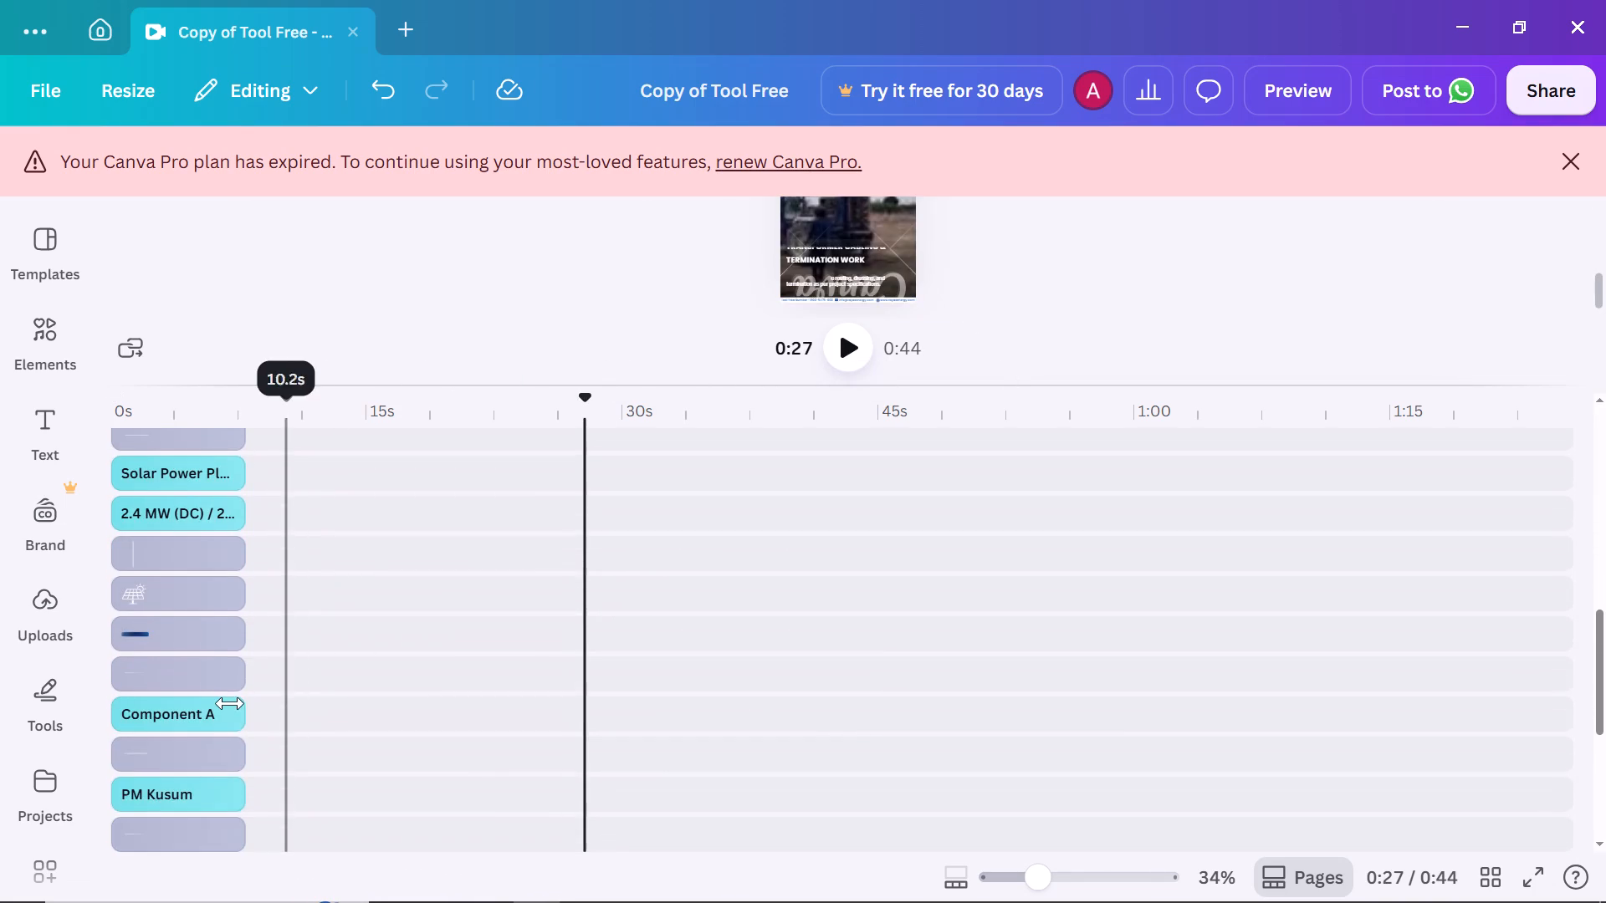
{"action": "scroll", "coordinate": [229, 703], "scroll_direction": "down", "scroll_amount": 1}
Play the full preview of the video in full screen, exit full screen, and close the preview.
{"action": "left_click", "coordinate": [1268, 105]}
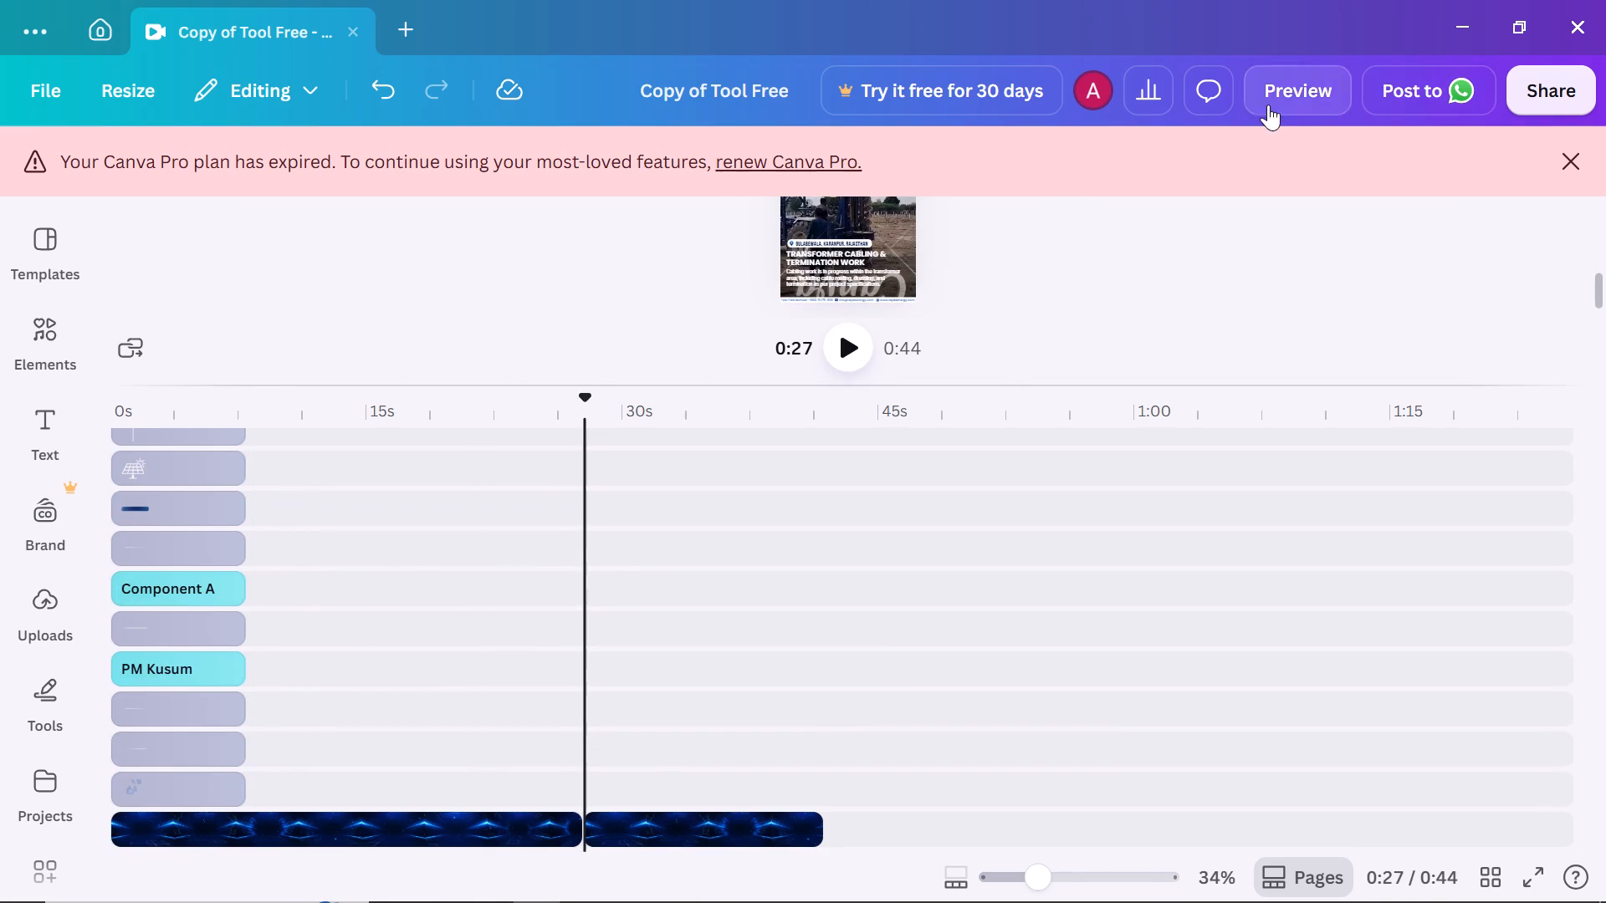
{"action": "left_click", "coordinate": [945, 725]}
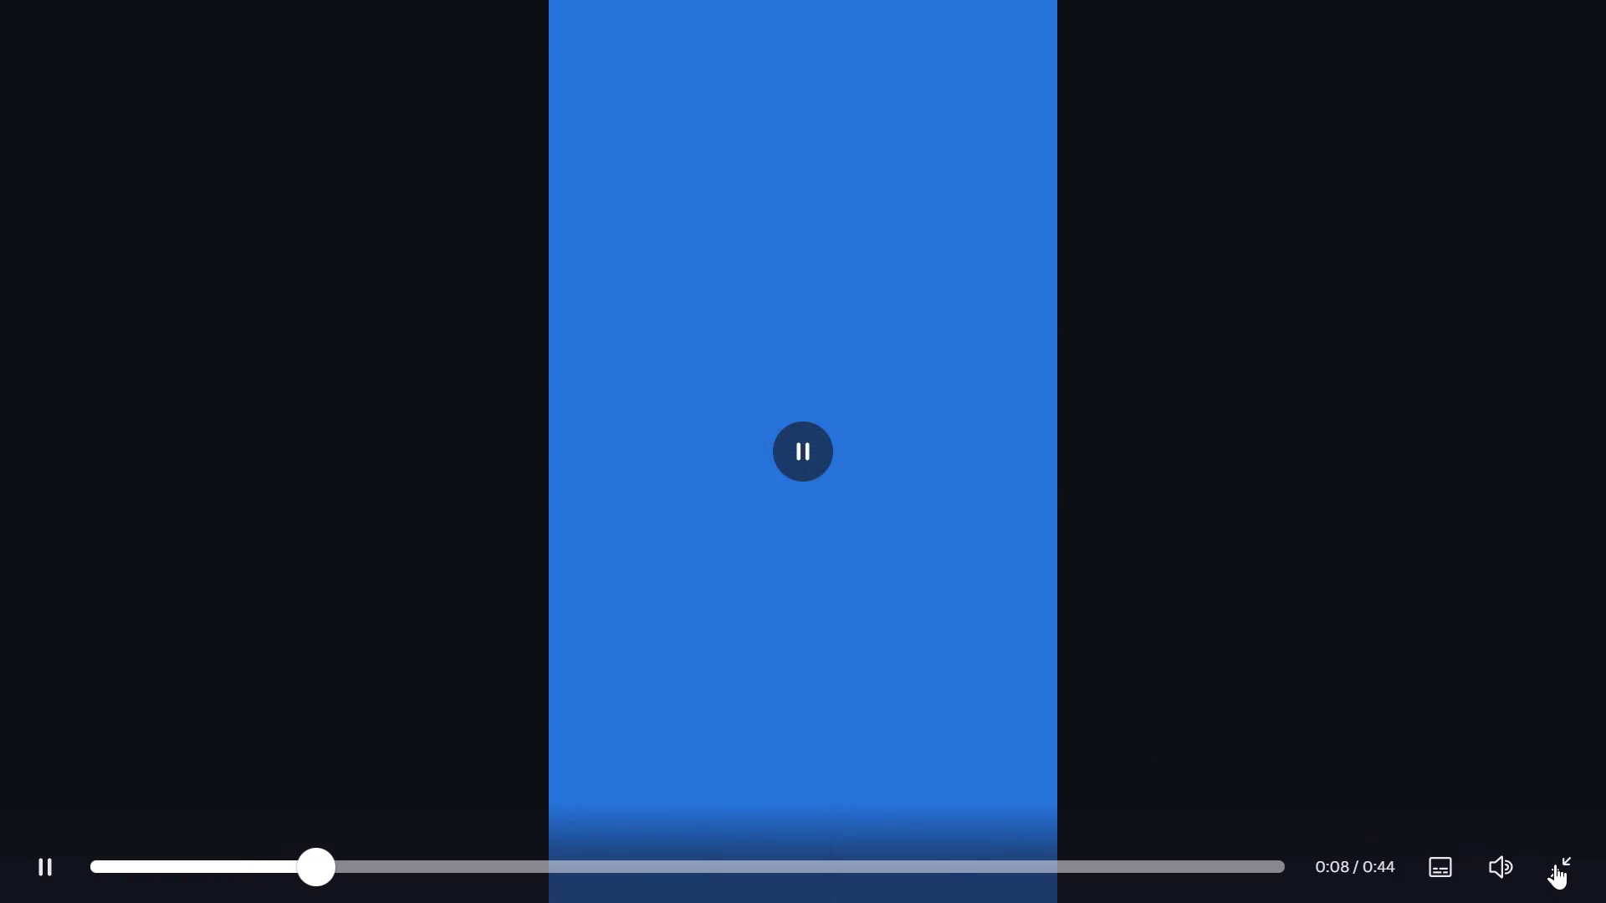
{"action": "left_click", "coordinate": [1566, 870]}
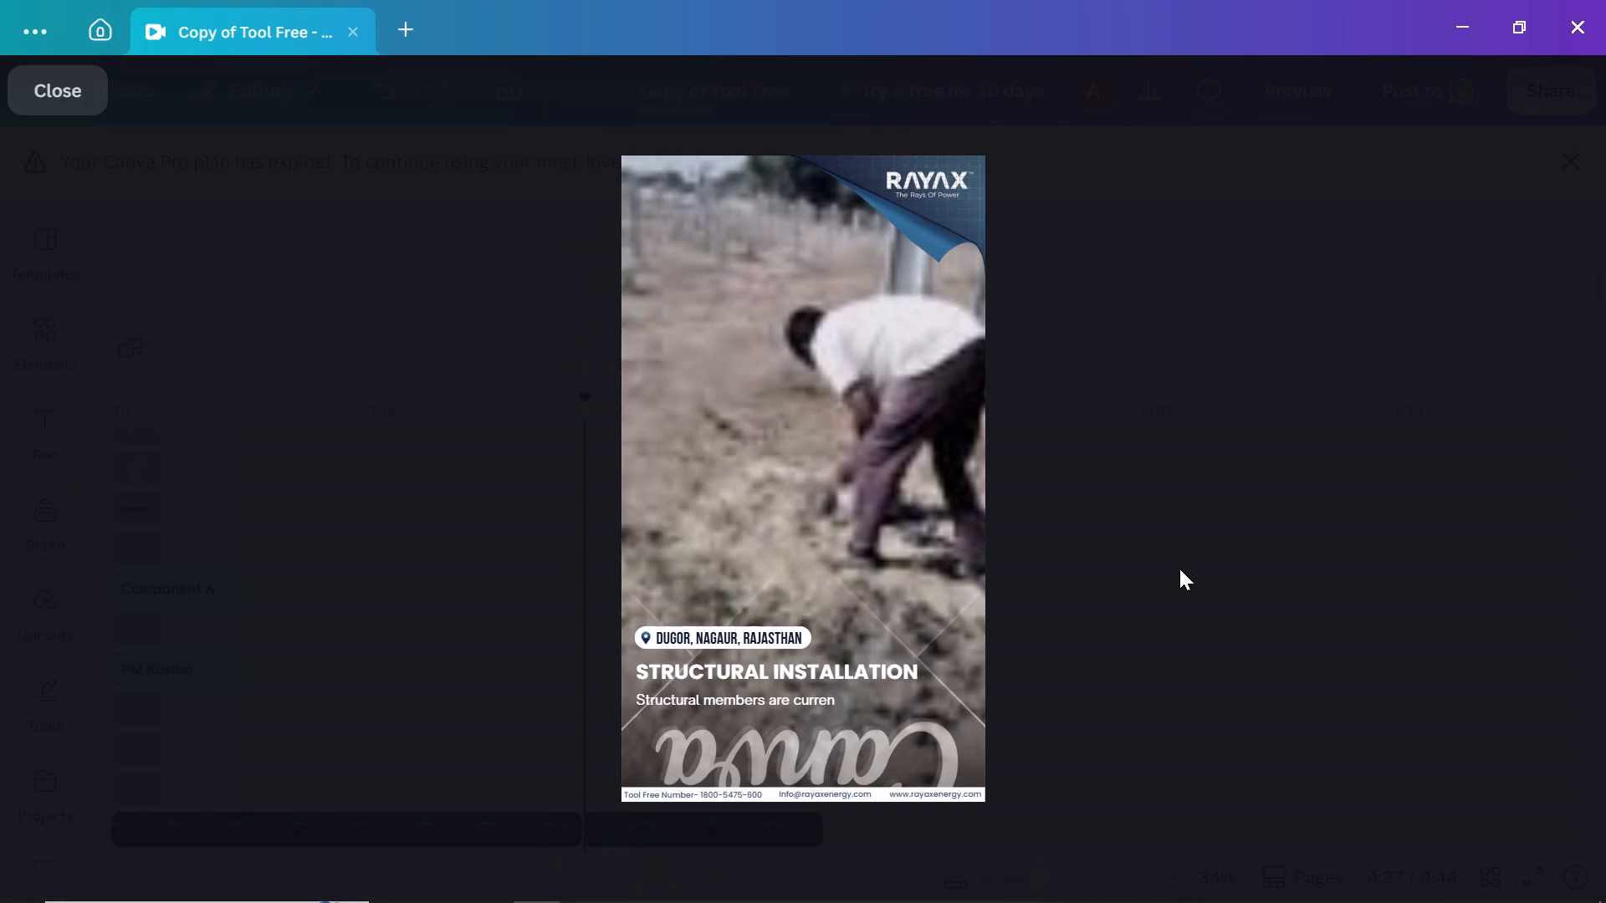
{"action": "left_click", "coordinate": [1233, 526]}
Return the playhead to the start of the video and play it within the editor.
{"action": "left_click_drag", "start_coordinate": [554, 577], "coordinate": [499, 633]}
{"action": "scroll", "coordinate": [488, 633], "scroll_direction": "up", "scroll_amount": 3}
{"action": "scroll", "coordinate": [403, 655], "scroll_direction": "up", "scroll_amount": 4}
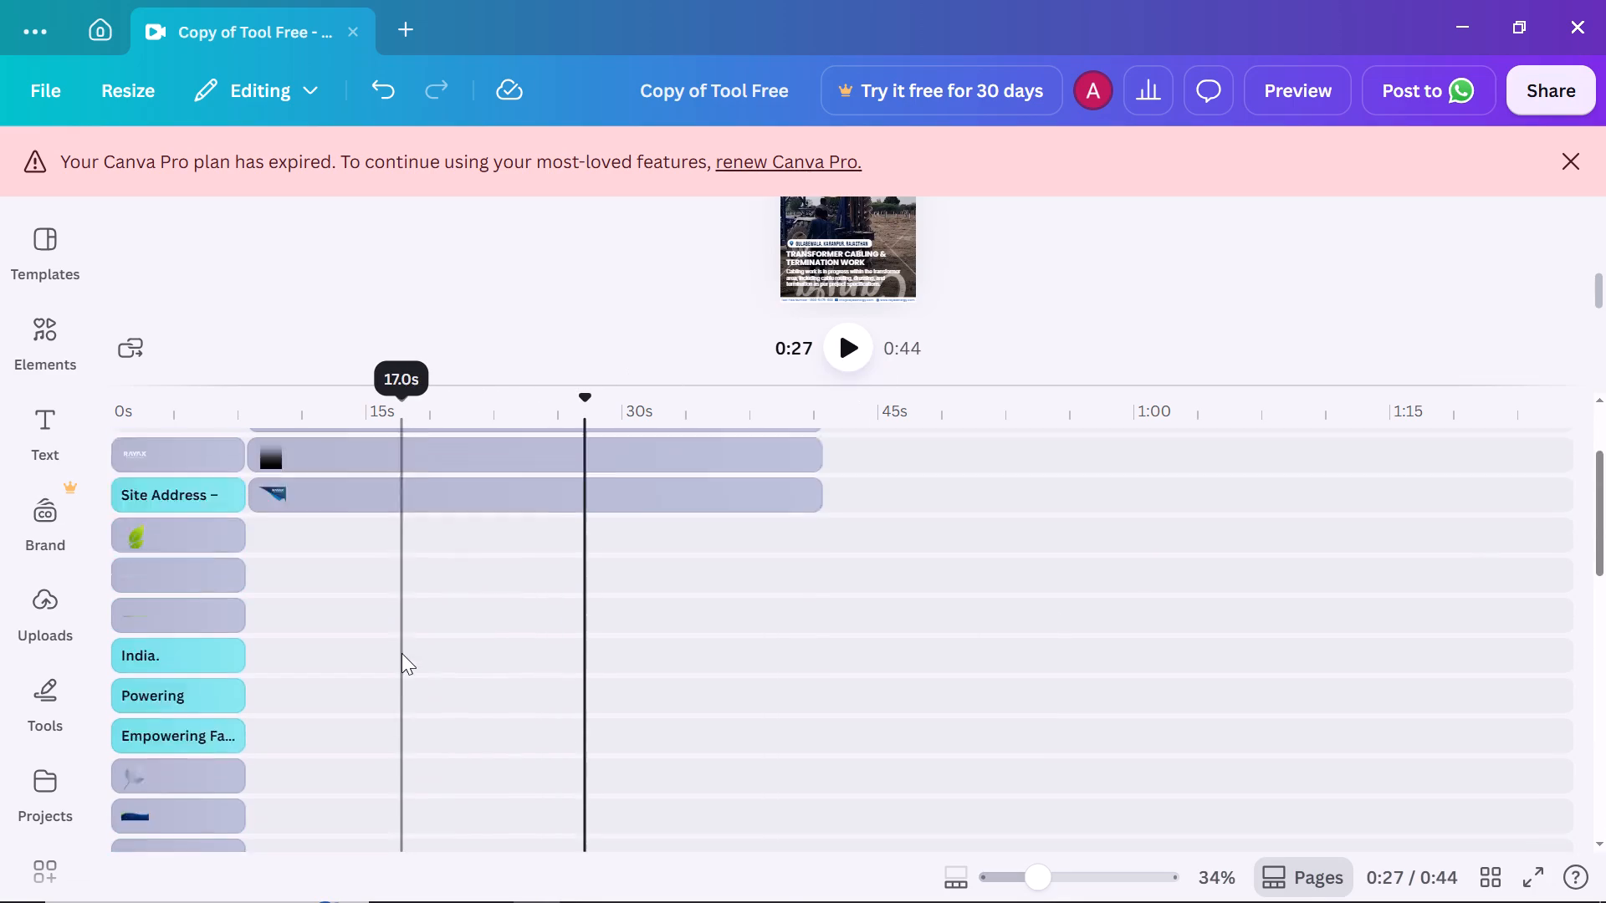
{"action": "scroll", "coordinate": [401, 653], "scroll_direction": "up", "scroll_amount": 2}
{"action": "scroll", "coordinate": [352, 501], "scroll_direction": "up", "scroll_amount": 13, "text": "ctrl"}
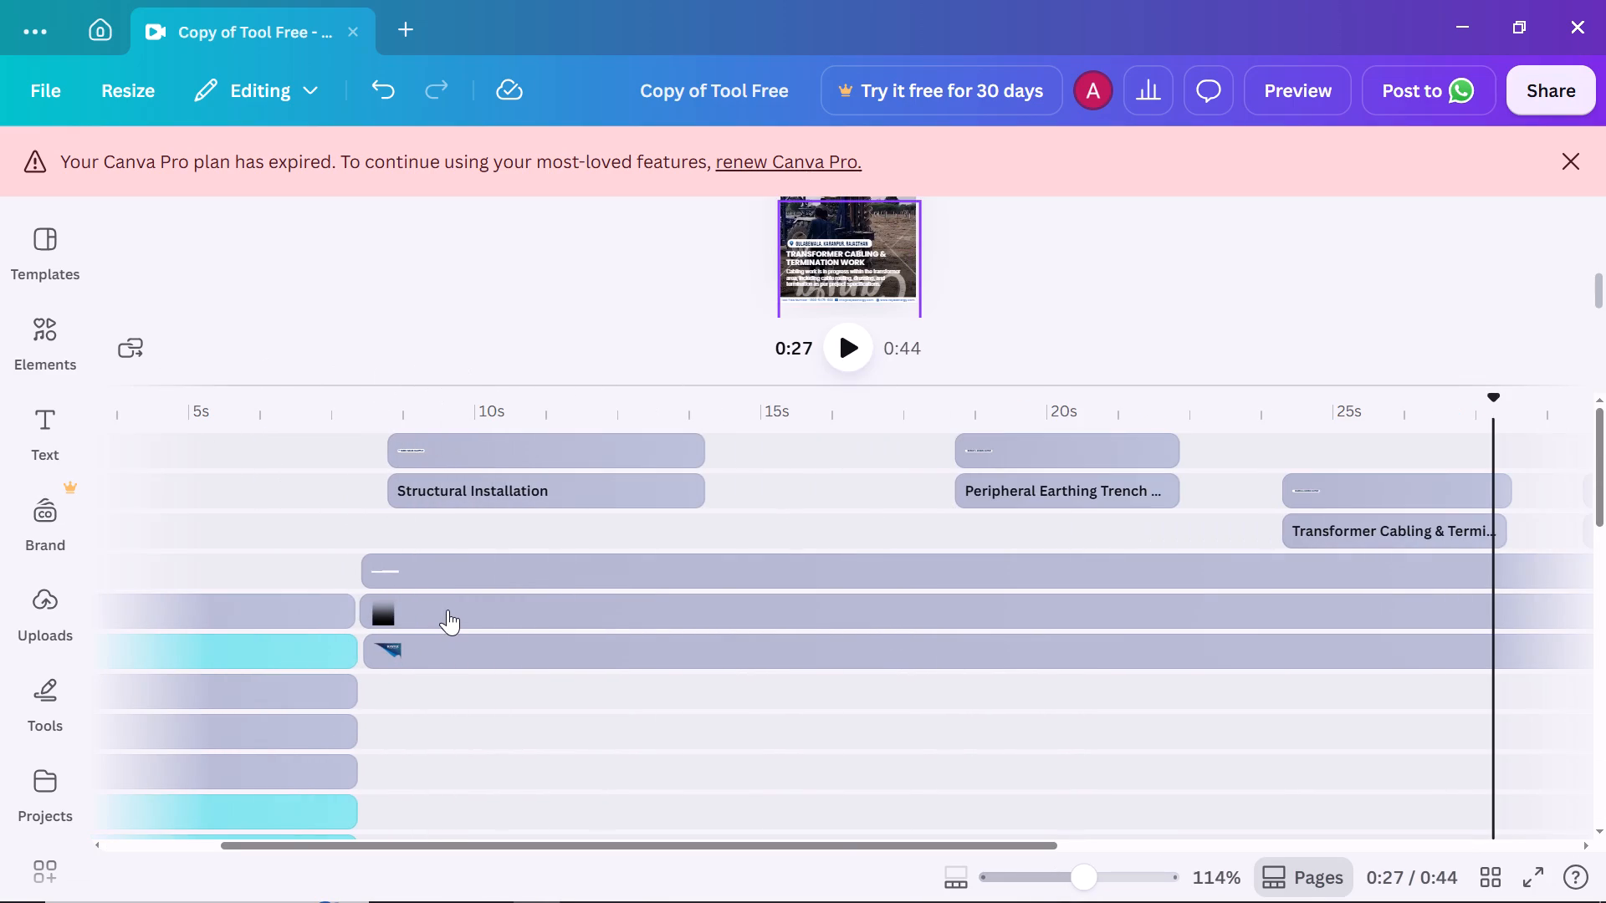
{"action": "scroll", "coordinate": [448, 610], "scroll_direction": "up", "scroll_amount": 6, "text": "alt"}
{"action": "scroll", "coordinate": [345, 654], "scroll_direction": "up", "scroll_amount": 3, "text": "alt"}
{"action": "left_click", "coordinate": [281, 549]}
{"action": "scroll", "coordinate": [284, 548], "scroll_direction": "up", "scroll_amount": 2, "text": "shift"}
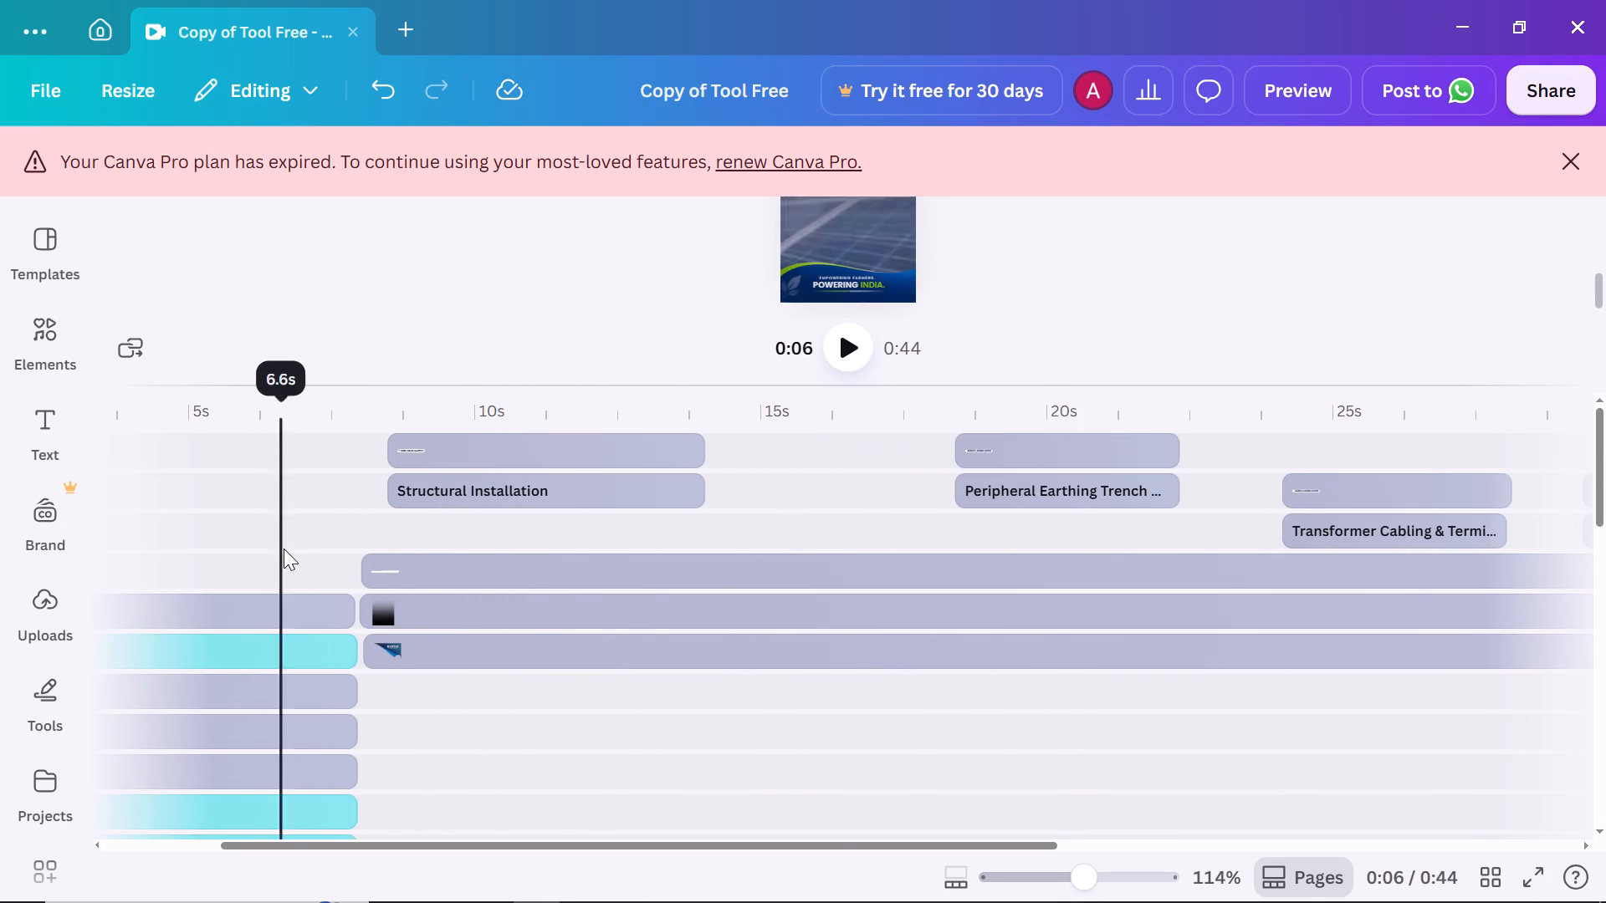
{"action": "scroll", "coordinate": [284, 548], "scroll_direction": "up", "scroll_amount": 9, "text": "shift"}
{"action": "scroll", "coordinate": [401, 519], "scroll_direction": "down", "scroll_amount": 2}
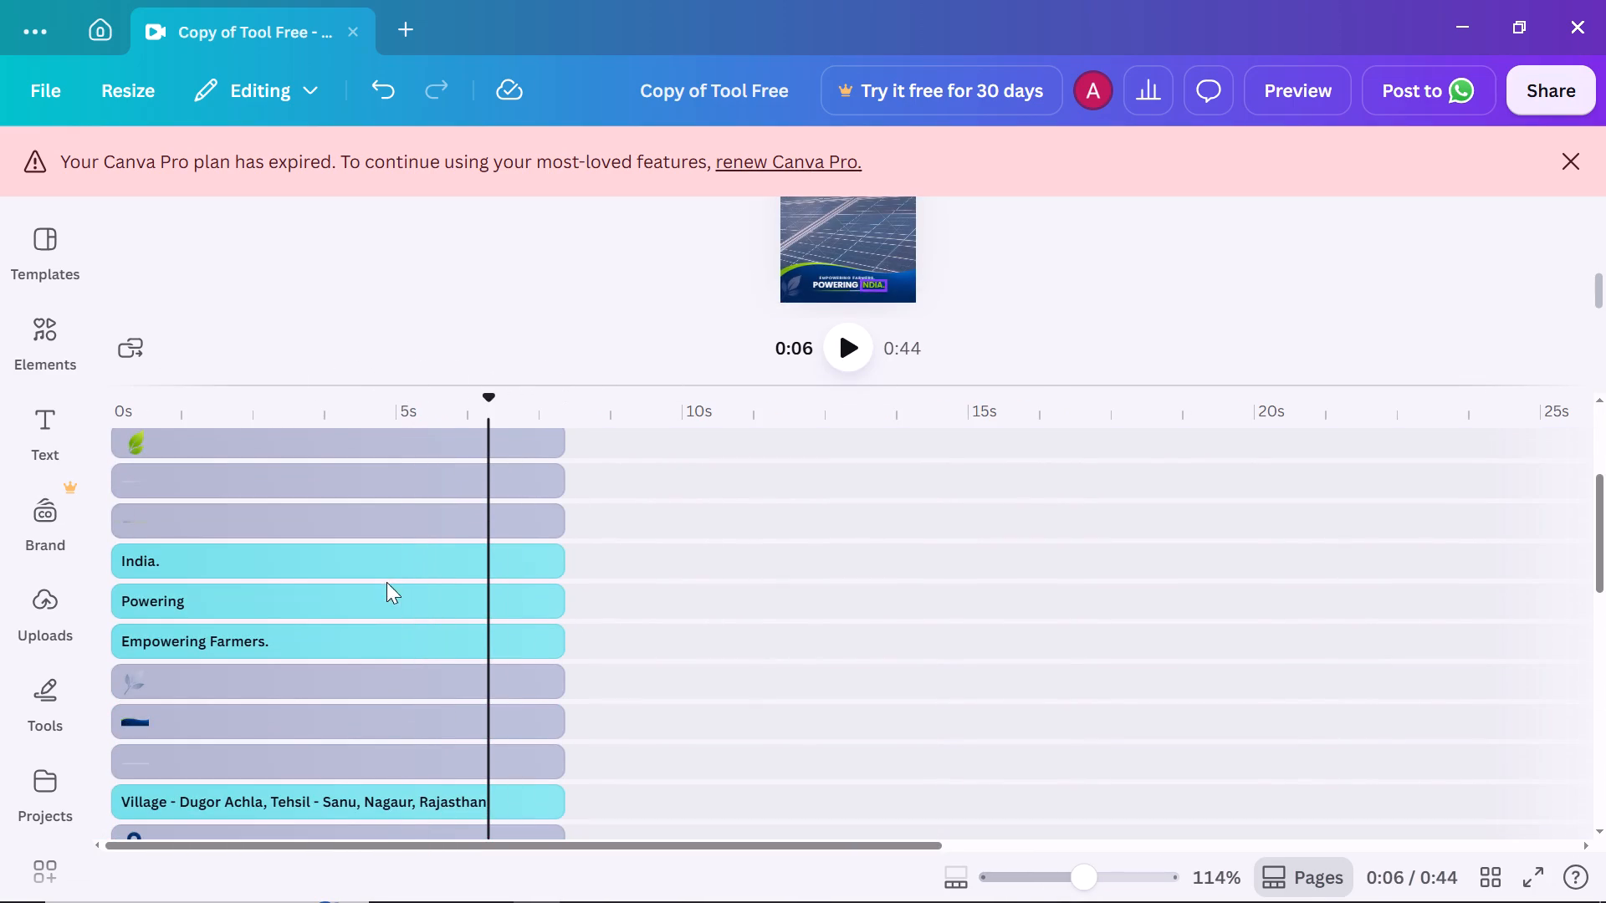
{"action": "left_click_drag", "start_coordinate": [530, 412], "coordinate": [414, 402]}
{"action": "left_click_drag", "start_coordinate": [422, 402], "coordinate": [276, 400]}
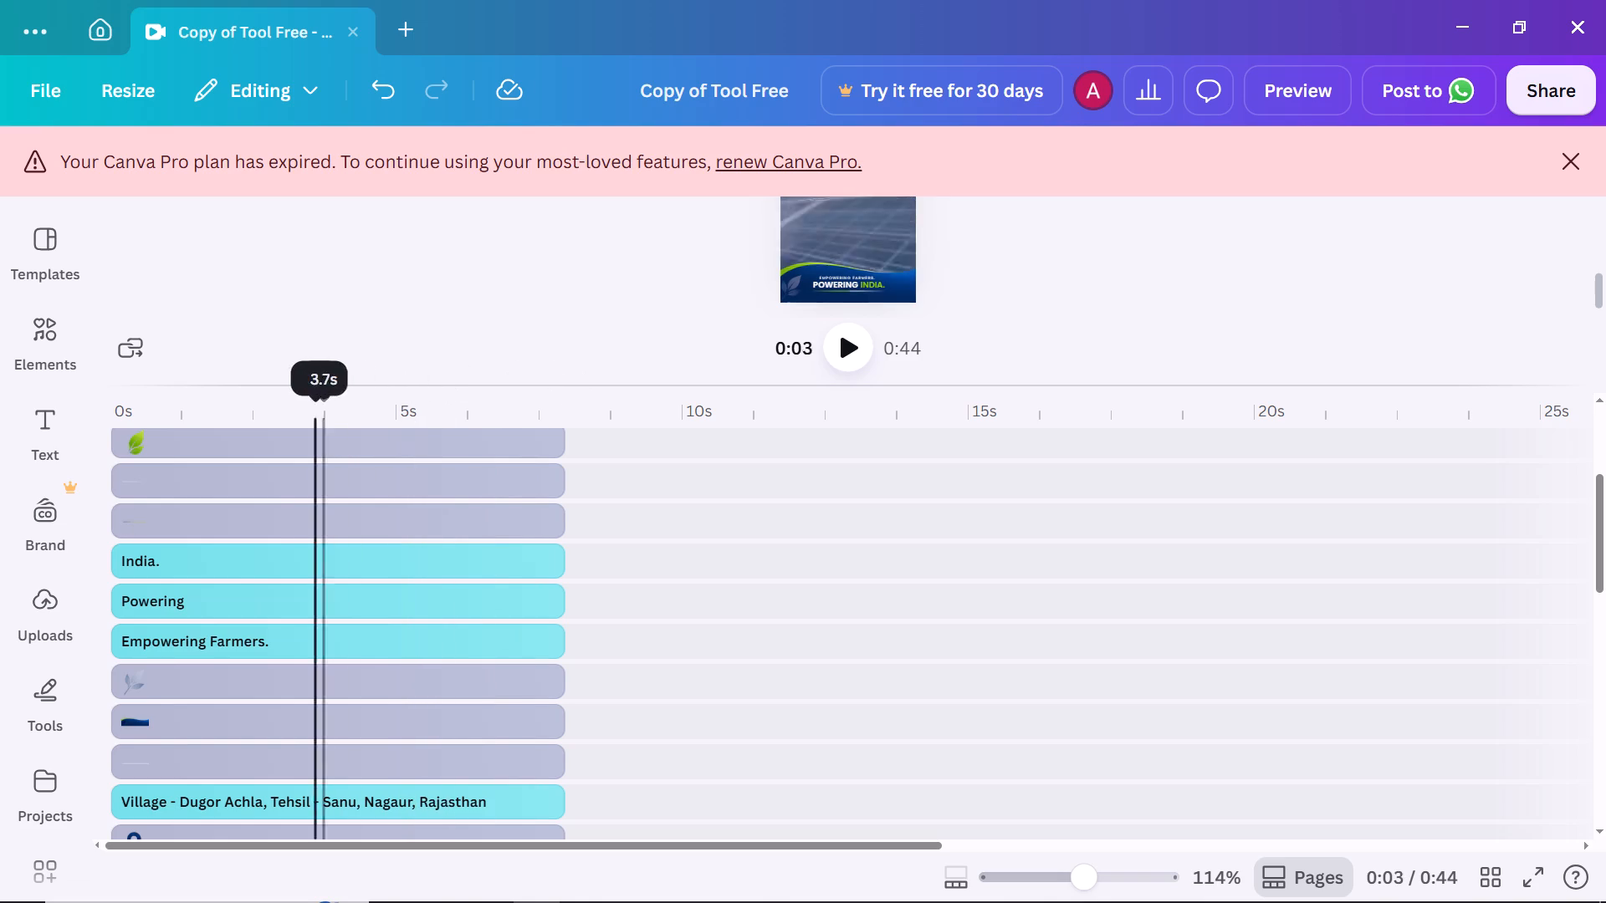
{"action": "left_click_drag", "start_coordinate": [276, 400], "coordinate": [8, 404]}
{"action": "key", "text": "space"}
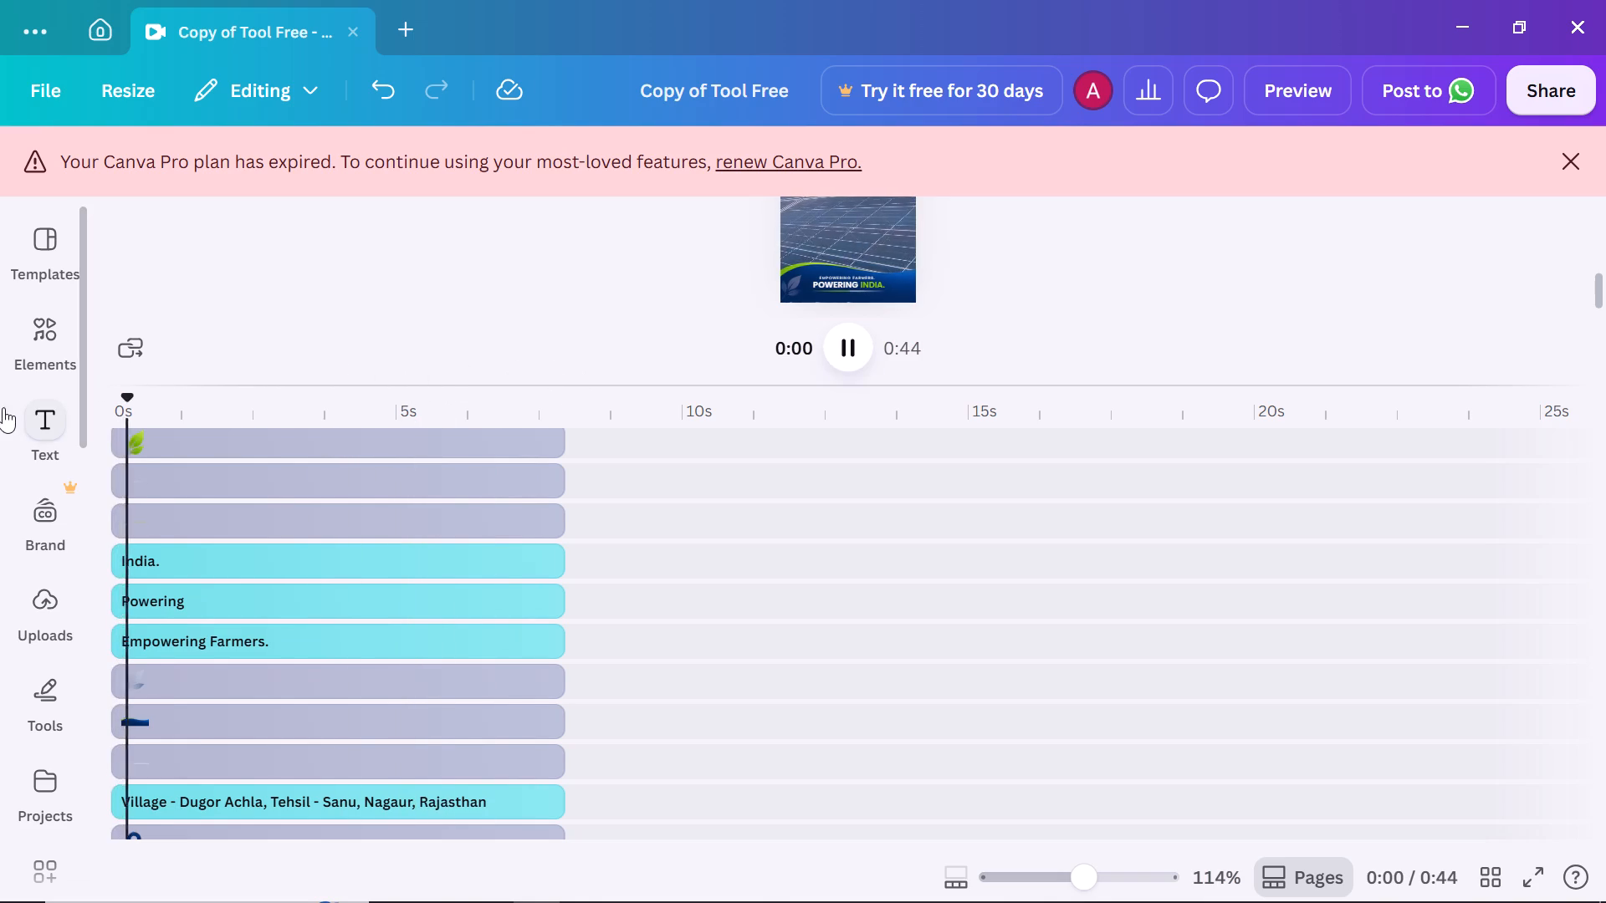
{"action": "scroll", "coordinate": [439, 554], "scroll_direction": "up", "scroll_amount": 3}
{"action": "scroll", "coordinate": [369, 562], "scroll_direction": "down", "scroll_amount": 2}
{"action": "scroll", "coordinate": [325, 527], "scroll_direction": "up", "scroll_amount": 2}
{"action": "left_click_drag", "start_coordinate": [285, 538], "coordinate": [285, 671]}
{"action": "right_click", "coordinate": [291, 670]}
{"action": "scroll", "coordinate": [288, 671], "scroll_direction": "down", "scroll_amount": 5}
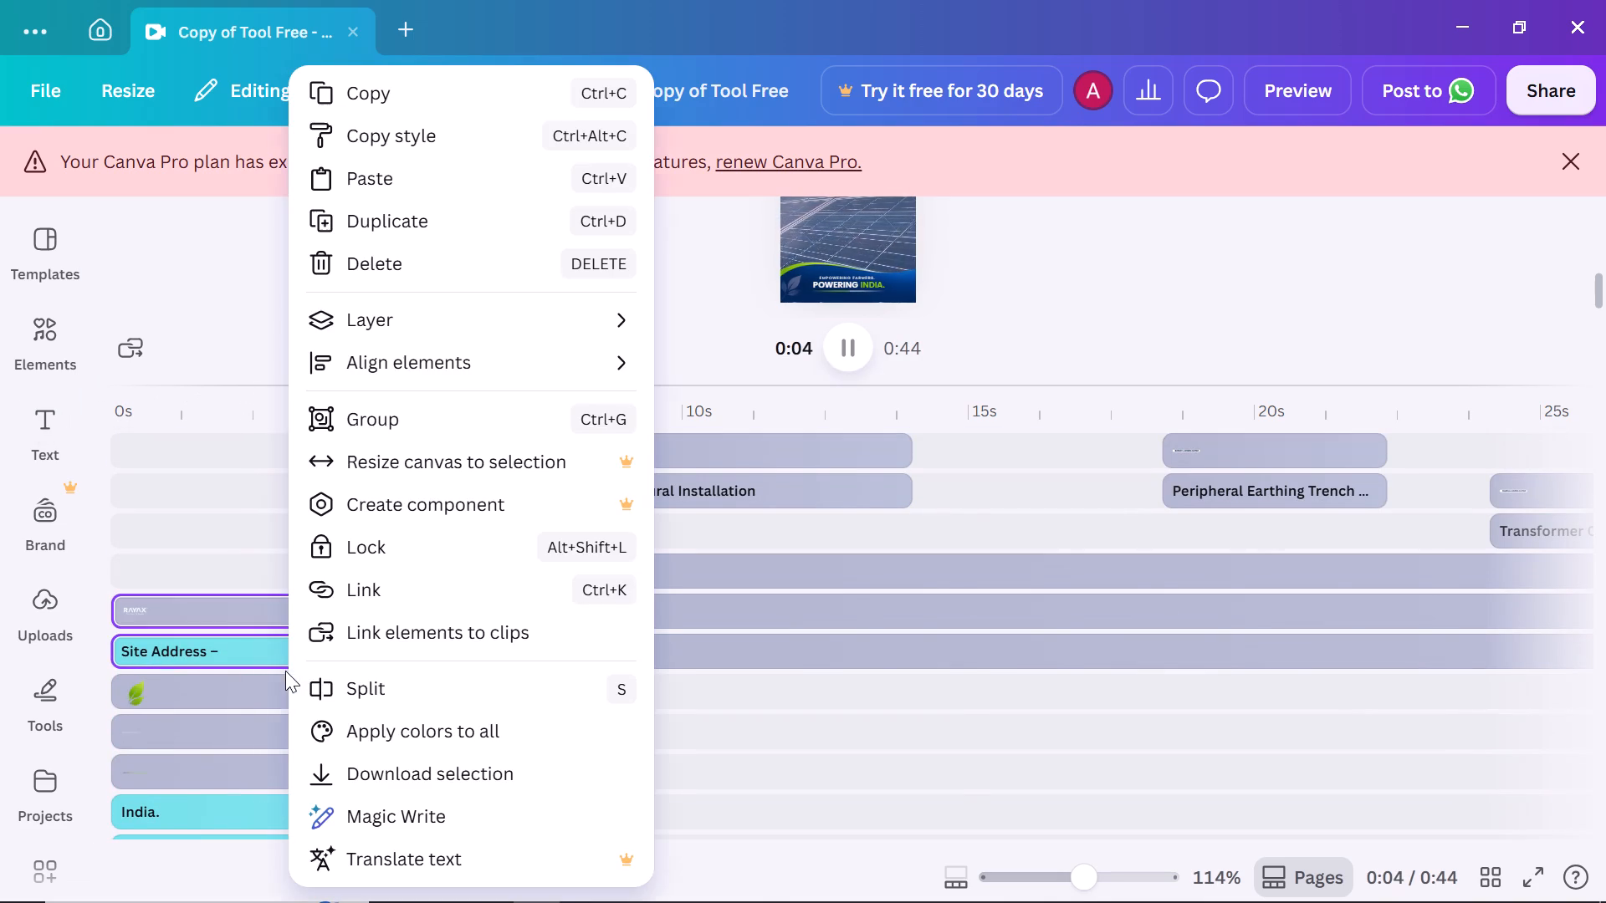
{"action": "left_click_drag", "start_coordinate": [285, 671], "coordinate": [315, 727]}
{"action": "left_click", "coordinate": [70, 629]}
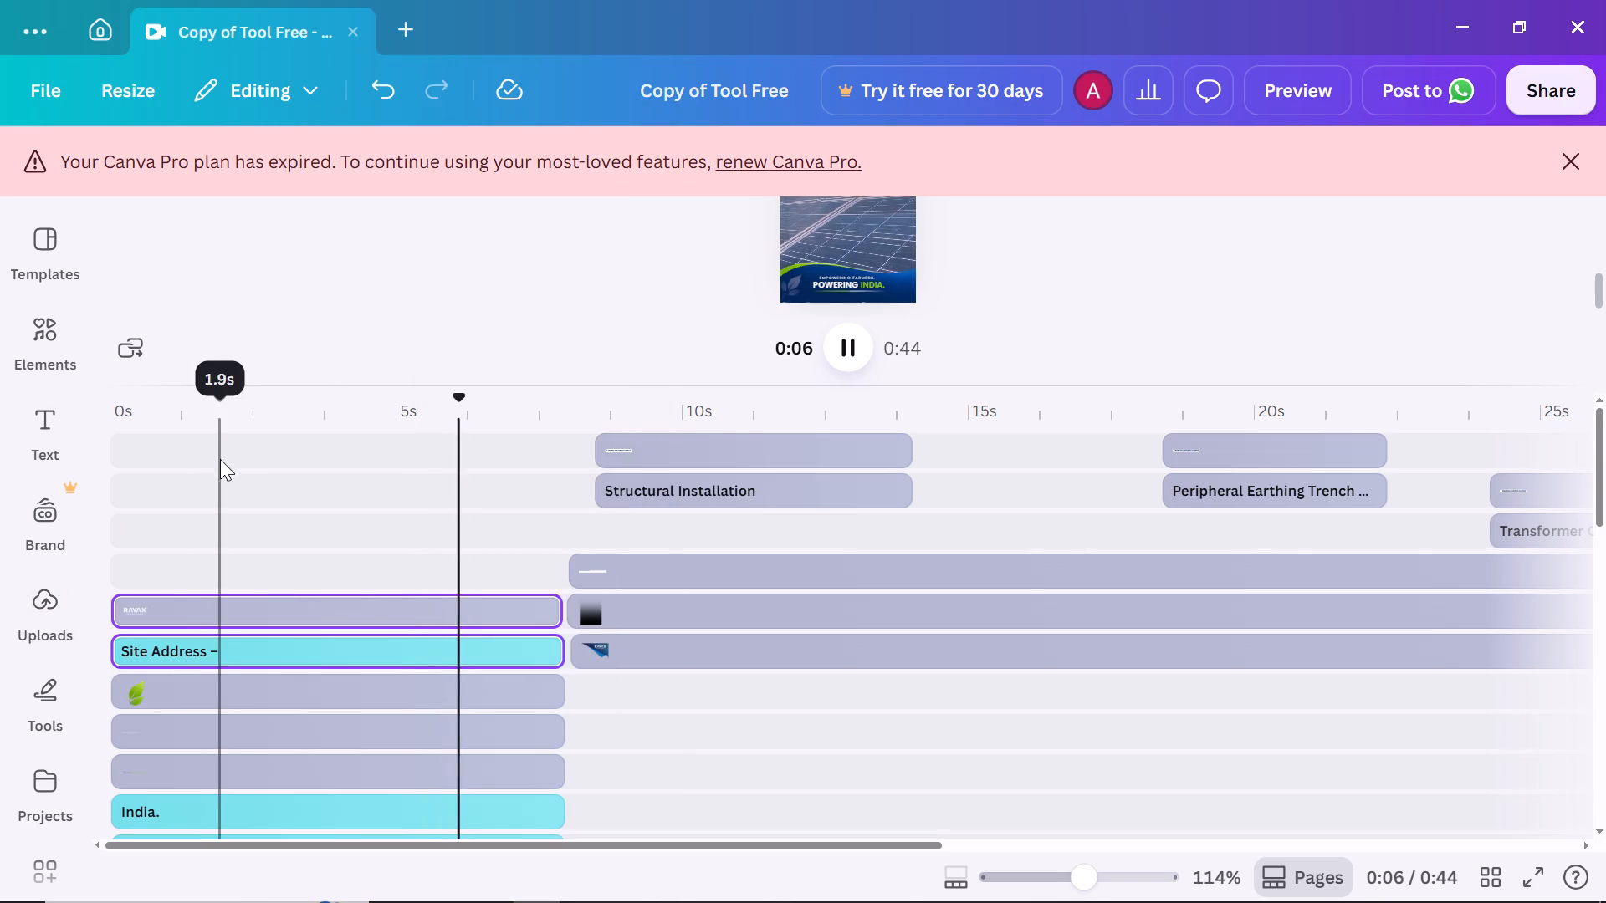
Stop playback, place the playhead at about 3.5 s in the title section, and shrink the timeline area to enlarge the canvas.
{"action": "scroll", "coordinate": [225, 463], "scroll_direction": "down", "scroll_amount": 1}
{"action": "left_click", "coordinate": [637, 611]}
{"action": "scroll", "coordinate": [627, 631], "scroll_direction": "down", "scroll_amount": 4}
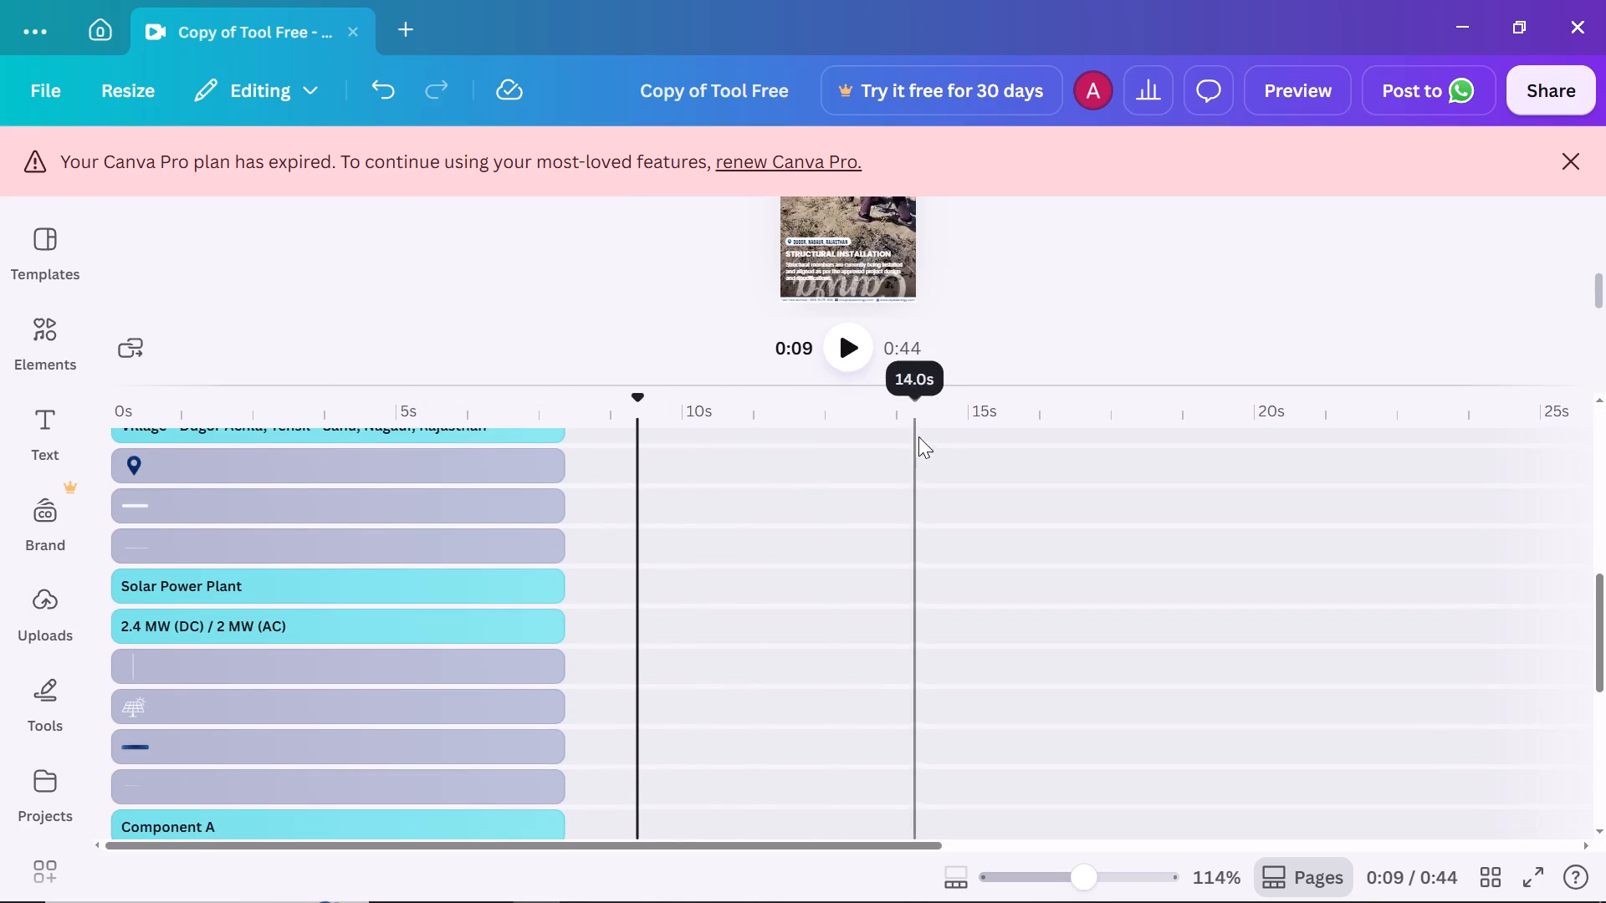
{"action": "left_click", "coordinate": [325, 390]}
{"action": "double_click", "coordinate": [312, 431]}
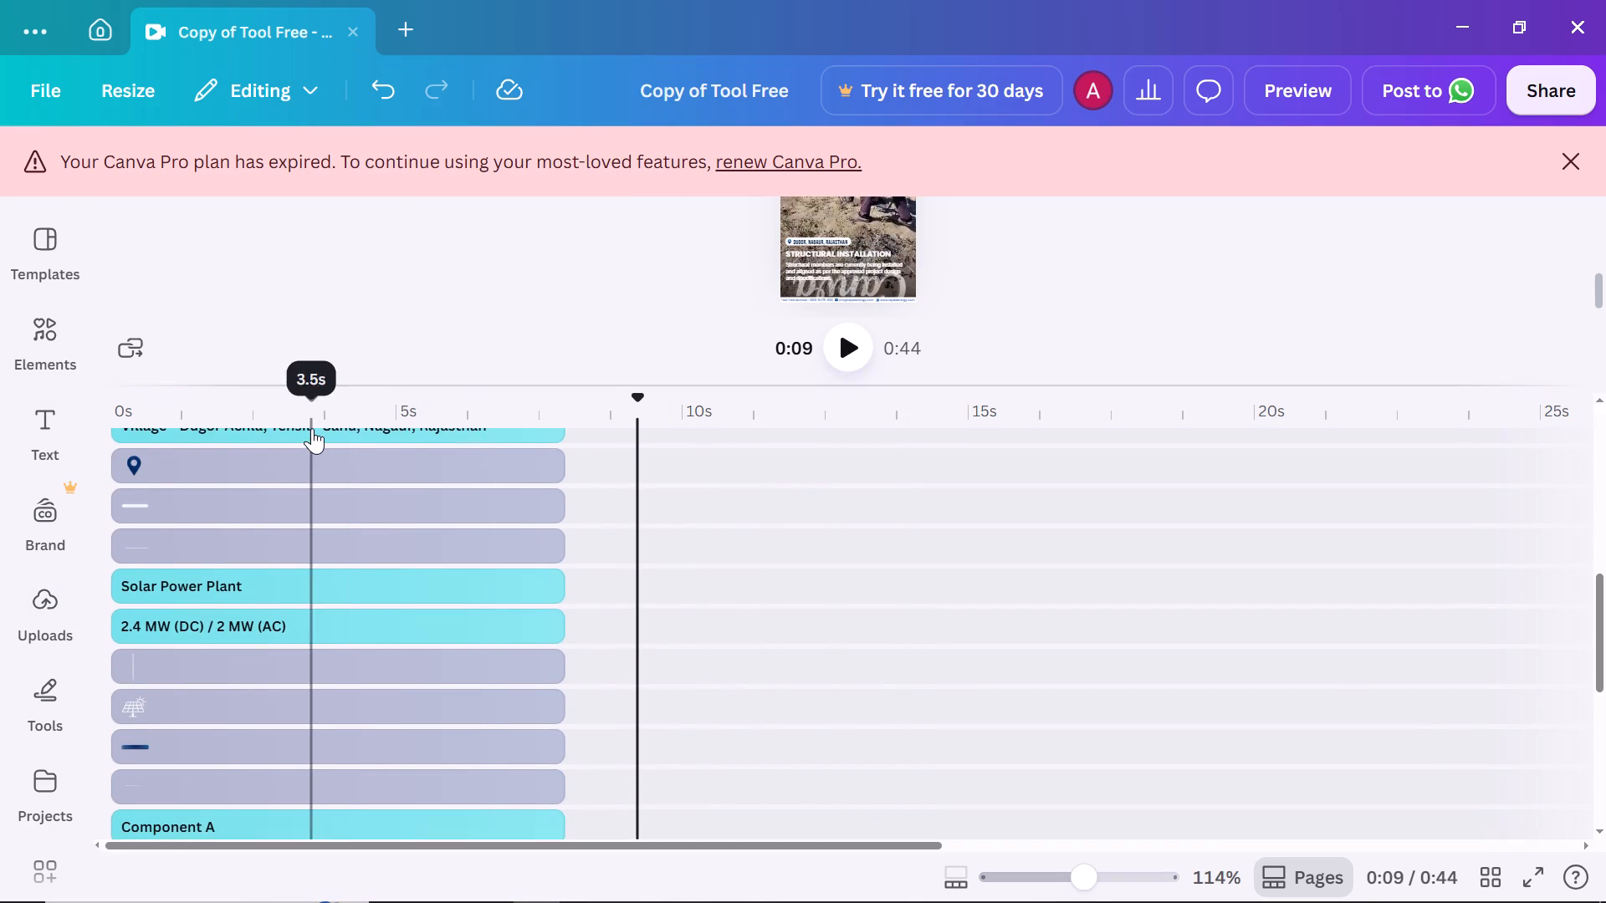
{"action": "scroll", "coordinate": [981, 308], "scroll_direction": "up", "scroll_amount": 7, "text": "ctrl"}
{"action": "left_click", "coordinate": [1178, 313]}
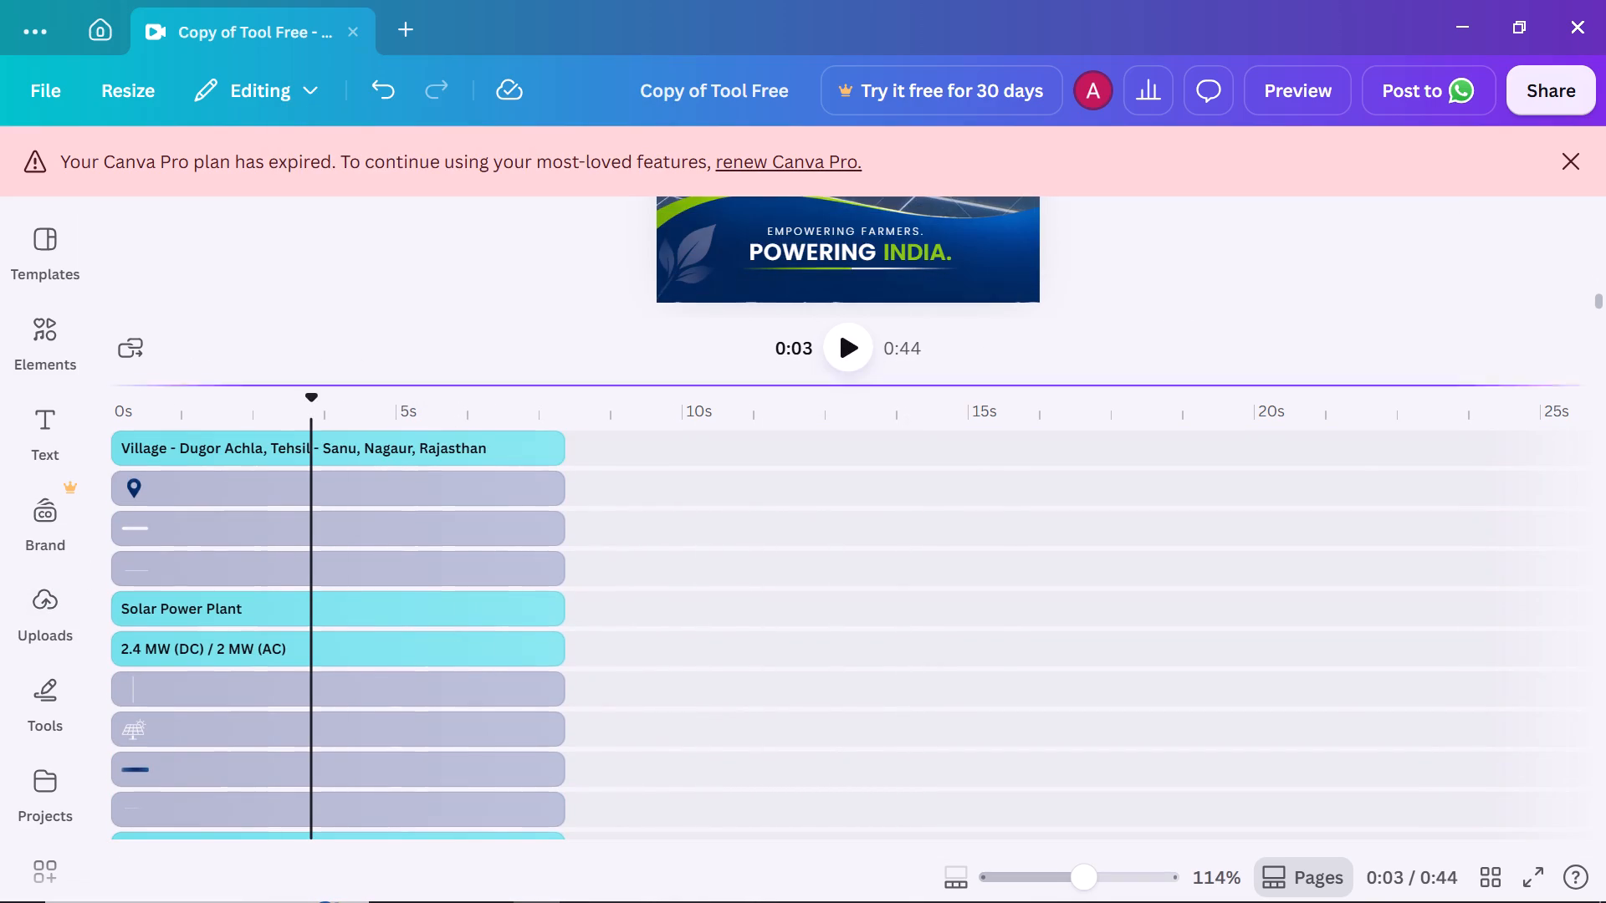
{"action": "left_click_drag", "start_coordinate": [1040, 380], "coordinate": [1059, 774]}
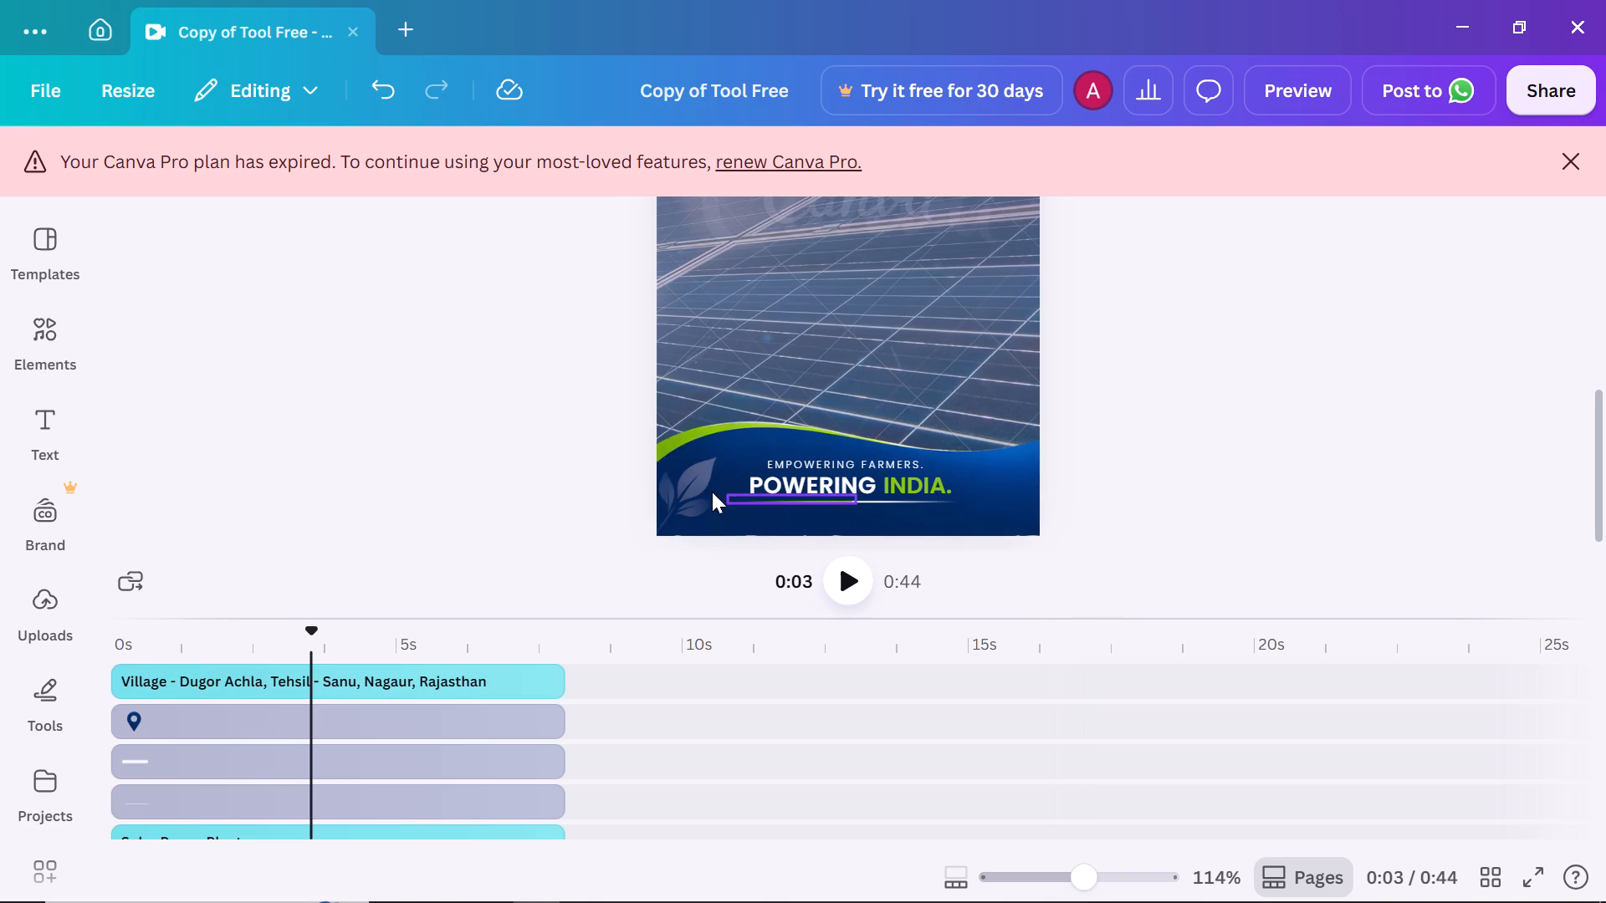
Group the bottom banner's leaf, blue wave shape, "Empowering Farmers." text, "Powering" text and underline elements, keeping the group in its original position.
{"action": "left_click", "coordinate": [693, 480]}
{"action": "left_click", "coordinate": [698, 434], "text": "shift"}
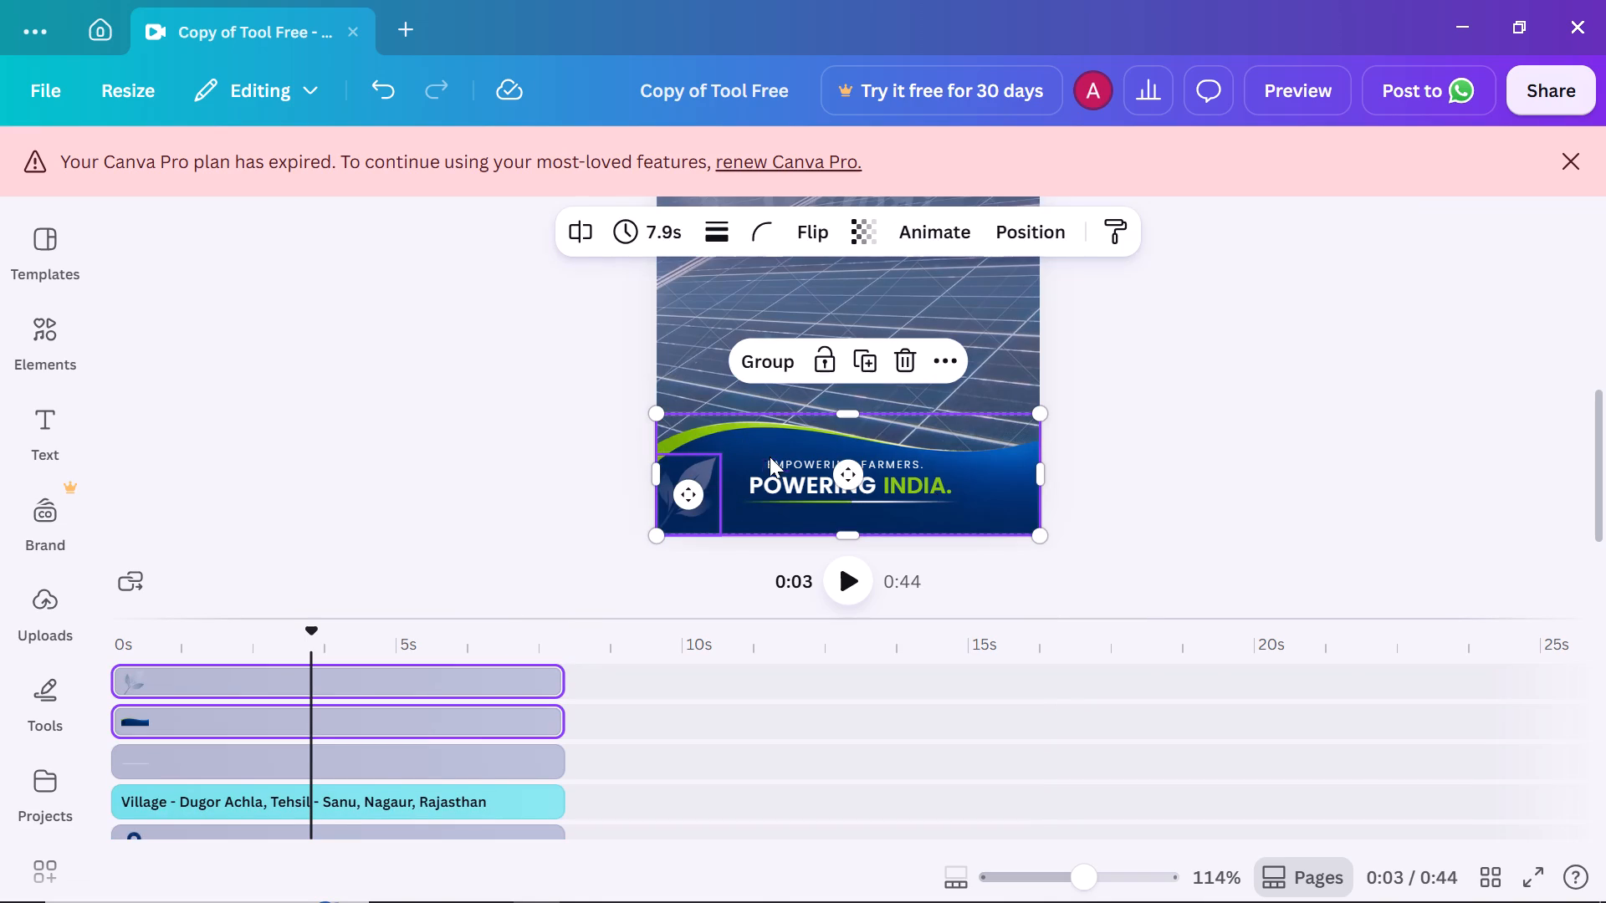
{"action": "left_click", "coordinate": [770, 457], "text": "shift"}
{"action": "left_click", "coordinate": [773, 478], "text": "shift"}
{"action": "left_click", "coordinate": [806, 501], "text": "shift"}
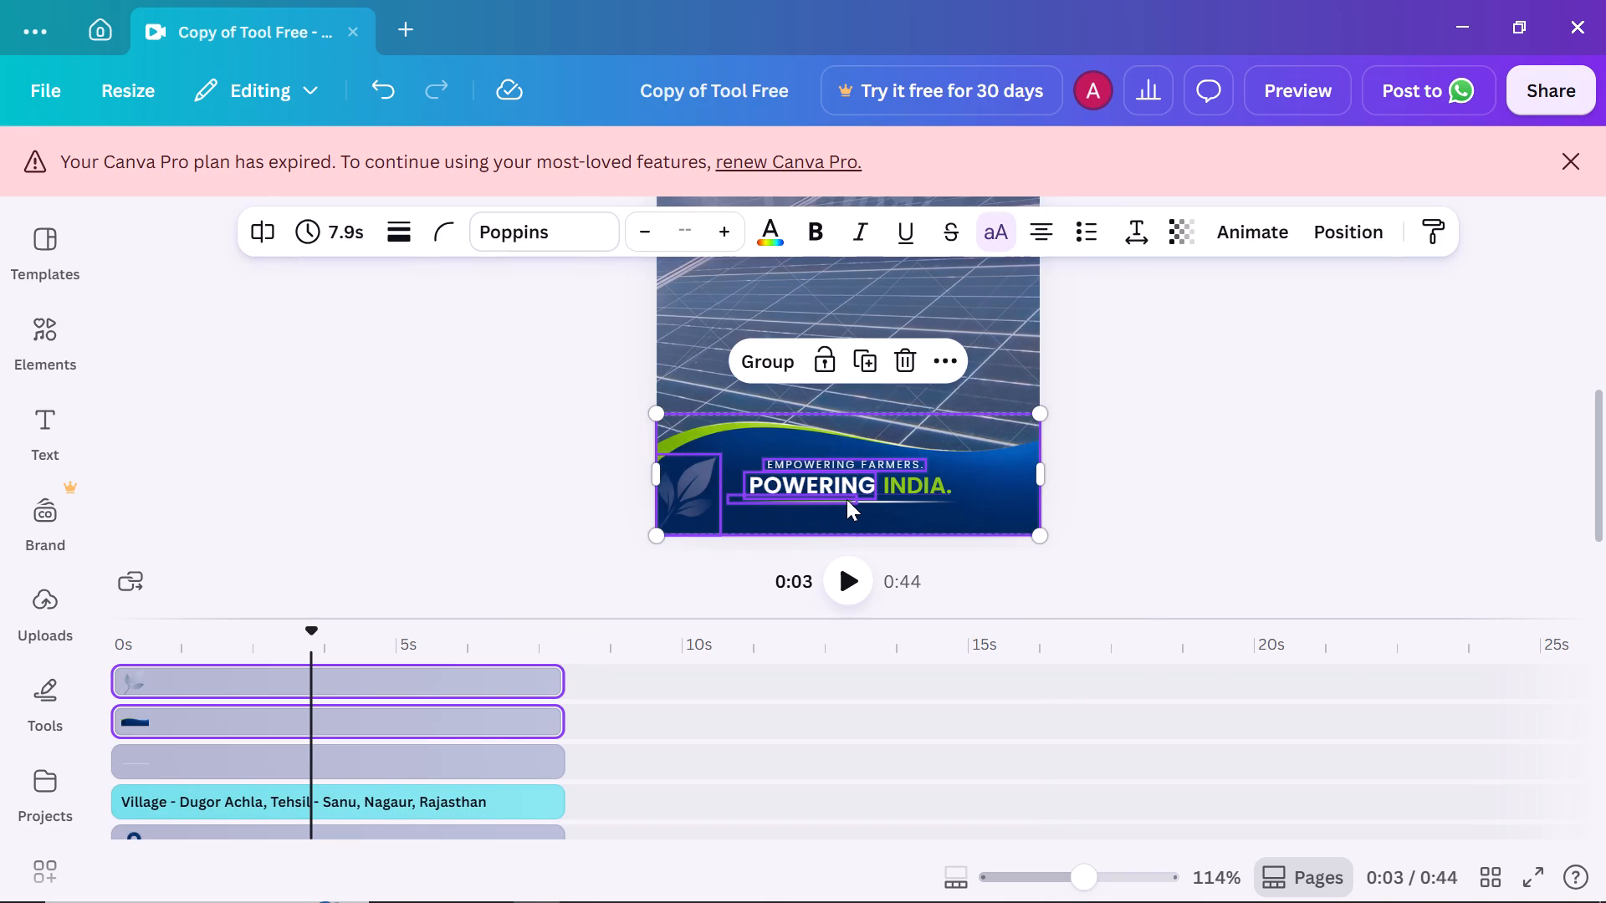
{"action": "left_click", "coordinate": [872, 501], "text": "shift"}
{"action": "left_click", "coordinate": [784, 366]}
{"action": "left_click_drag", "start_coordinate": [847, 477], "coordinate": [838, 396]}
{"action": "key", "text": "ctrl+z"}
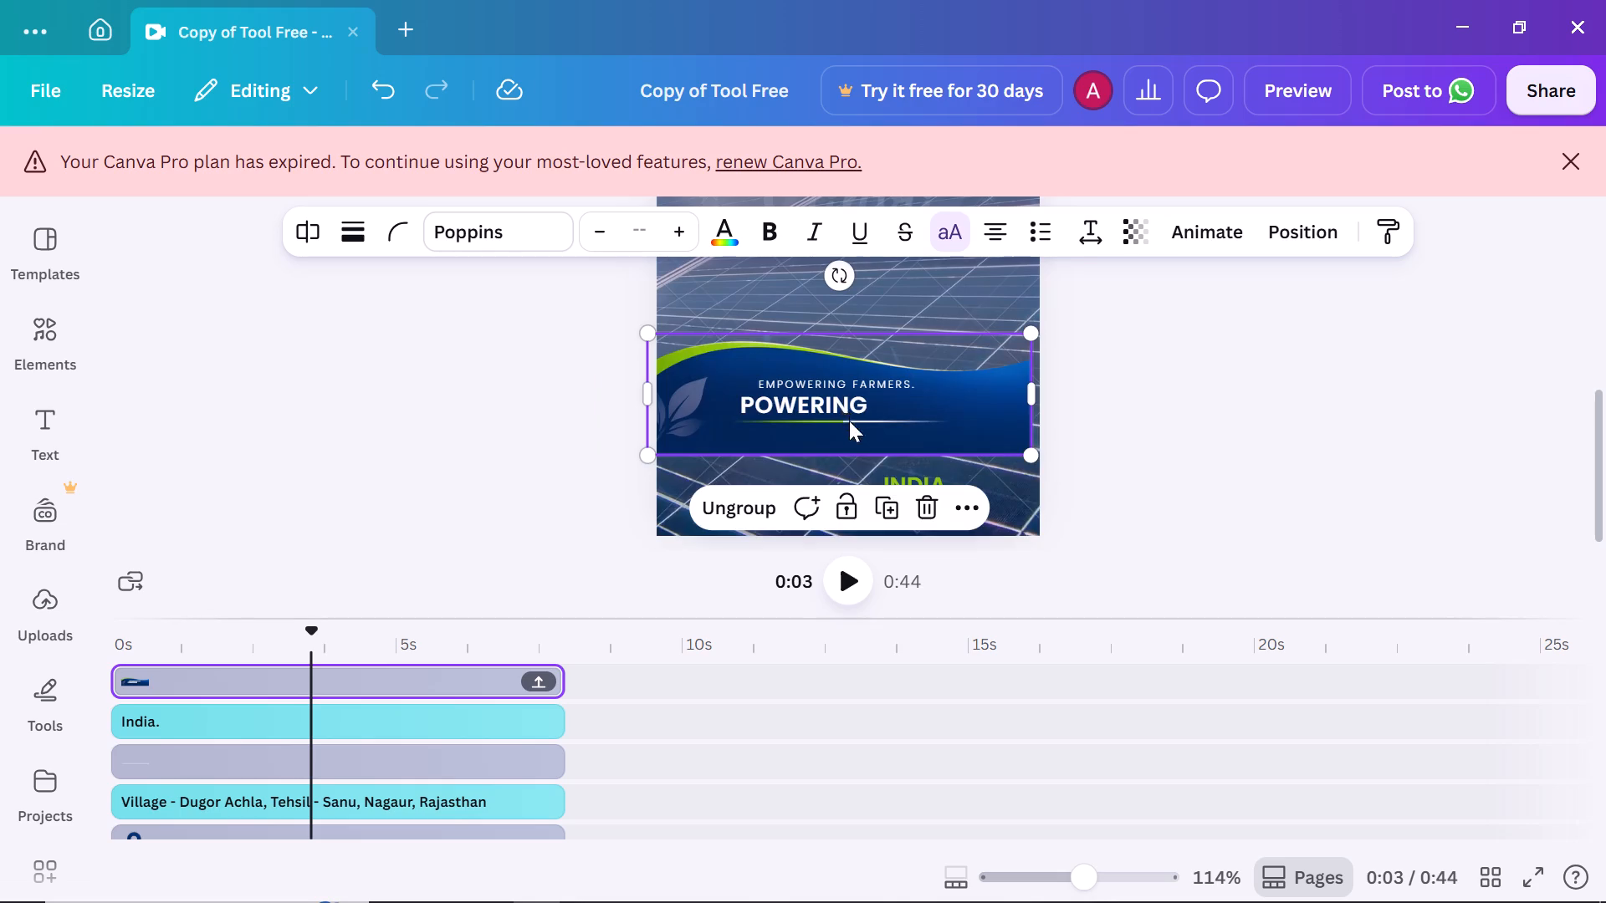
Send the banner group one layer backward and group it together with the "India." text.
{"action": "key", "text": "ctrl+bracketleft"}
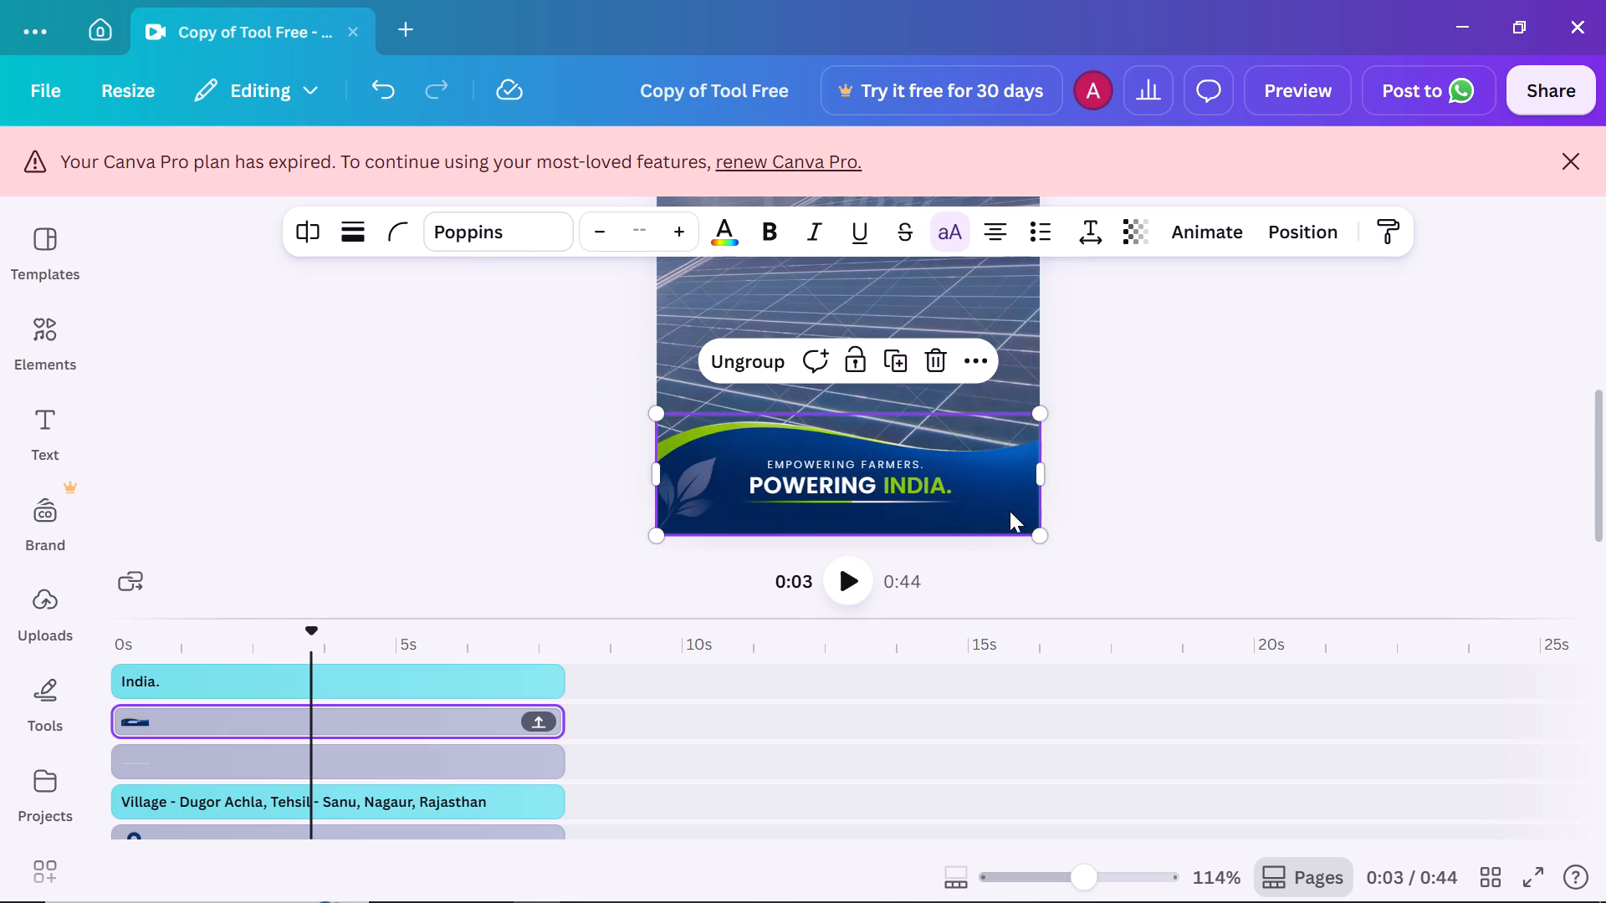
{"action": "left_click", "coordinate": [923, 486], "text": "shift"}
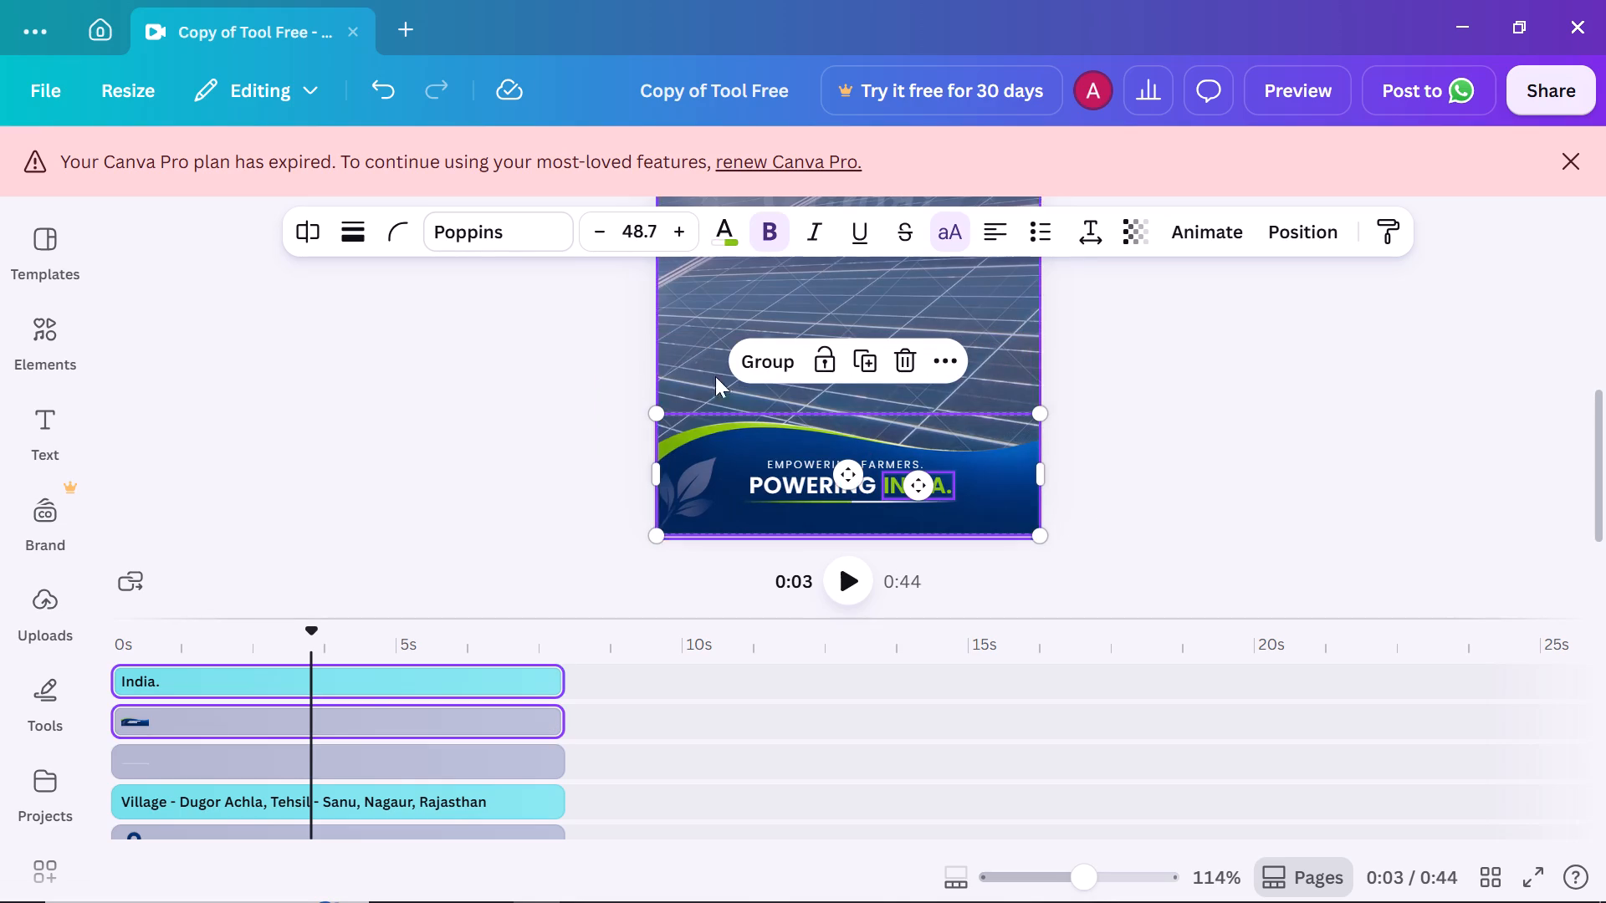
{"action": "left_click", "coordinate": [775, 370]}
Nudge the background video and the grouped bottom banner by small amounts to line them up, and clear the selection.
{"action": "left_click", "coordinate": [997, 462]}
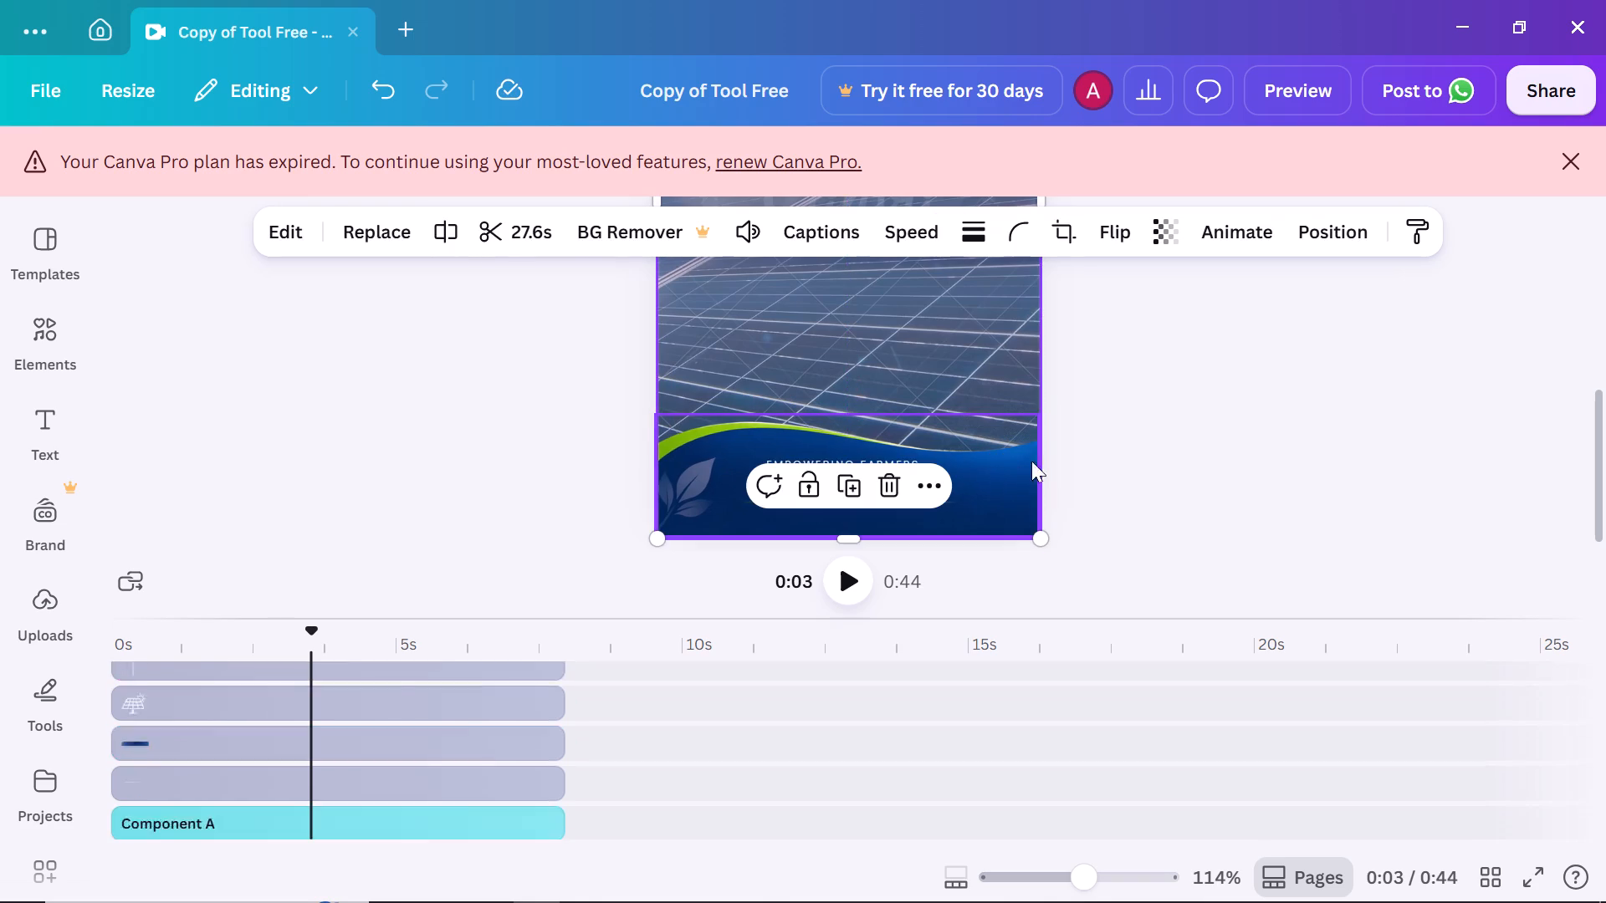
{"action": "key", "text": "Down"}
{"action": "key", "text": "Left"}
{"action": "key", "text": "Right"}
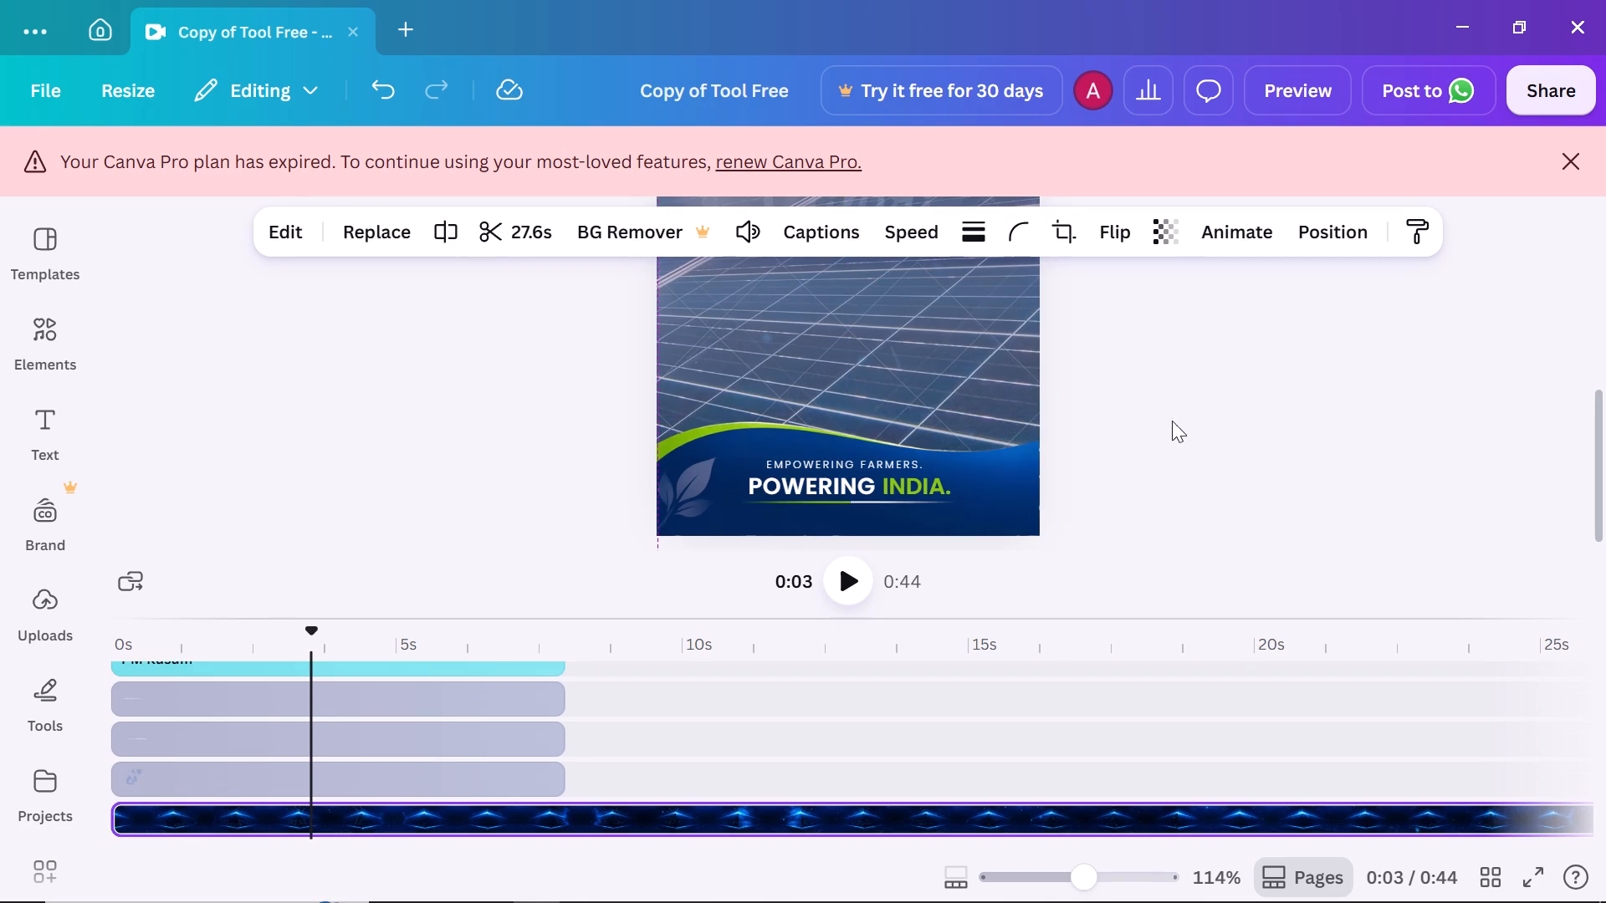
{"action": "left_click", "coordinate": [745, 438]}
{"action": "key", "text": "Right"}
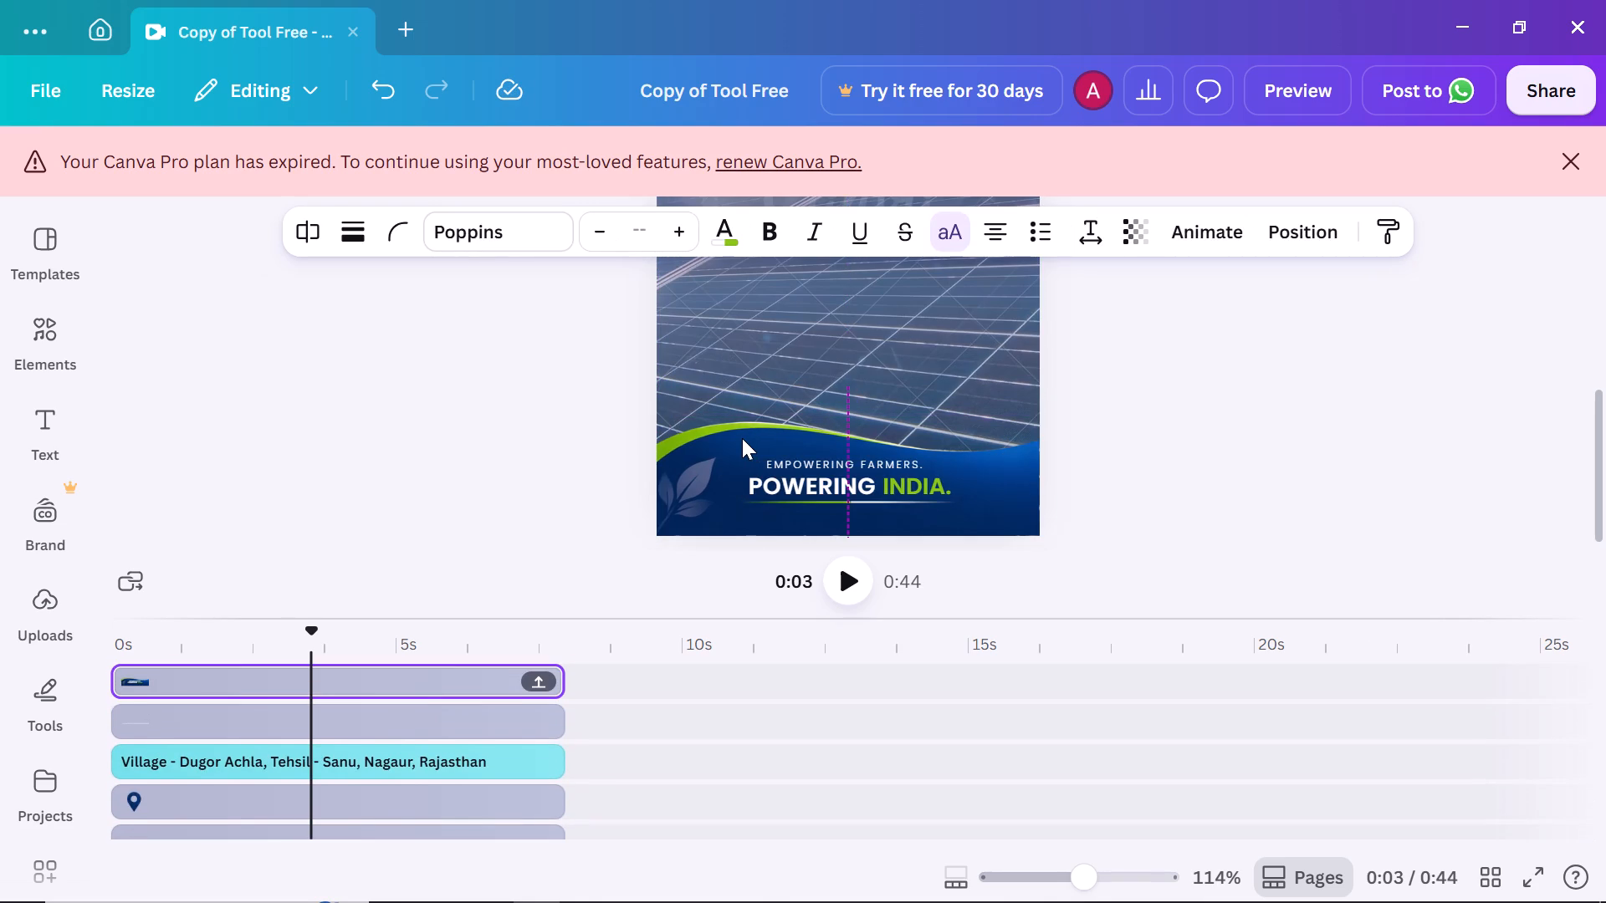
{"action": "key", "text": "Left"}
{"action": "key", "text": "Down"}
{"action": "key", "text": "Right"}
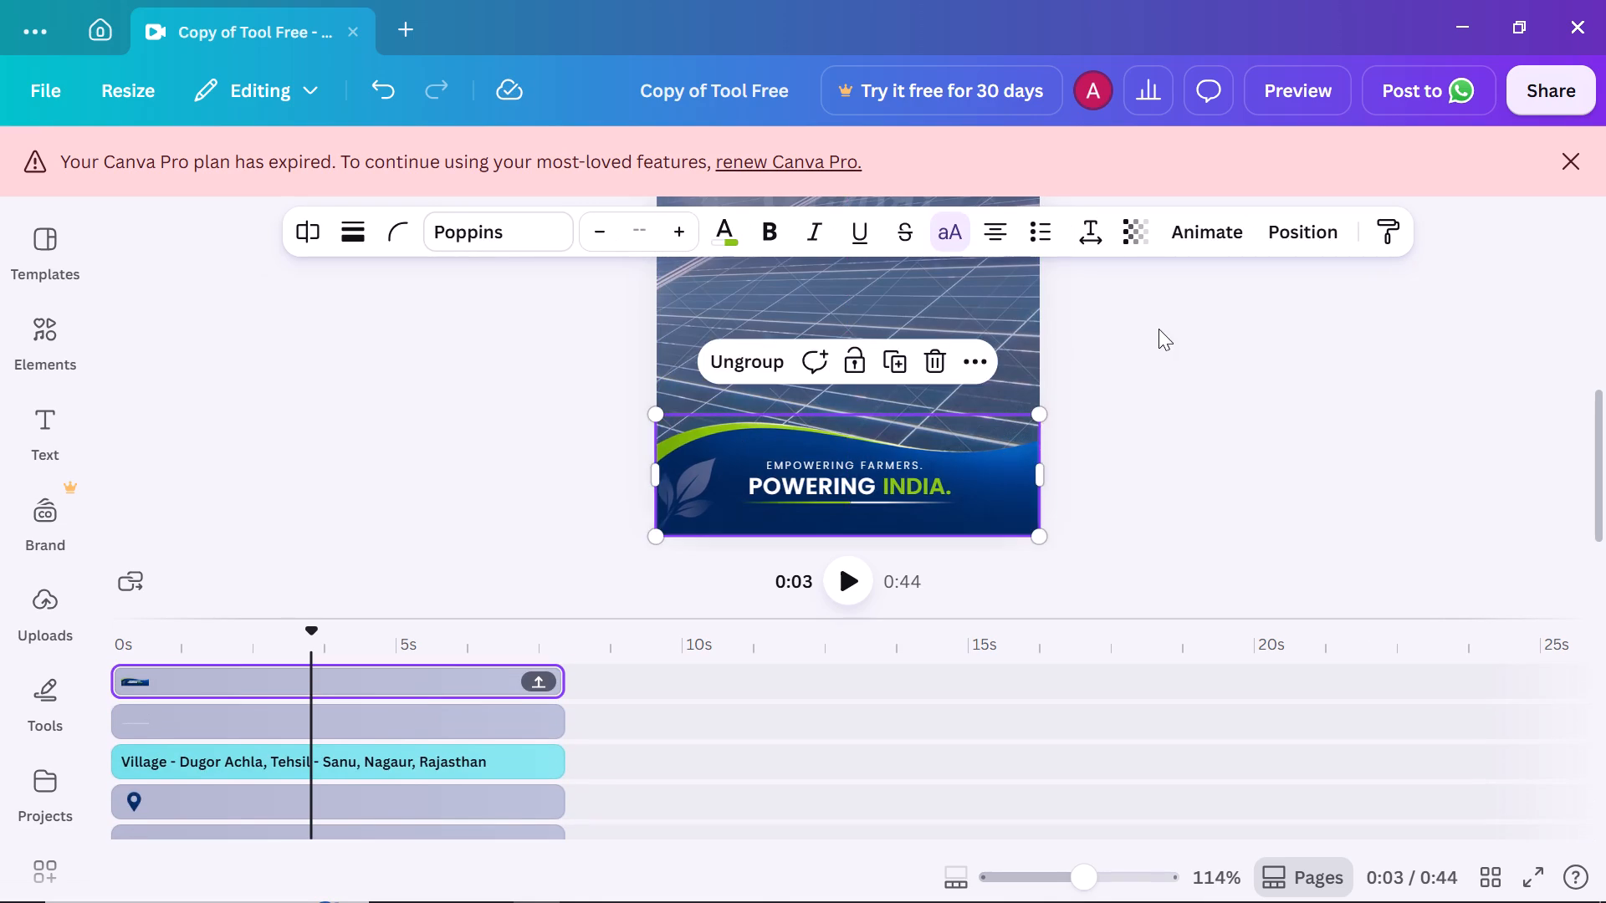
{"action": "left_click", "coordinate": [1158, 329]}
Shift the "Component A" text slightly right and down between its two side lines under "PM Kusum", and deselect it.
{"action": "scroll", "coordinate": [1197, 365], "scroll_direction": "up", "scroll_amount": 5}
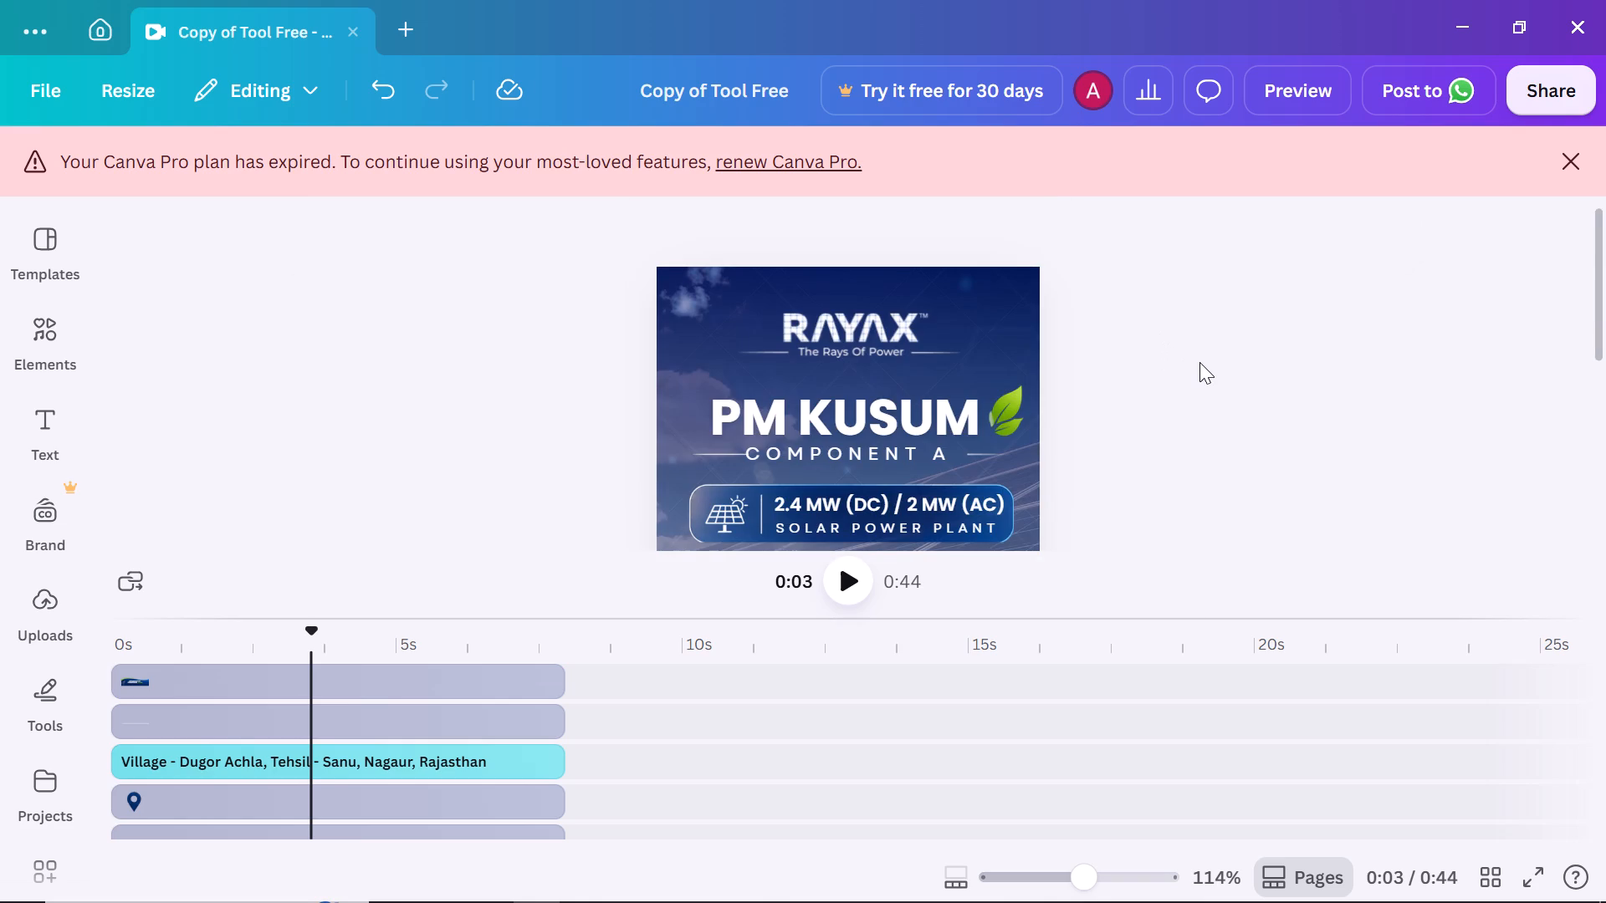
{"action": "scroll", "coordinate": [1193, 399], "scroll_direction": "down", "scroll_amount": 1, "text": "ctrl"}
{"action": "scroll", "coordinate": [1193, 399], "scroll_direction": "up", "scroll_amount": 5, "text": "ctrl"}
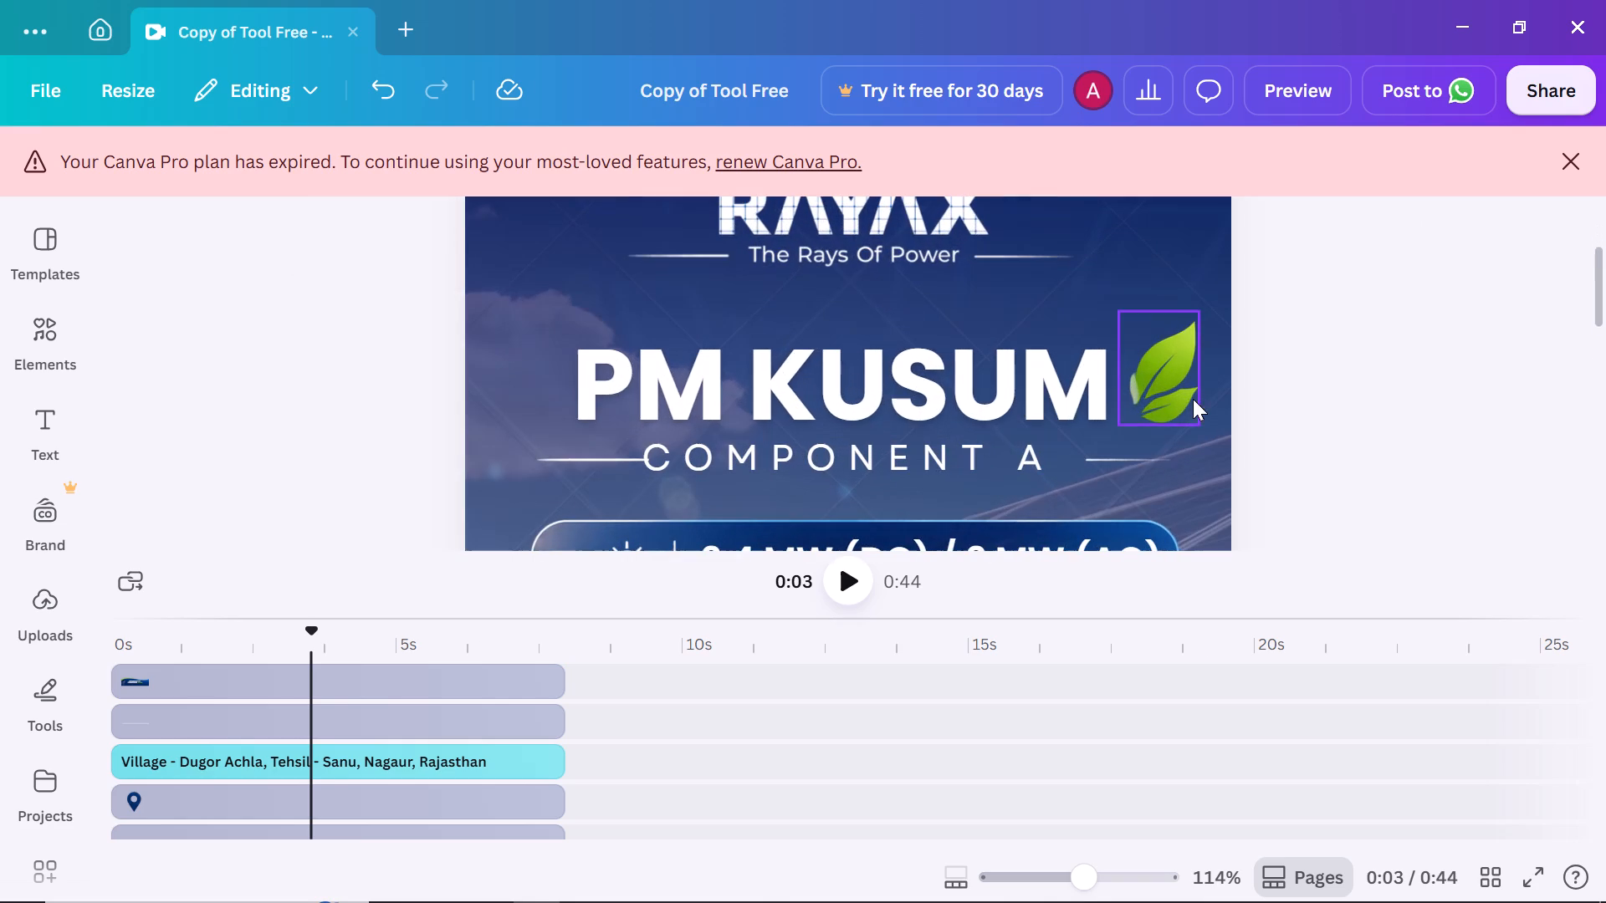
{"action": "left_click_drag", "start_coordinate": [895, 479], "coordinate": [913, 485]}
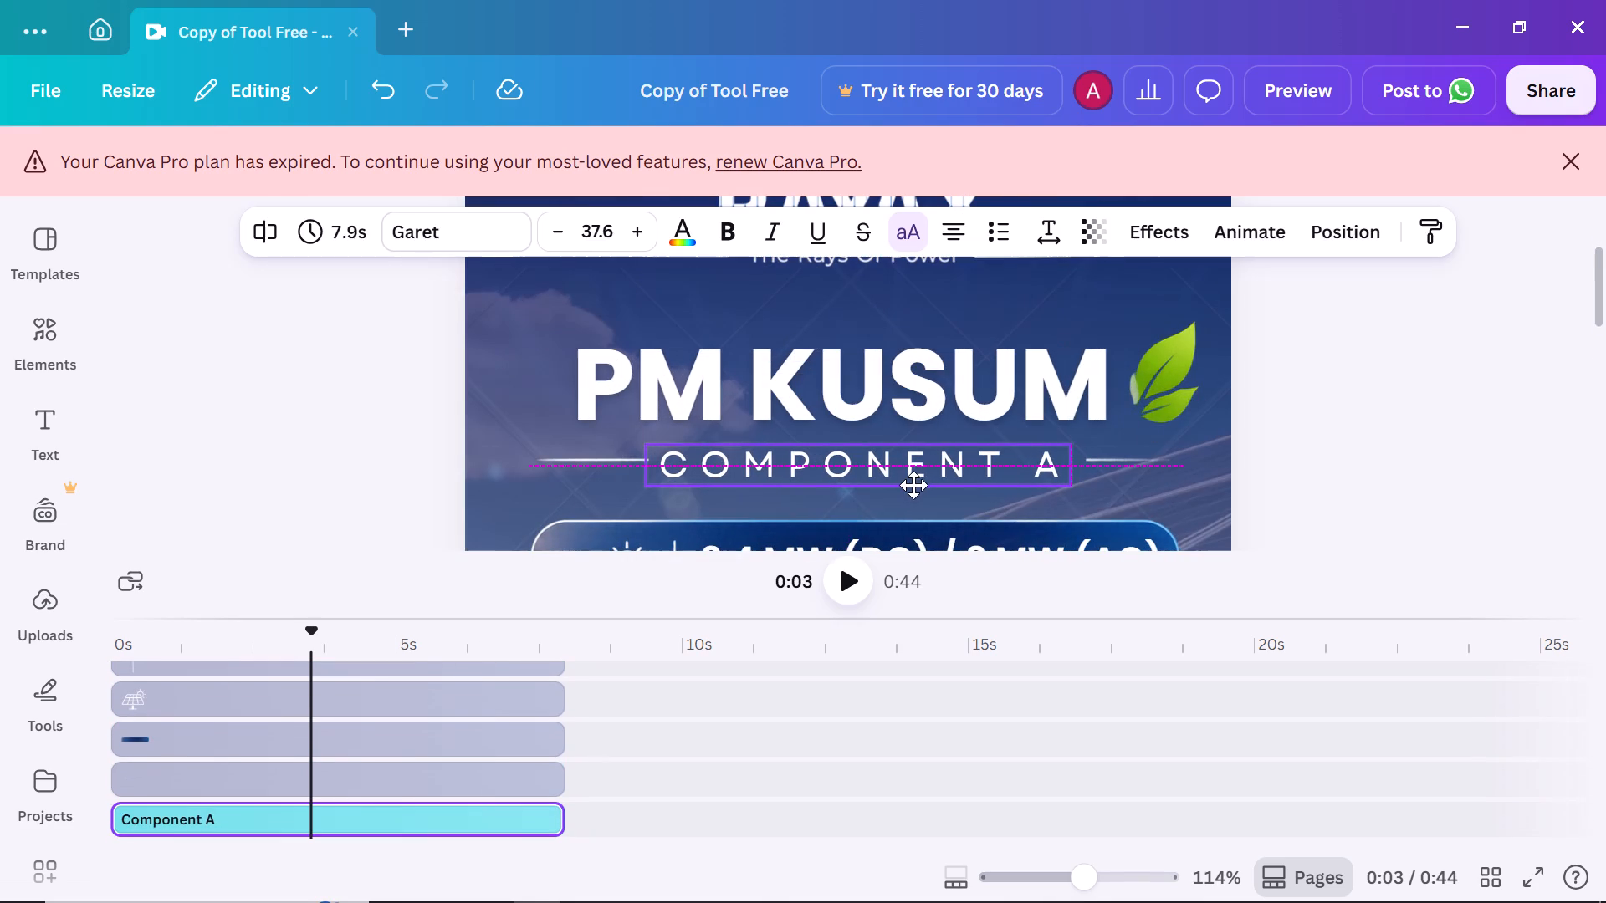
{"action": "left_click_drag", "start_coordinate": [913, 485], "coordinate": [917, 482]}
{"action": "left_click_drag", "start_coordinate": [917, 482], "coordinate": [915, 482]}
{"action": "left_click", "coordinate": [1369, 274]}
{"action": "left_click", "coordinate": [1410, 342]}
Change the text under "PM Kusum" to read "Component:A" without a space, widening its box to about 611 so it stays on one line.
{"action": "scroll", "coordinate": [1394, 363], "scroll_direction": "up", "scroll_amount": 2, "text": "ctrl"}
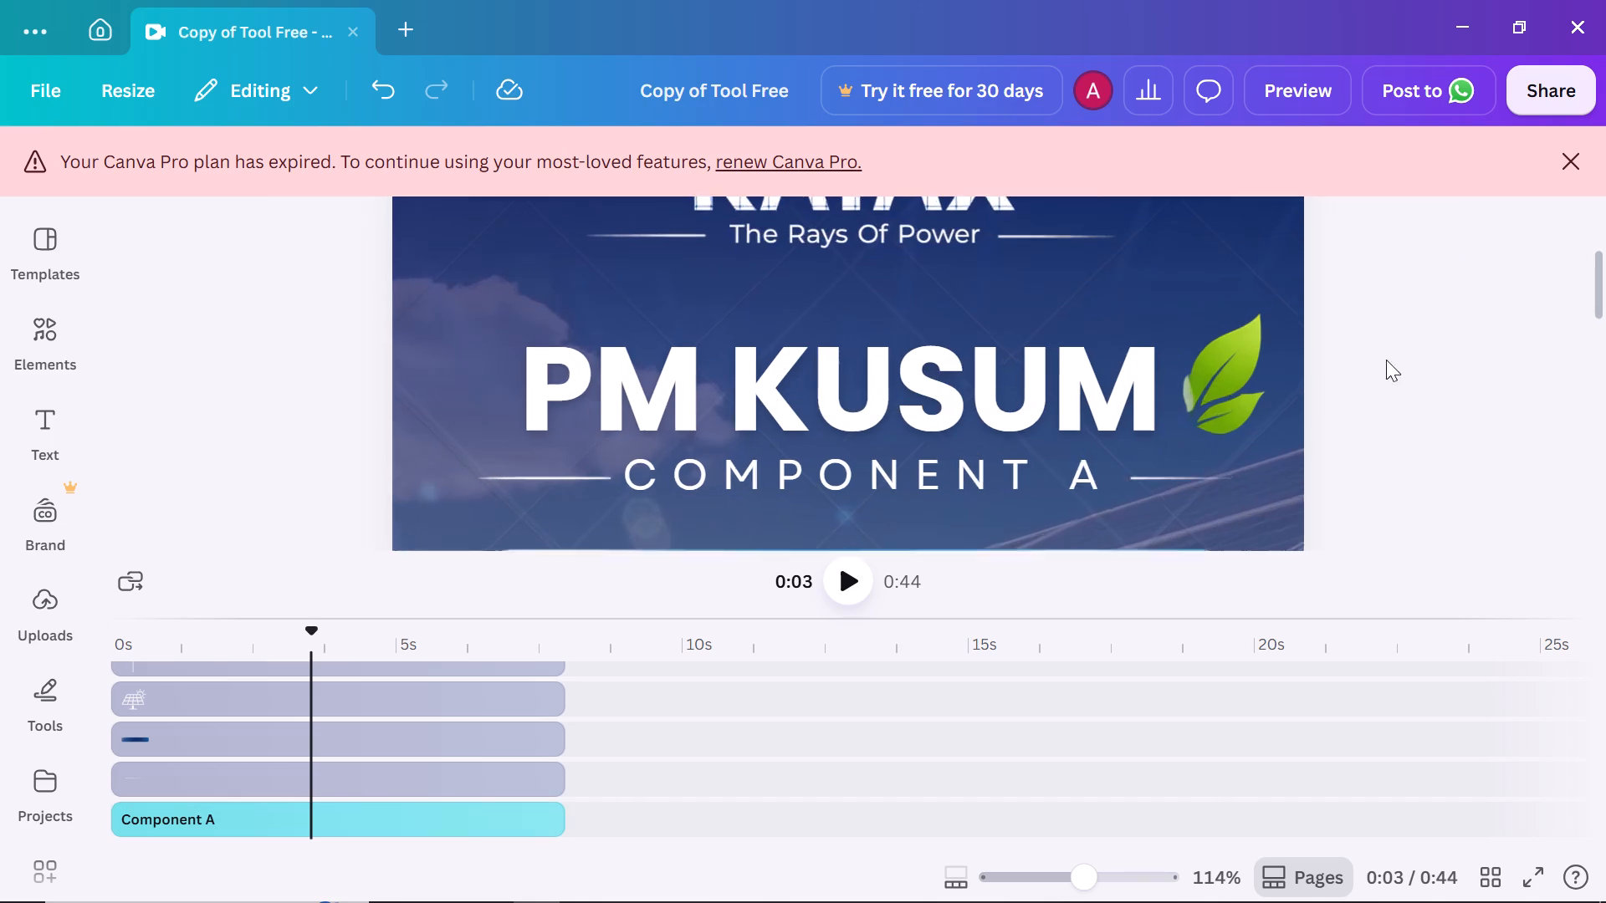
{"action": "scroll", "coordinate": [1326, 382], "scroll_direction": "down", "scroll_amount": 1}
{"action": "left_click", "coordinate": [1070, 381]}
{"action": "left_click", "coordinate": [1079, 370]}
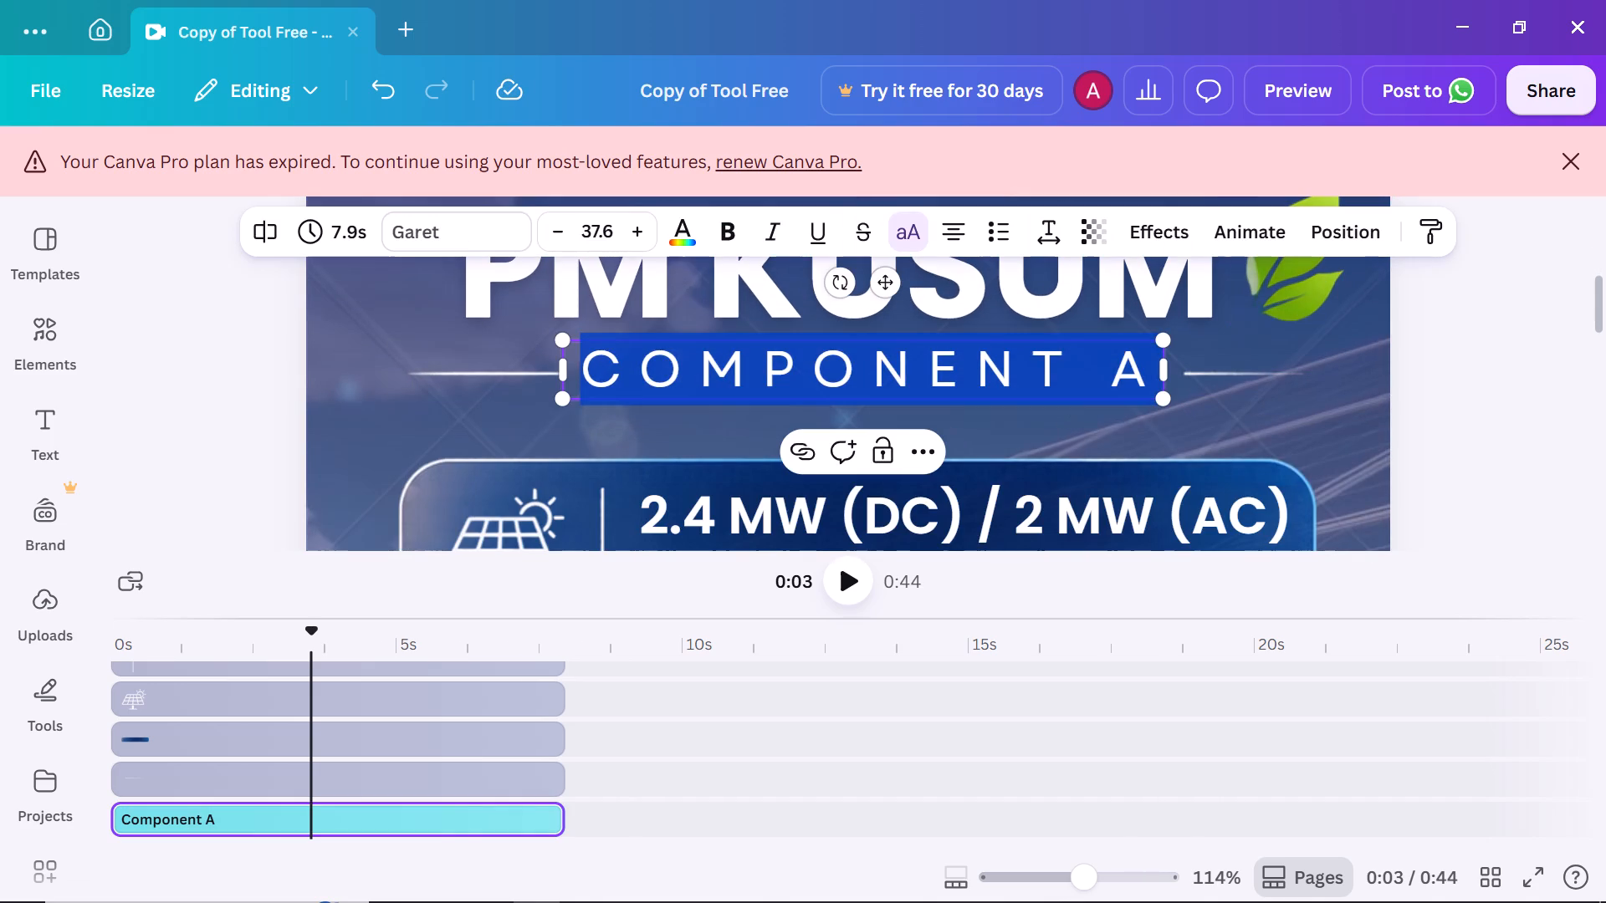
{"action": "left_click", "coordinate": [1080, 369]}
{"action": "key", "text": "shift+colon"}
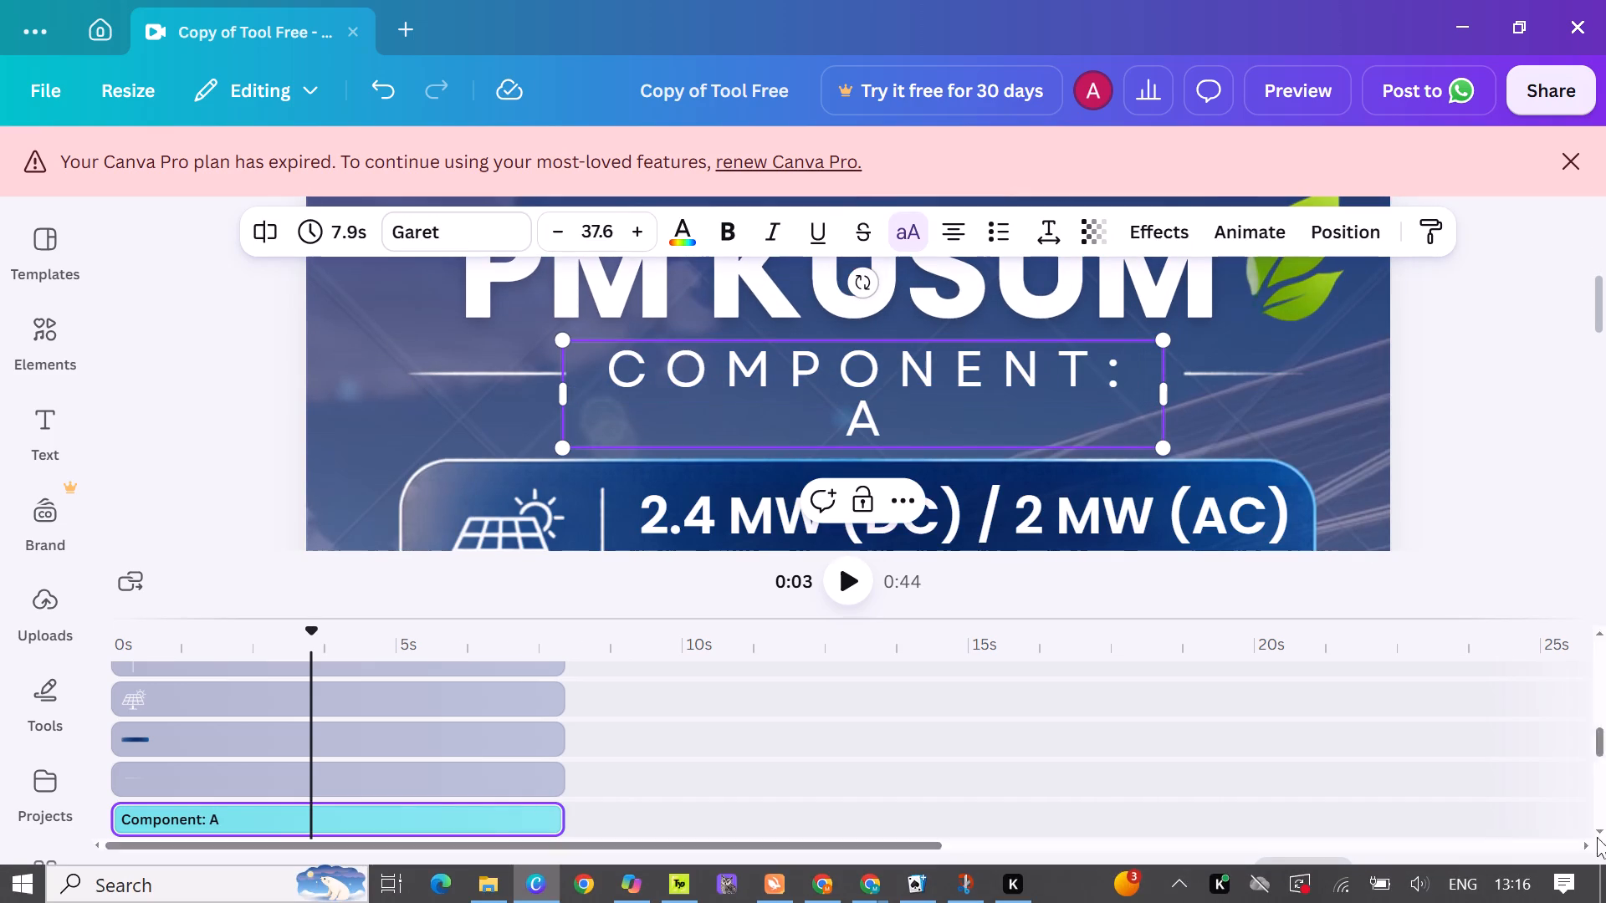
{"action": "left_click_drag", "start_coordinate": [1169, 405], "coordinate": [1184, 400]}
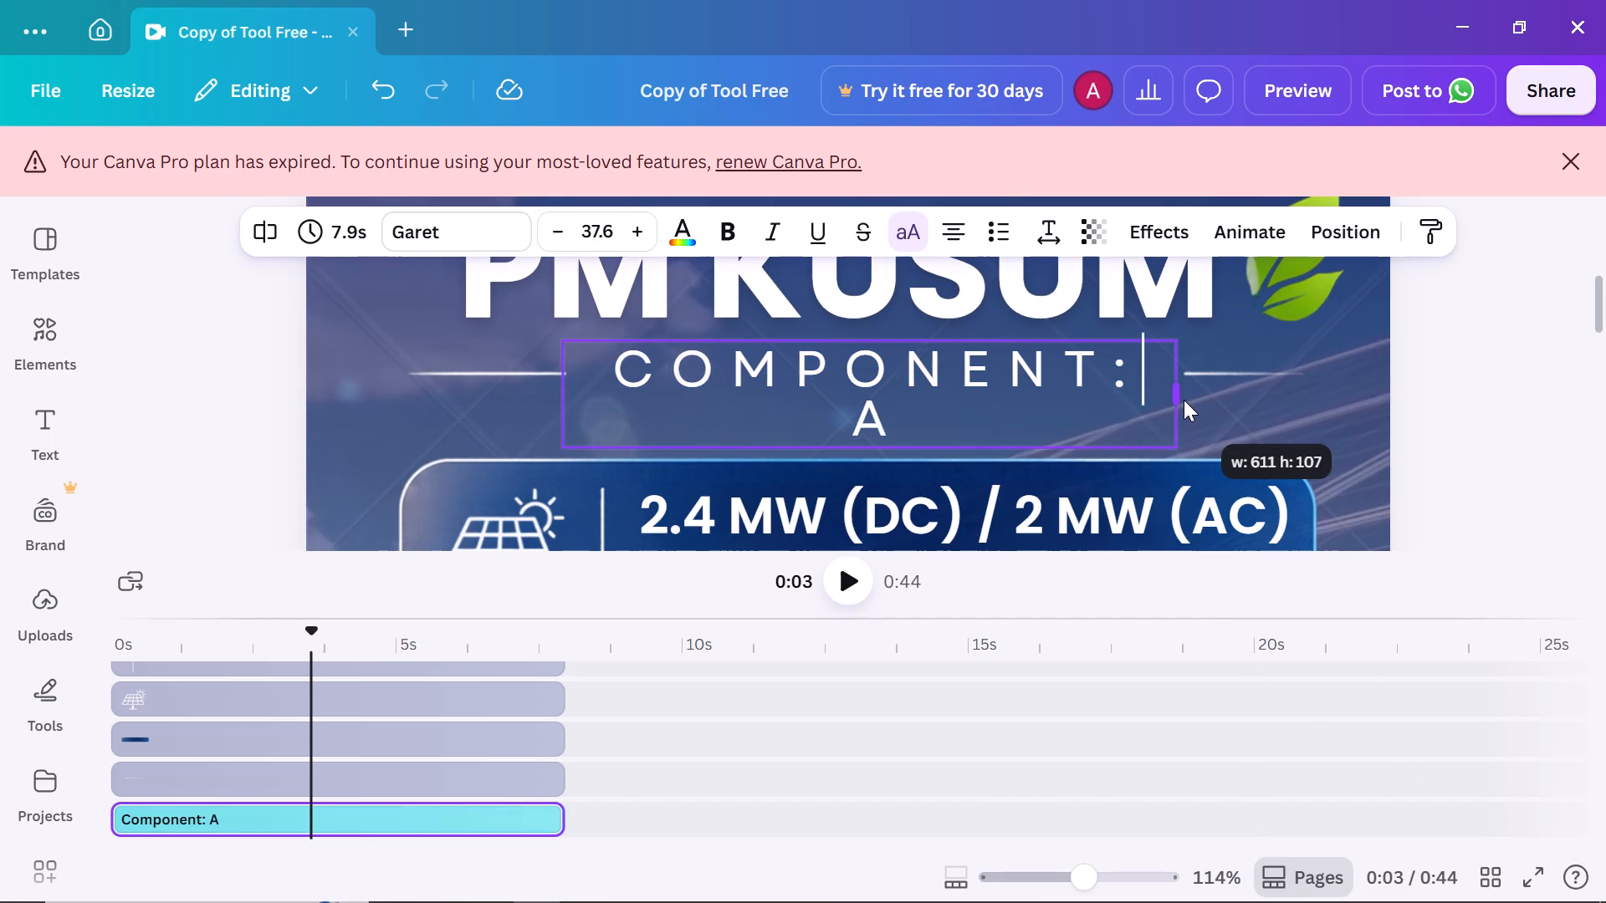
{"action": "left_click_drag", "start_coordinate": [1184, 400], "coordinate": [1184, 399]}
{"action": "key", "text": "BackSpace"}
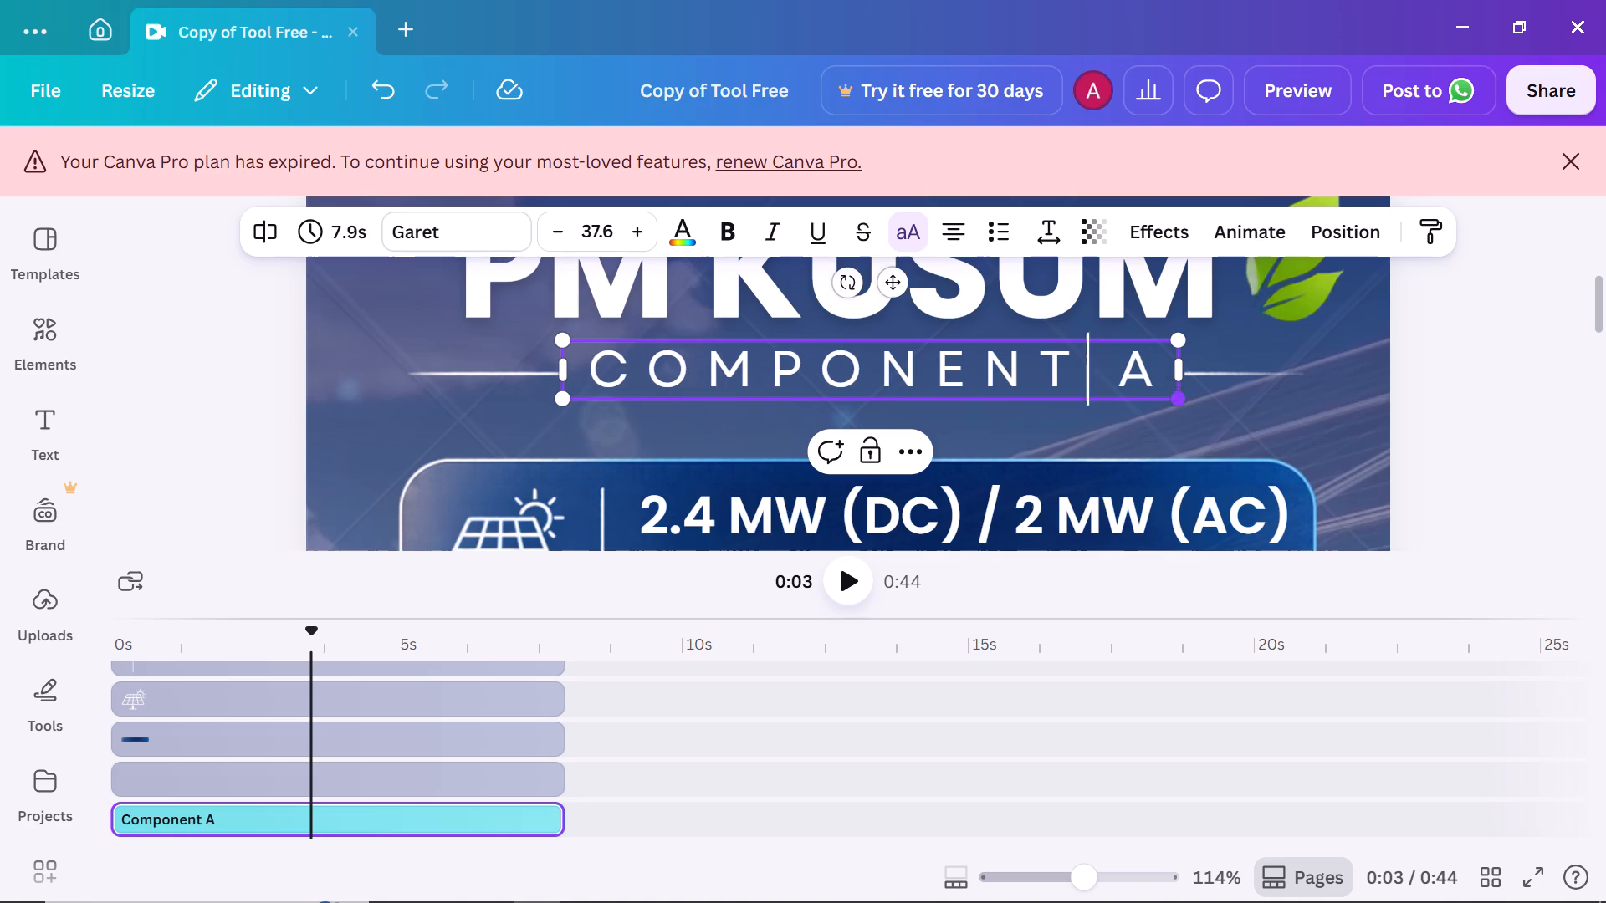
{"action": "key", "text": "ctrl+z"}
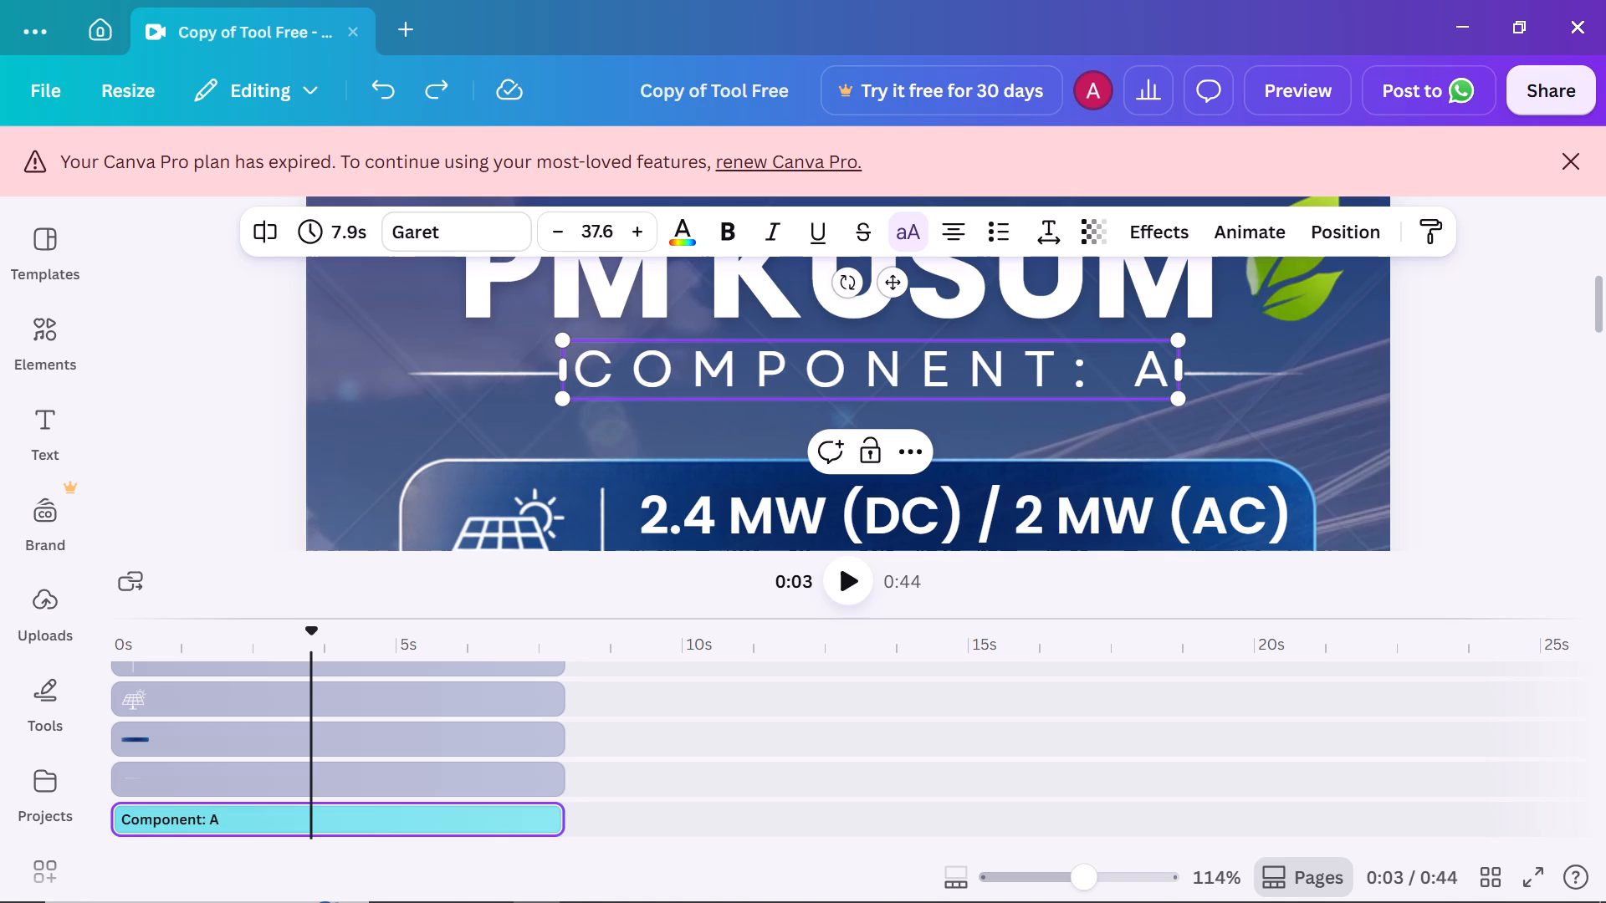
{"action": "left_click", "coordinate": [1131, 380]}
{"action": "key", "text": "BackSpace"}
{"action": "left_click", "coordinate": [1425, 353]}
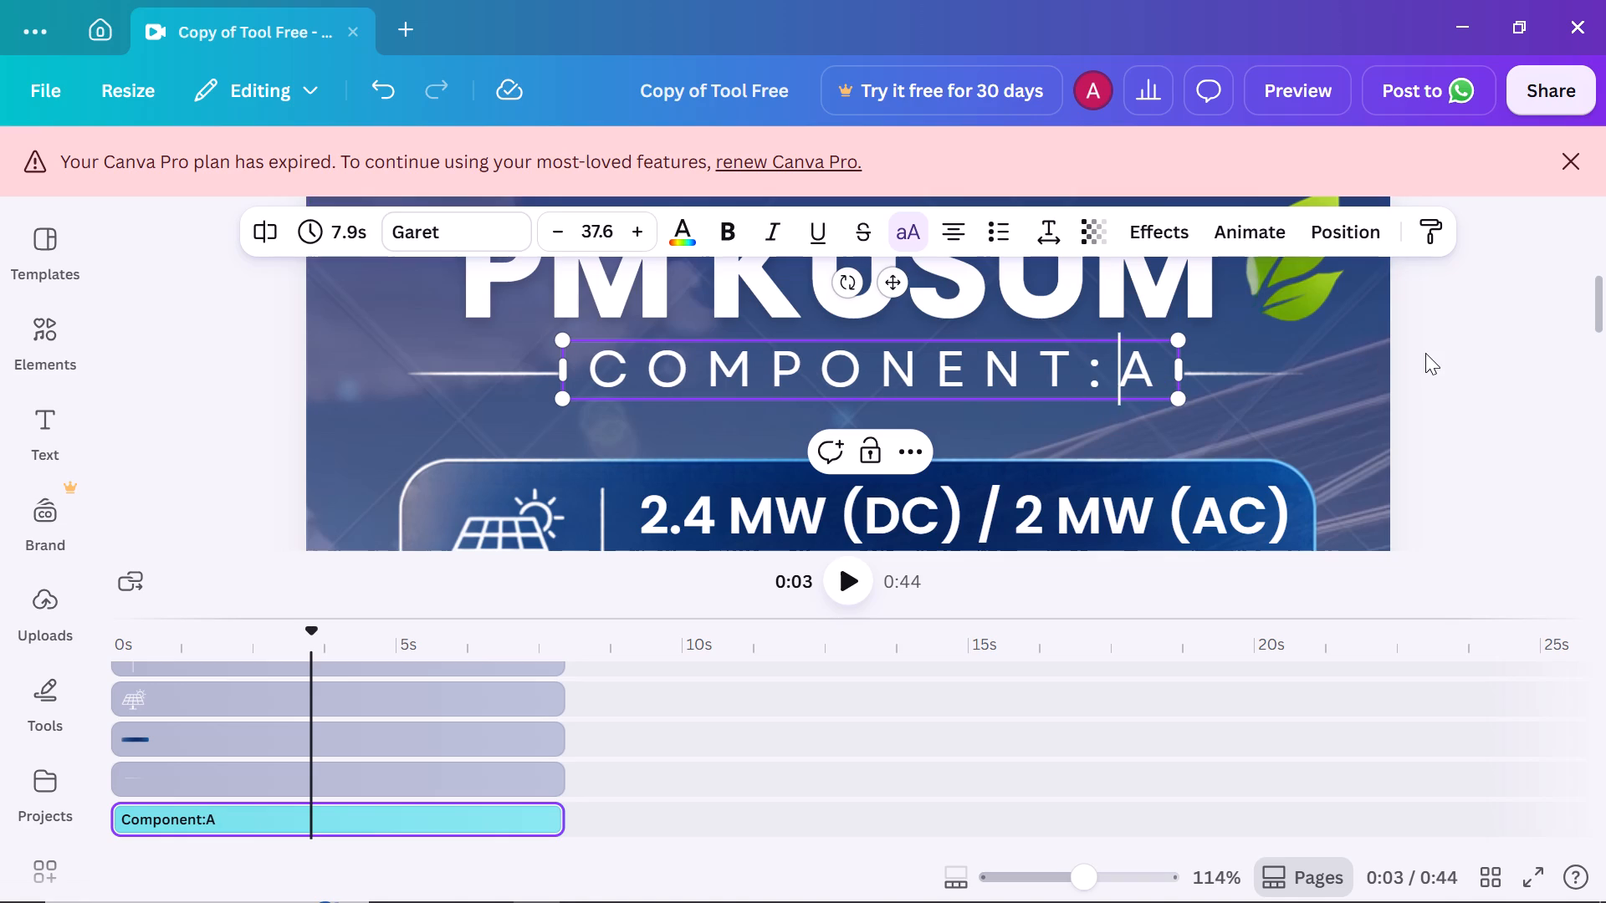
Nudge the "Component:A" text slightly left and down between its two side lines.
{"action": "left_click", "coordinate": [1071, 369]}
{"action": "key", "text": "Left"}
{"action": "key", "text": "Left"}
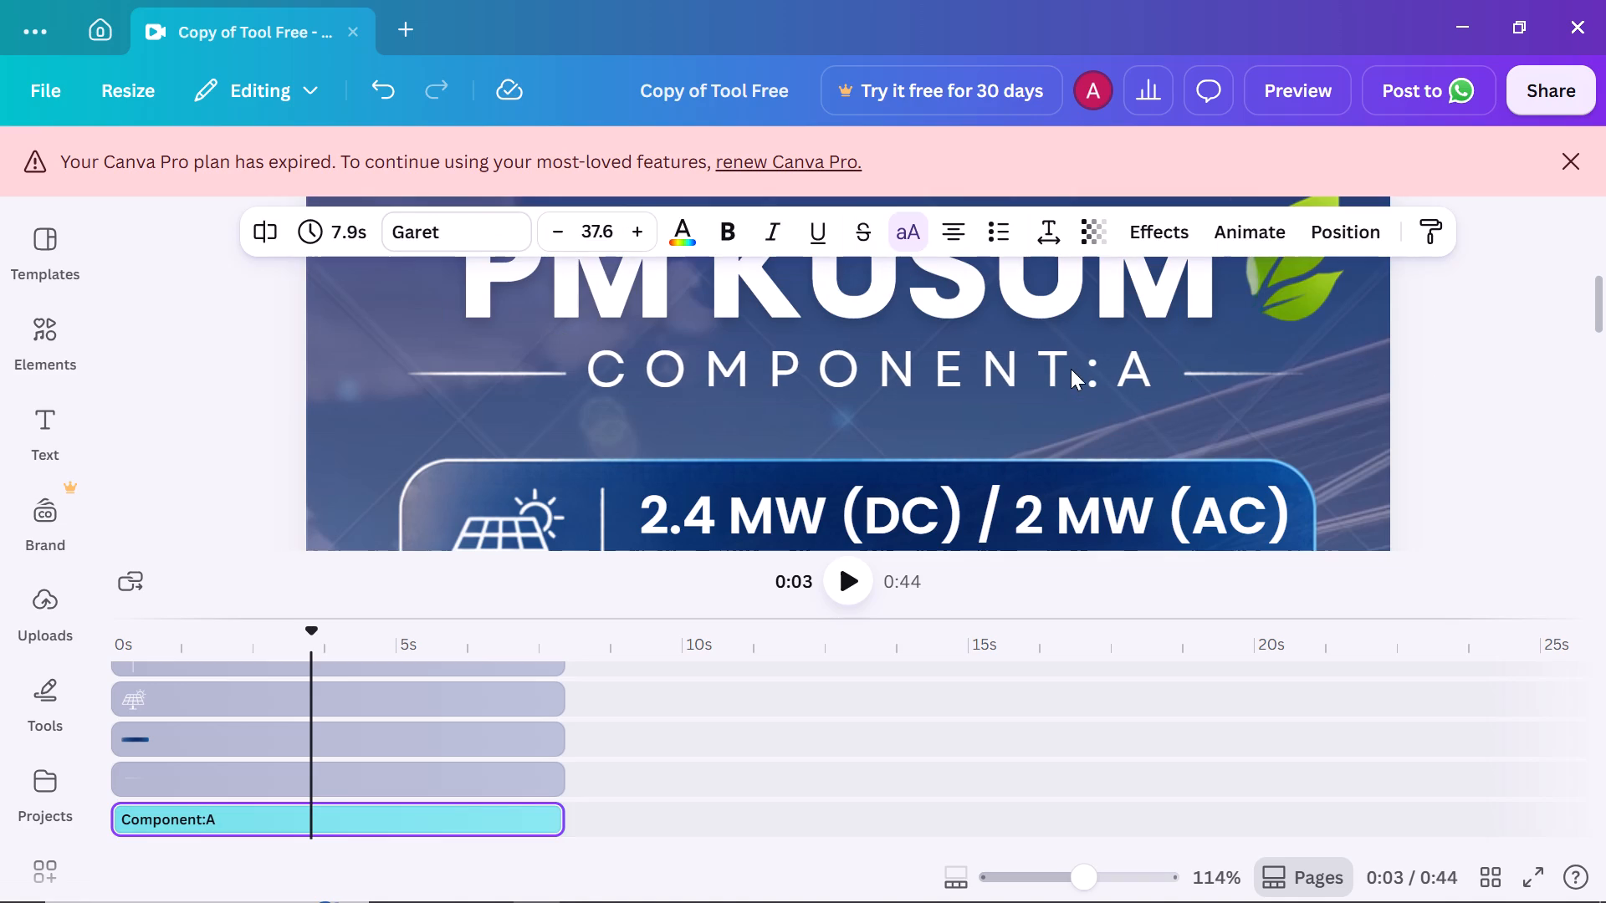
{"action": "key", "text": "Down"}
{"action": "key", "text": "Down"}
{"action": "key", "text": "Down"}
{"action": "key", "text": "Right"}
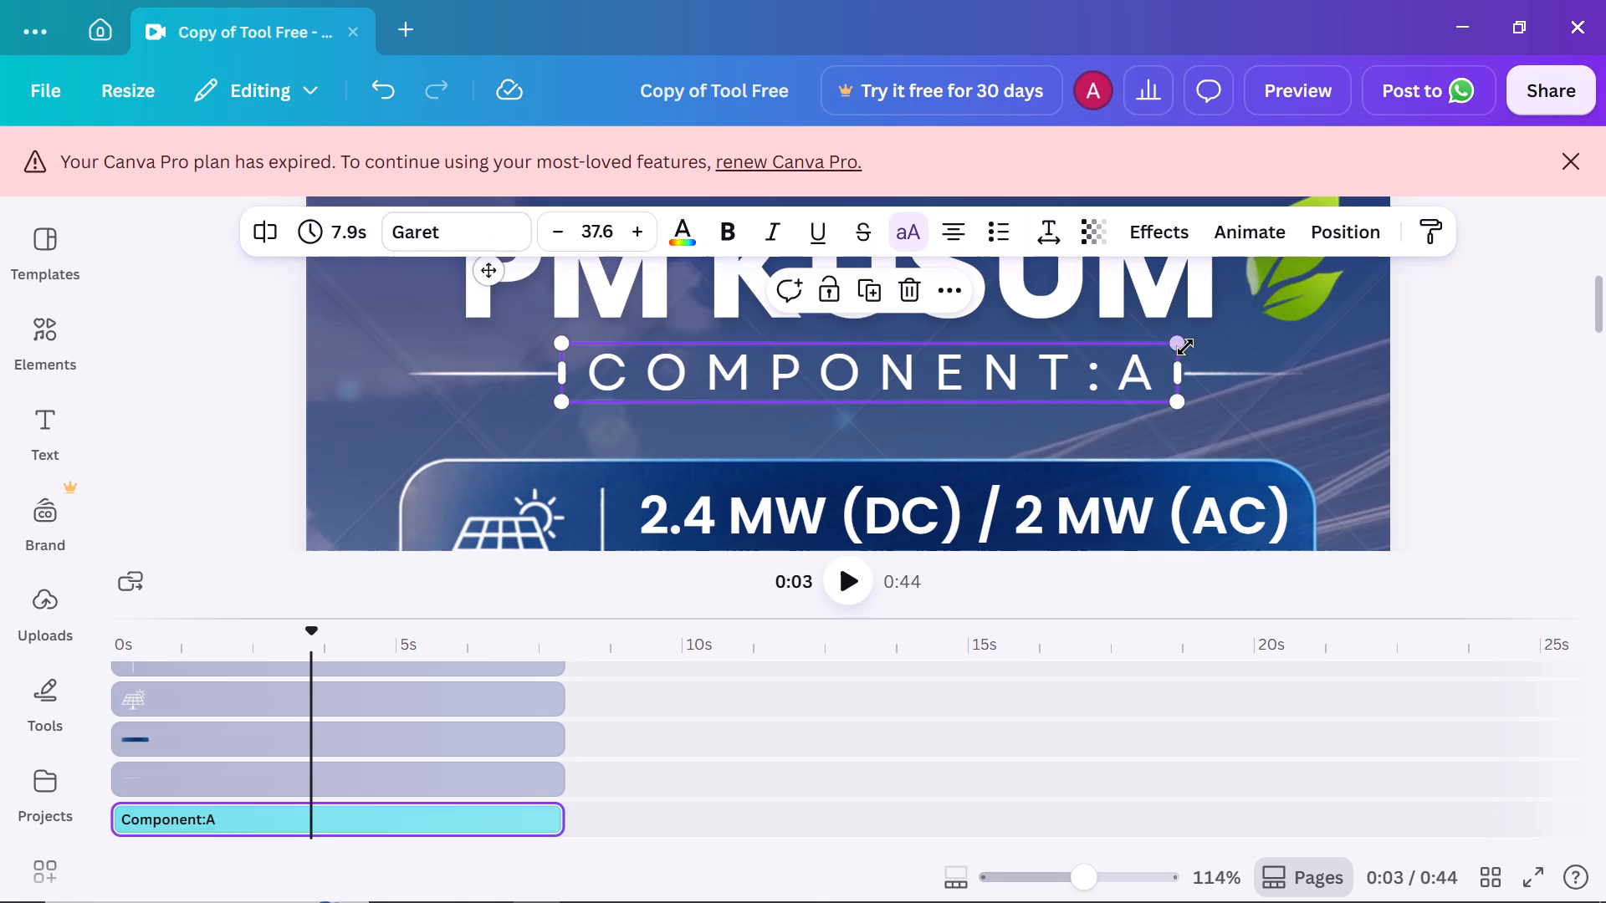
{"action": "key", "text": "Left"}
Reposition the line to the right of "Component:A" so it sits level with the left-hand line, and deselect it.
{"action": "left_click_drag", "start_coordinate": [1272, 377], "coordinate": [1281, 385]}
{"action": "left_click", "coordinate": [1514, 401]}
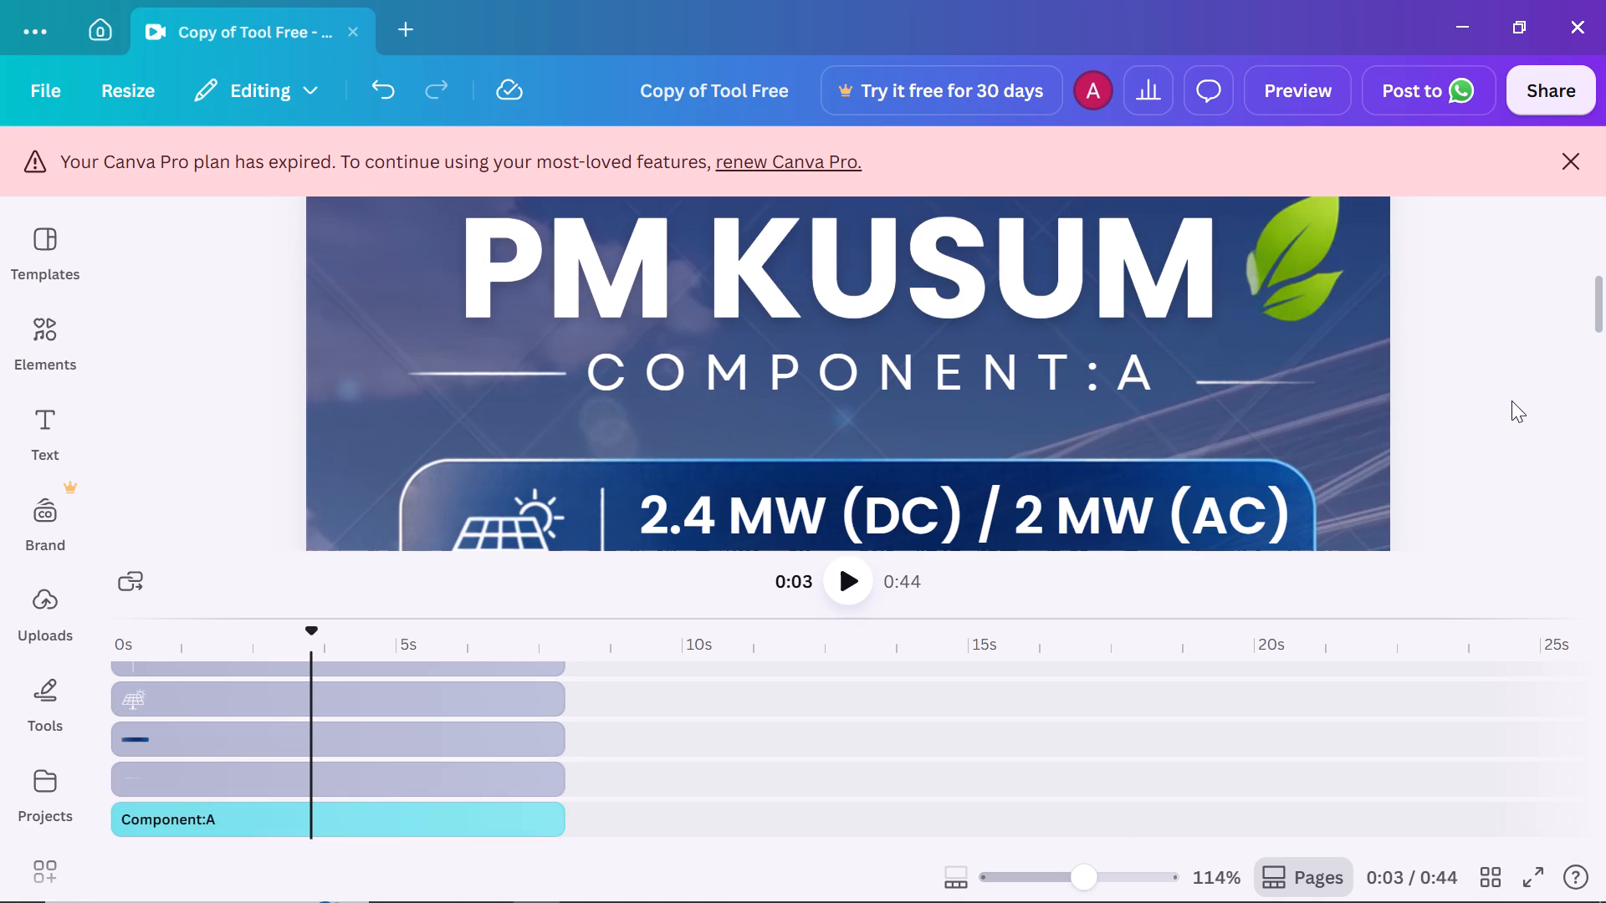
{"action": "left_click", "coordinate": [1273, 390]}
{"action": "left_click_drag", "start_coordinate": [1273, 390], "coordinate": [1256, 373]}
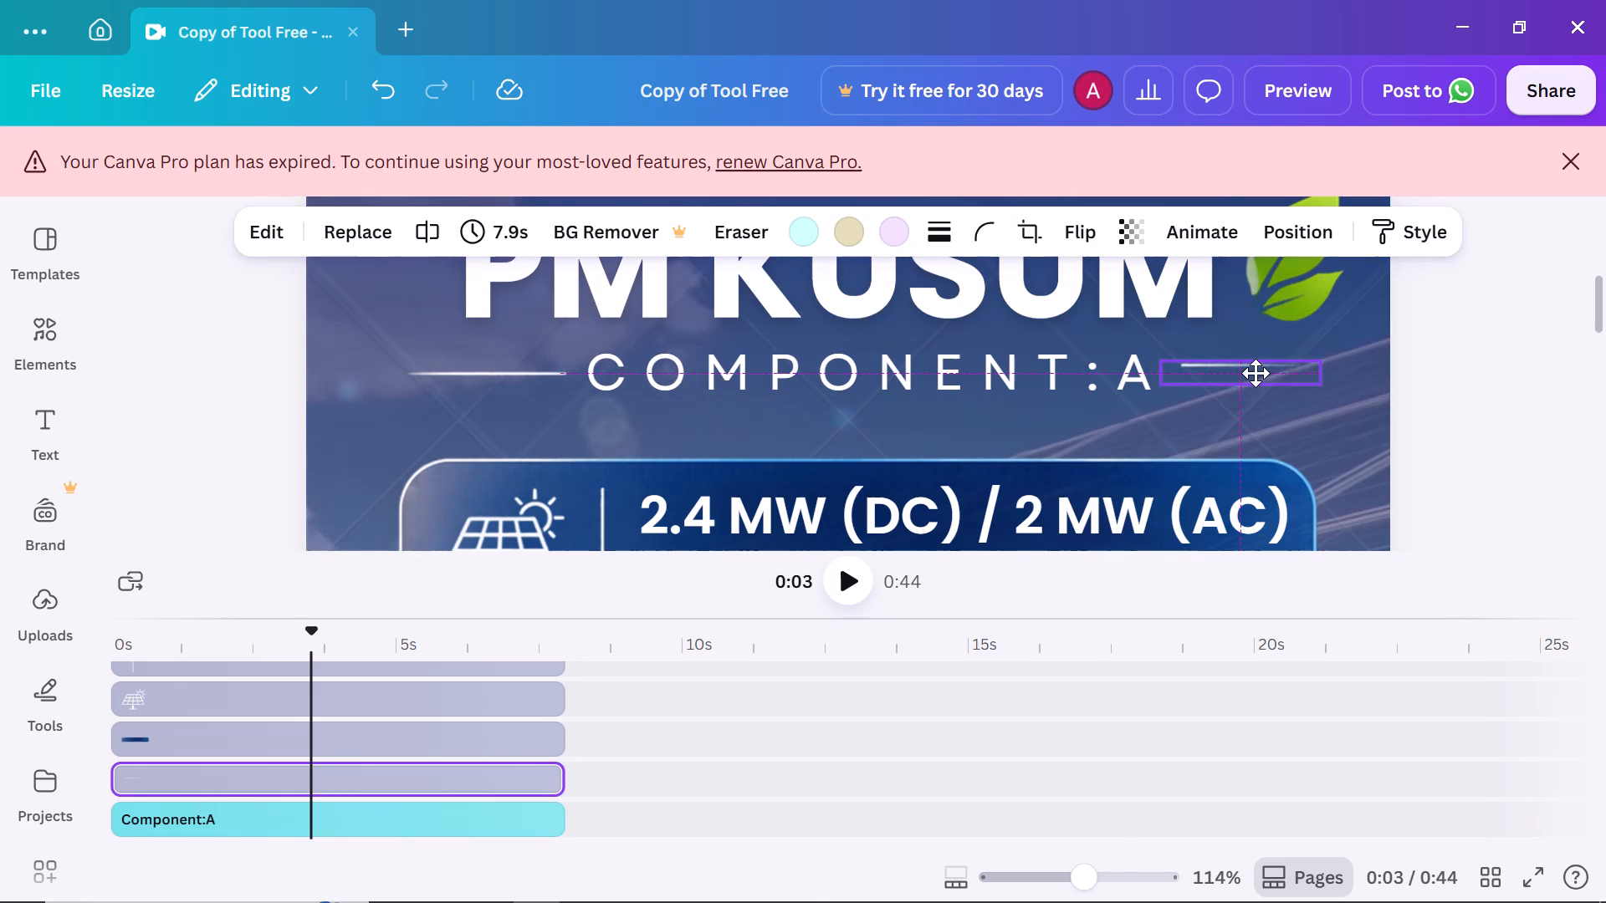
{"action": "left_click_drag", "start_coordinate": [1256, 373], "coordinate": [1258, 378]}
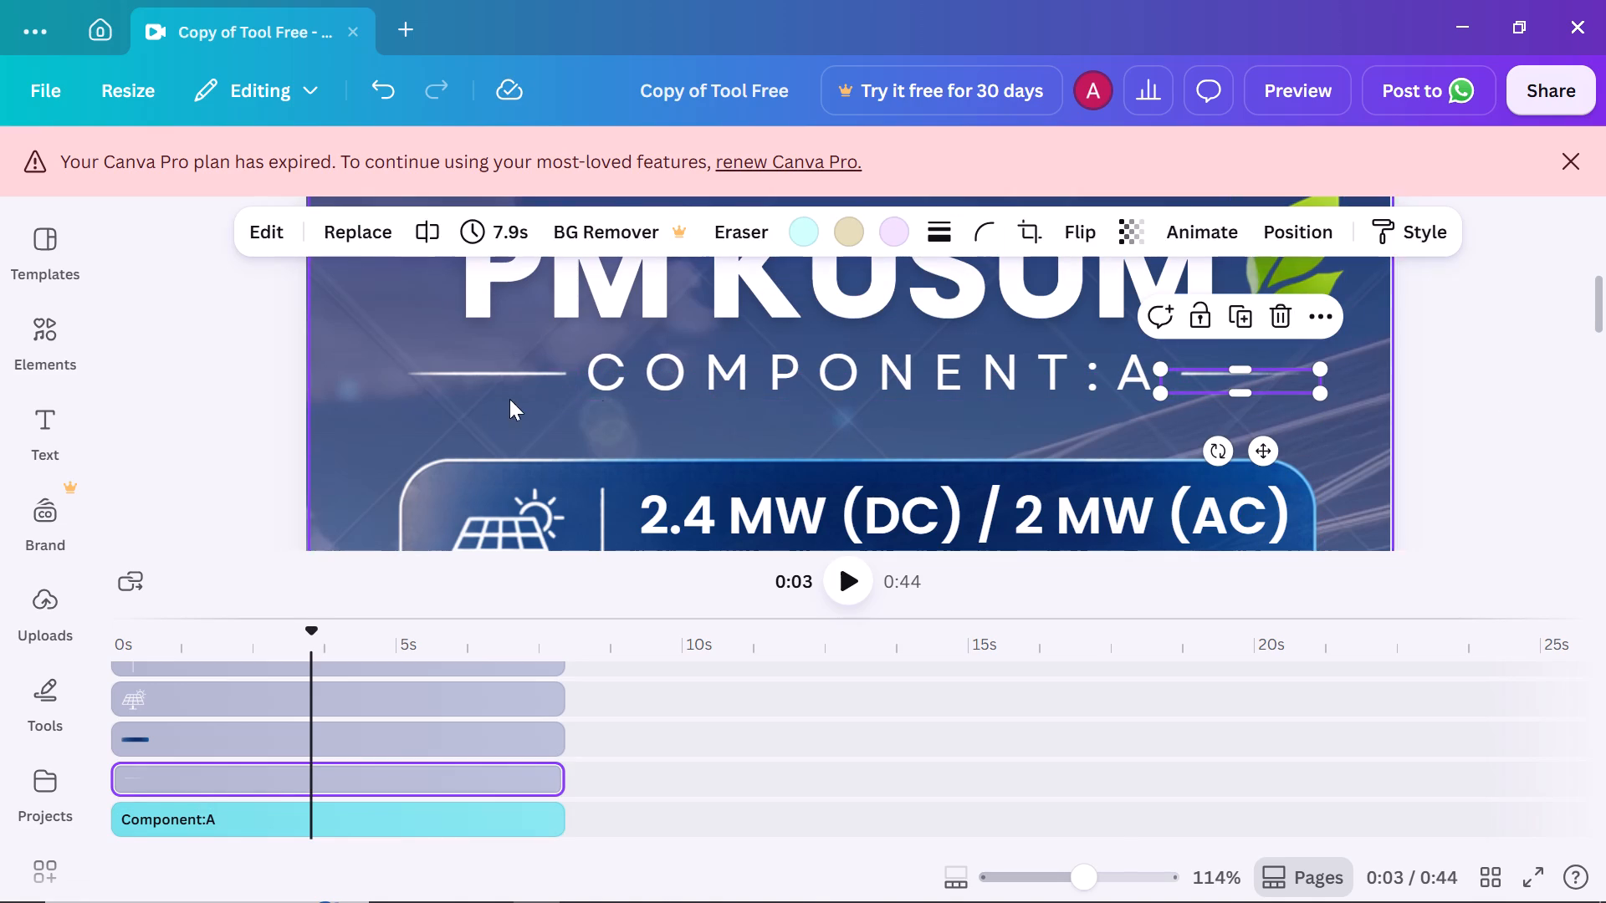
{"action": "left_click", "coordinate": [1411, 406]}
{"action": "left_click", "coordinate": [1460, 370]}
Move the line to the right of the white Site Address box slightly right and down, and deselect it.
{"action": "scroll", "coordinate": [1459, 370], "scroll_direction": "down", "scroll_amount": 5, "text": "ctrl"}
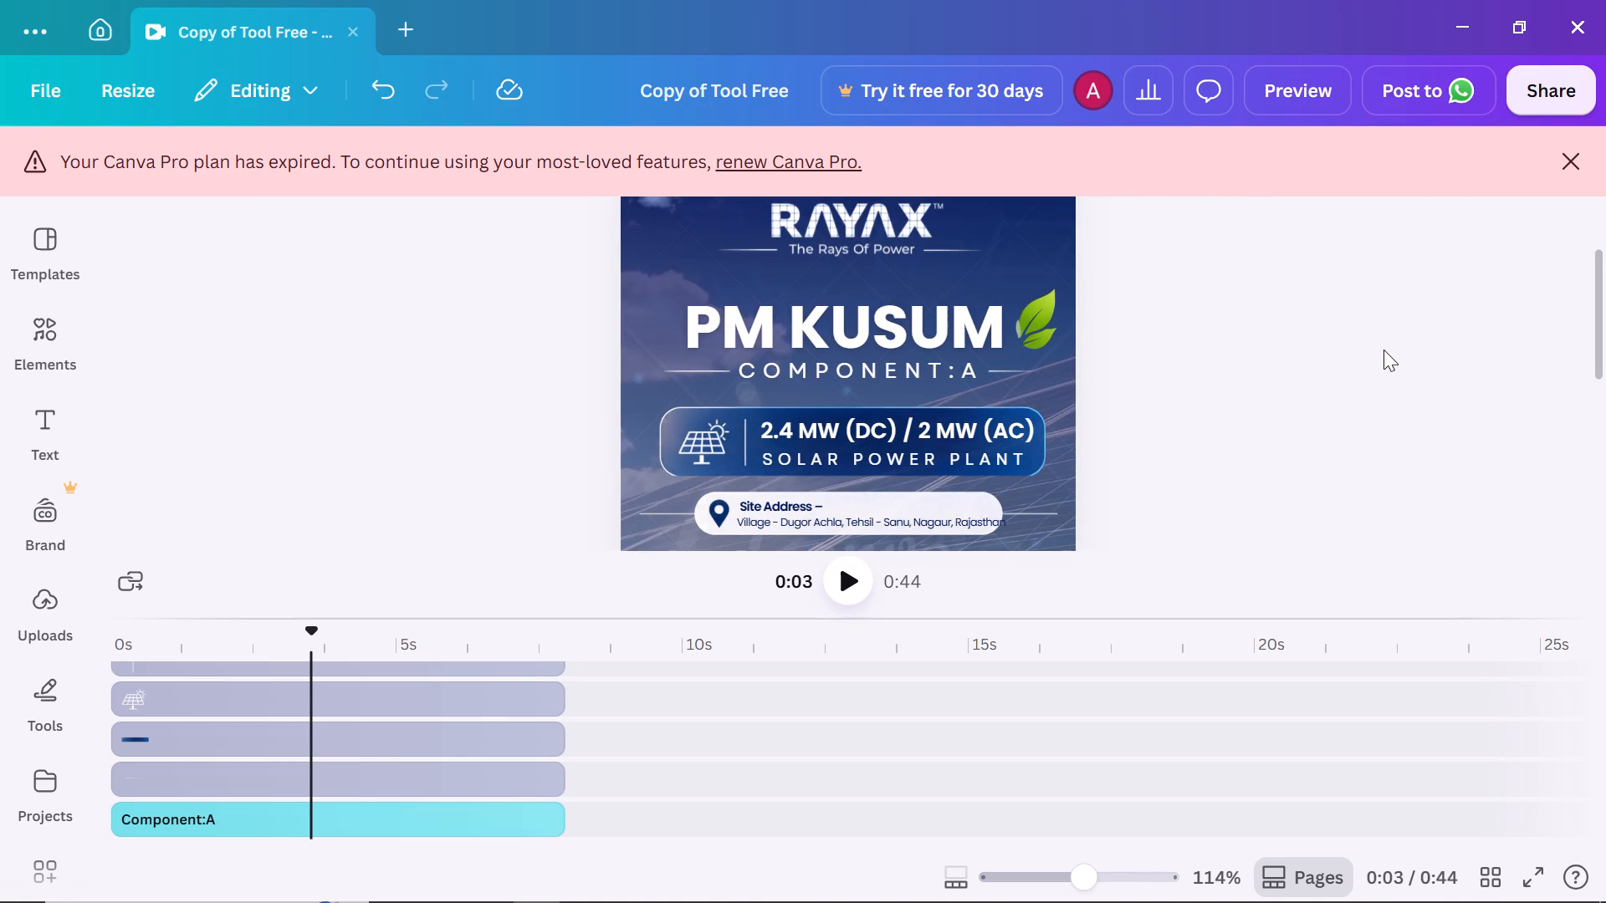
{"action": "scroll", "coordinate": [1293, 402], "scroll_direction": "up", "scroll_amount": 4, "text": "ctrl"}
{"action": "scroll", "coordinate": [1291, 403], "scroll_direction": "down", "scroll_amount": 2}
{"action": "scroll", "coordinate": [1281, 375], "scroll_direction": "up", "scroll_amount": 1}
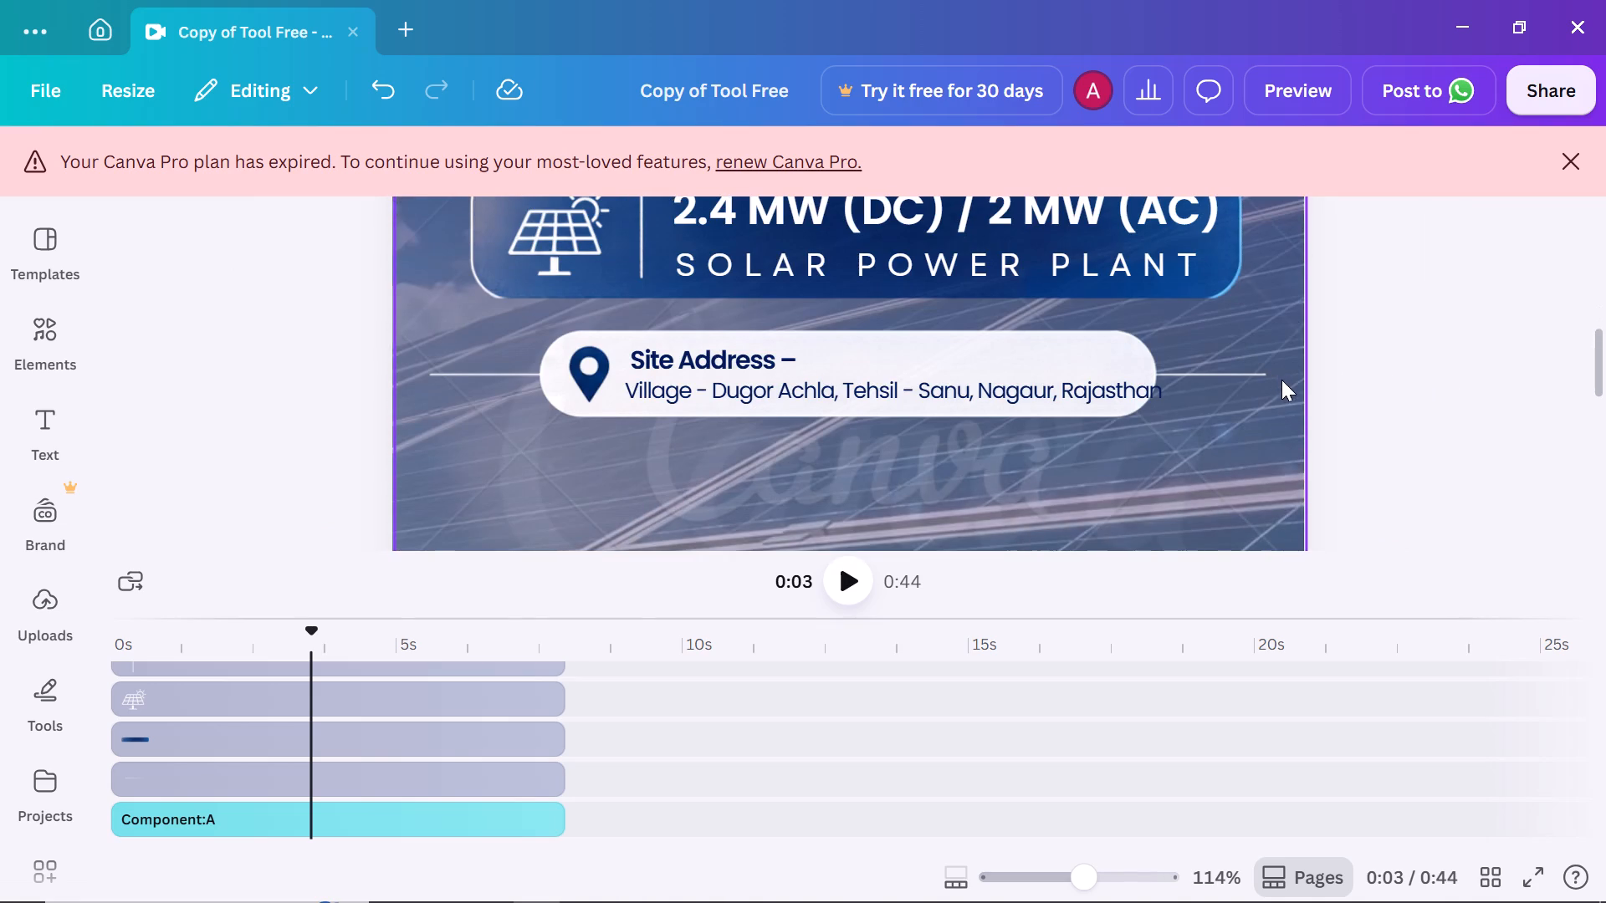
{"action": "left_click", "coordinate": [1215, 373]}
{"action": "left_click_drag", "start_coordinate": [1215, 373], "coordinate": [1229, 389]}
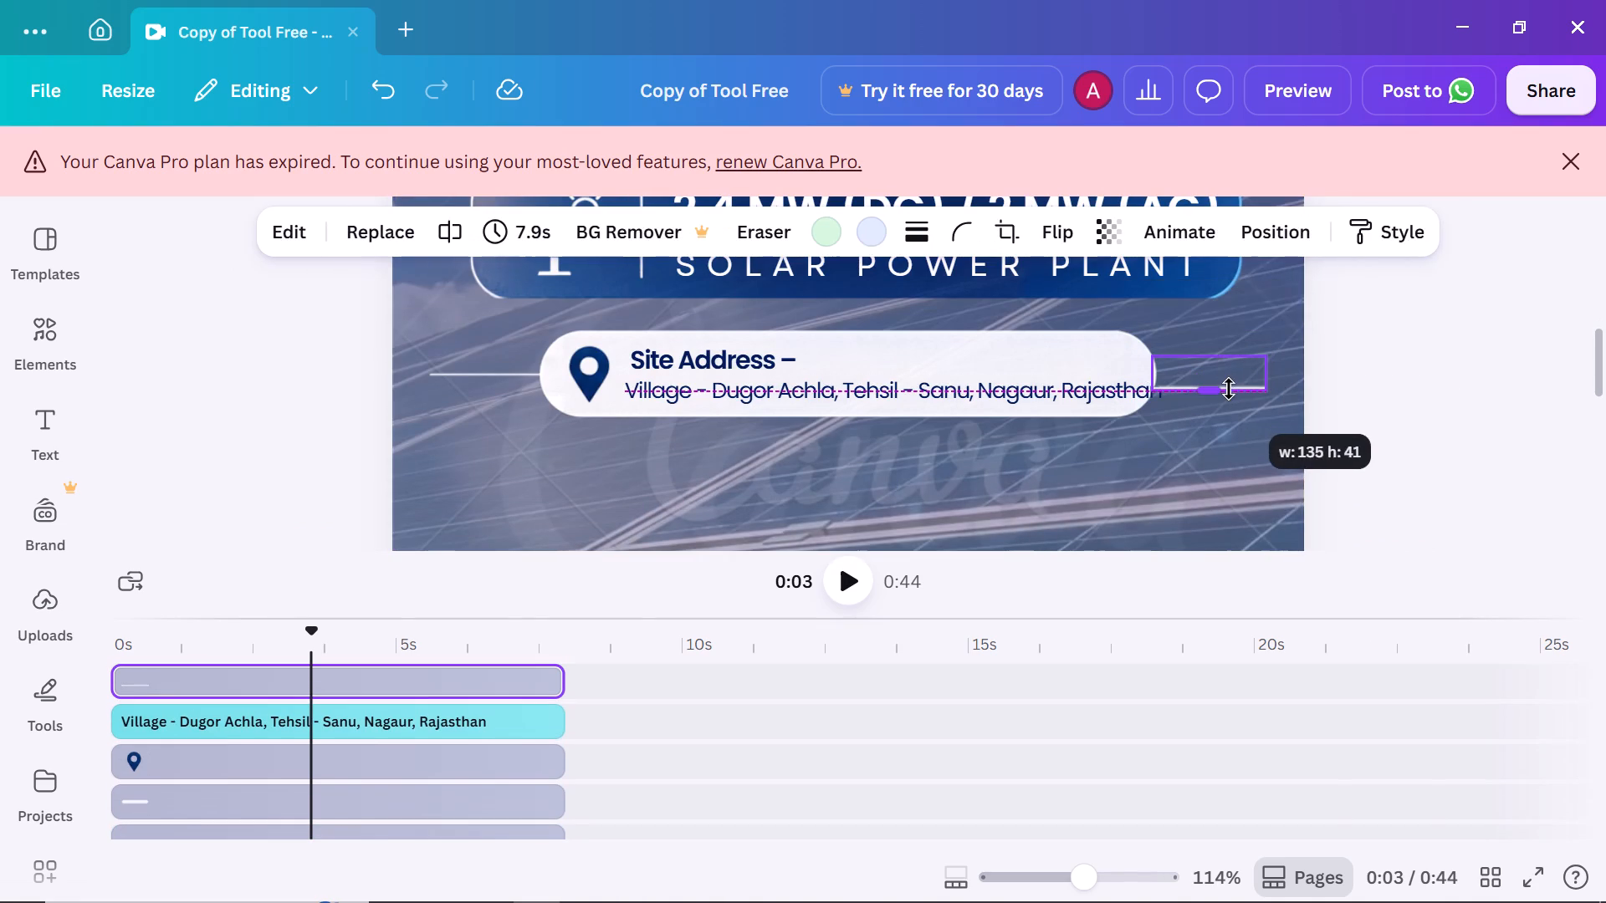
{"action": "key", "text": "ctrl+z"}
{"action": "scroll", "coordinate": [1245, 396], "scroll_direction": "up", "scroll_amount": 5, "text": "ctrl"}
{"action": "left_click", "coordinate": [1425, 330]}
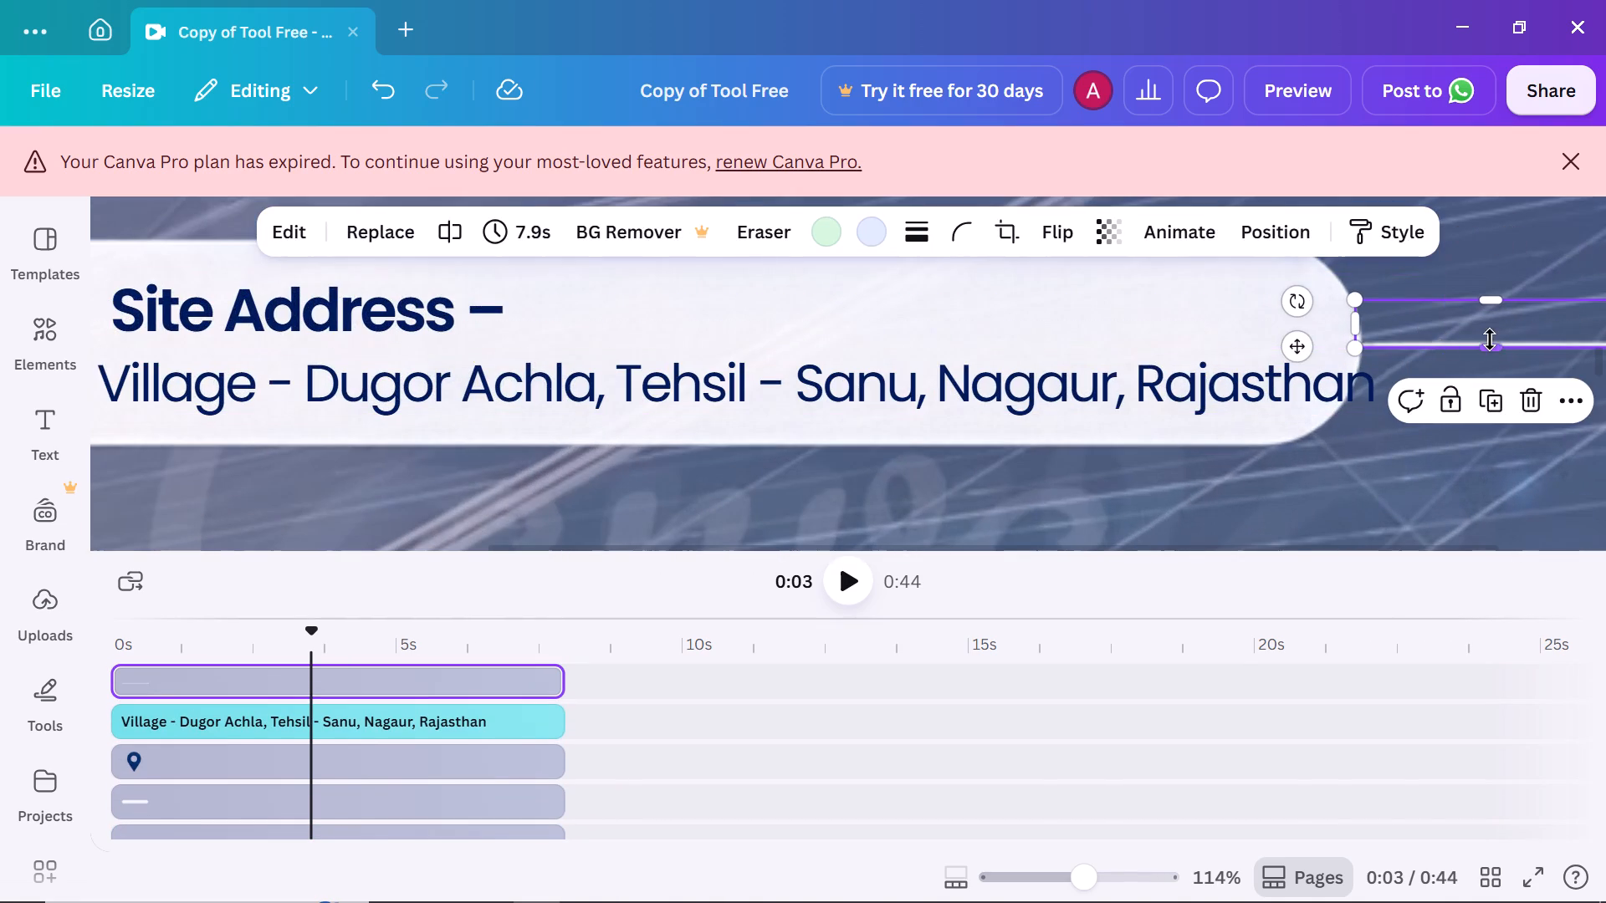
{"action": "left_click_drag", "start_coordinate": [1507, 328], "coordinate": [1541, 344]}
{"action": "scroll", "coordinate": [1530, 346], "scroll_direction": "down", "scroll_amount": 5, "text": "ctrl"}
{"action": "left_click", "coordinate": [1525, 346]}
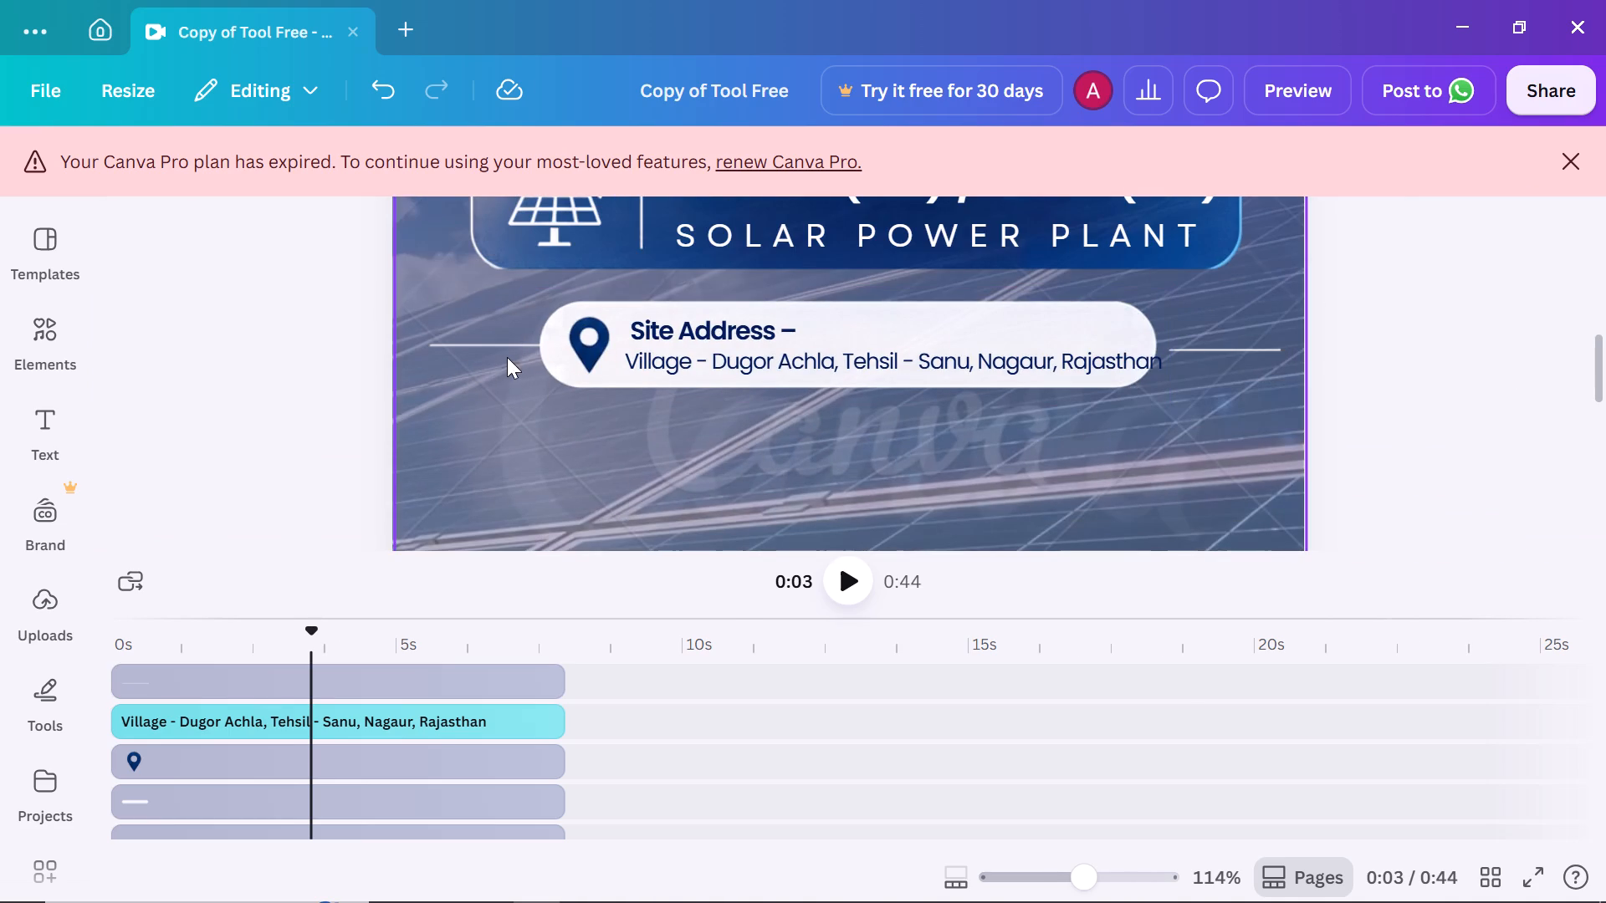
Shift the left line beside the Site Address box slightly outward and down, and level the right line with it.
{"action": "left_click_drag", "start_coordinate": [504, 338], "coordinate": [492, 348]}
{"action": "left_click", "coordinate": [1197, 335]}
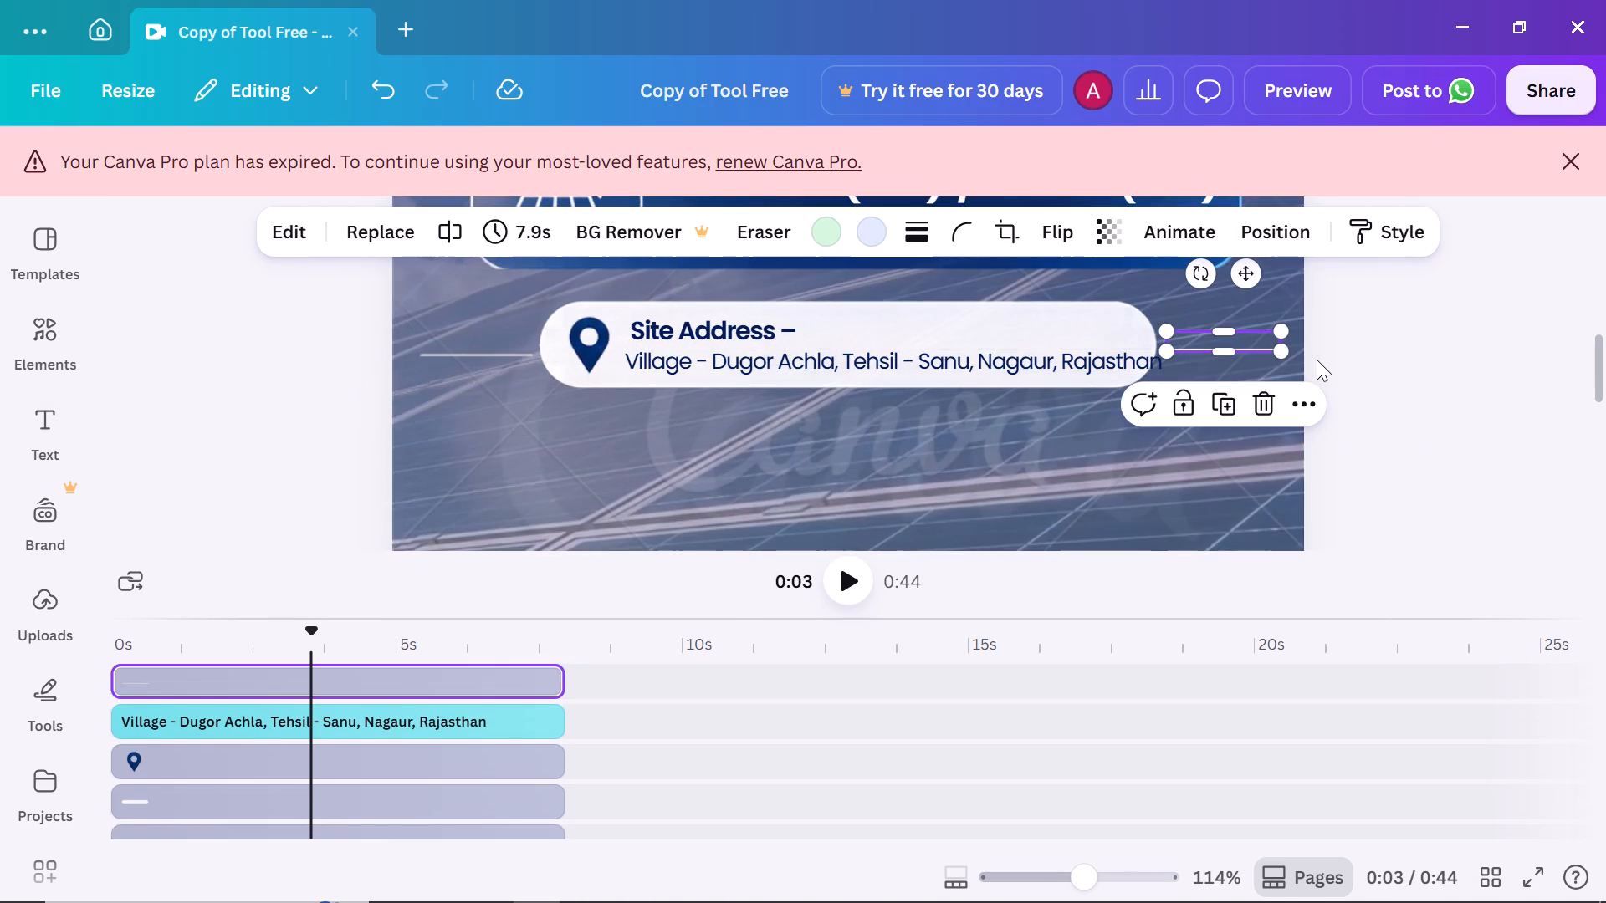
{"action": "scroll", "coordinate": [1424, 330], "scroll_direction": "up", "scroll_amount": 5, "text": "ctrl"}
{"action": "left_click_drag", "start_coordinate": [1391, 334], "coordinate": [1397, 358]}
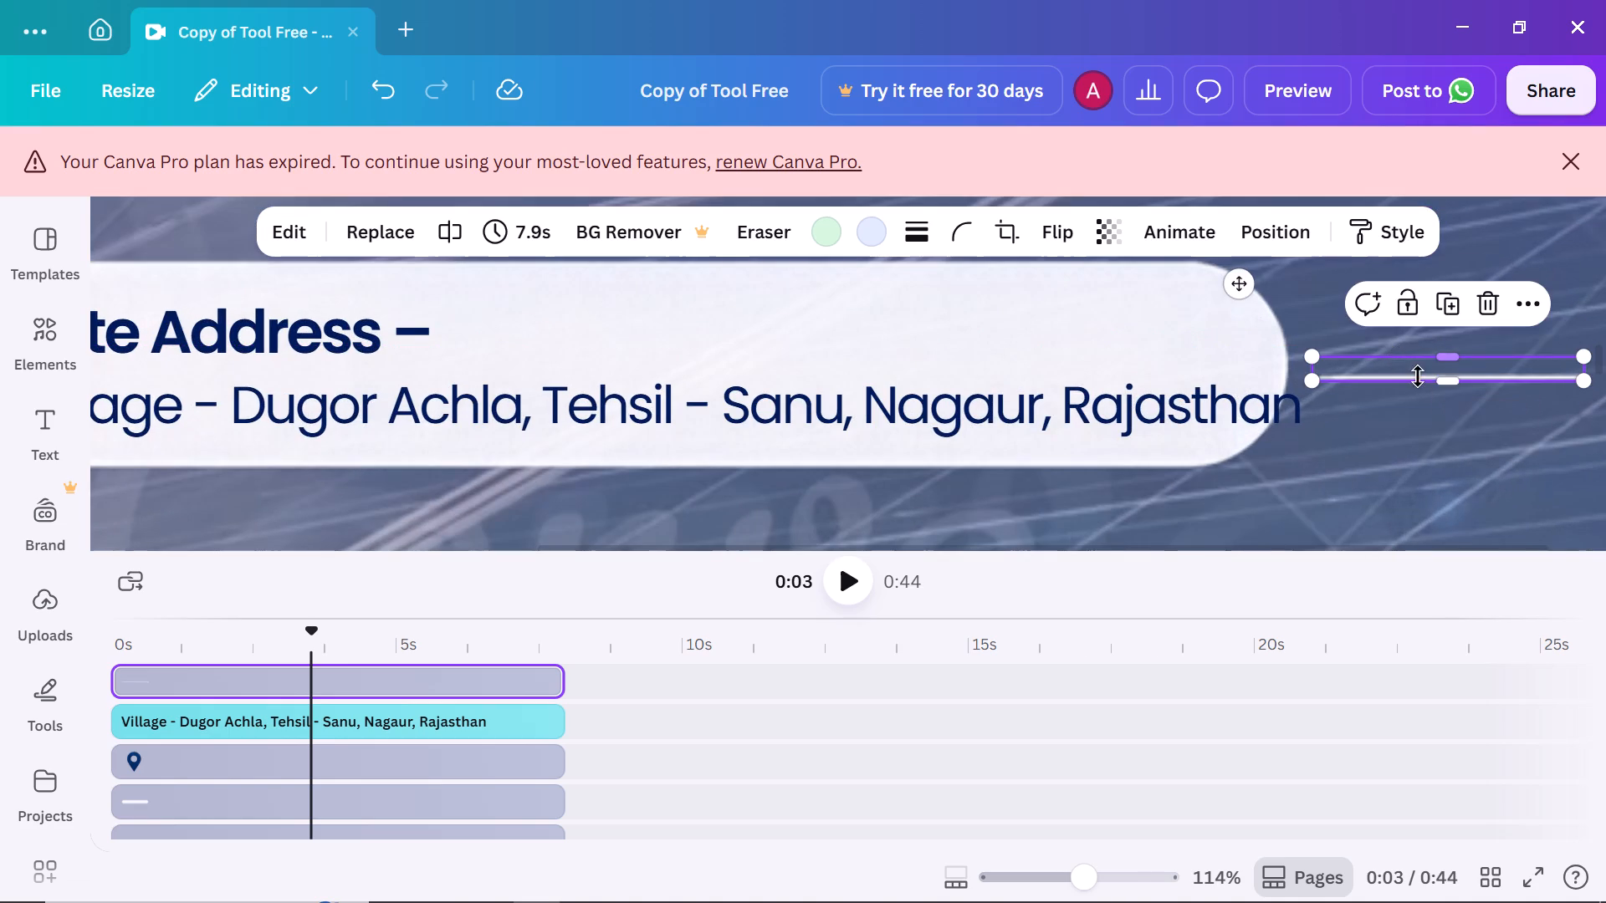
{"action": "left_click_drag", "start_coordinate": [1416, 375], "coordinate": [1421, 386]}
{"action": "left_click_drag", "start_coordinate": [1455, 395], "coordinate": [1455, 411]}
{"action": "key", "text": "ctrl+z"}
{"action": "scroll", "coordinate": [1411, 363], "scroll_direction": "down", "scroll_amount": 5, "text": "ctrl"}
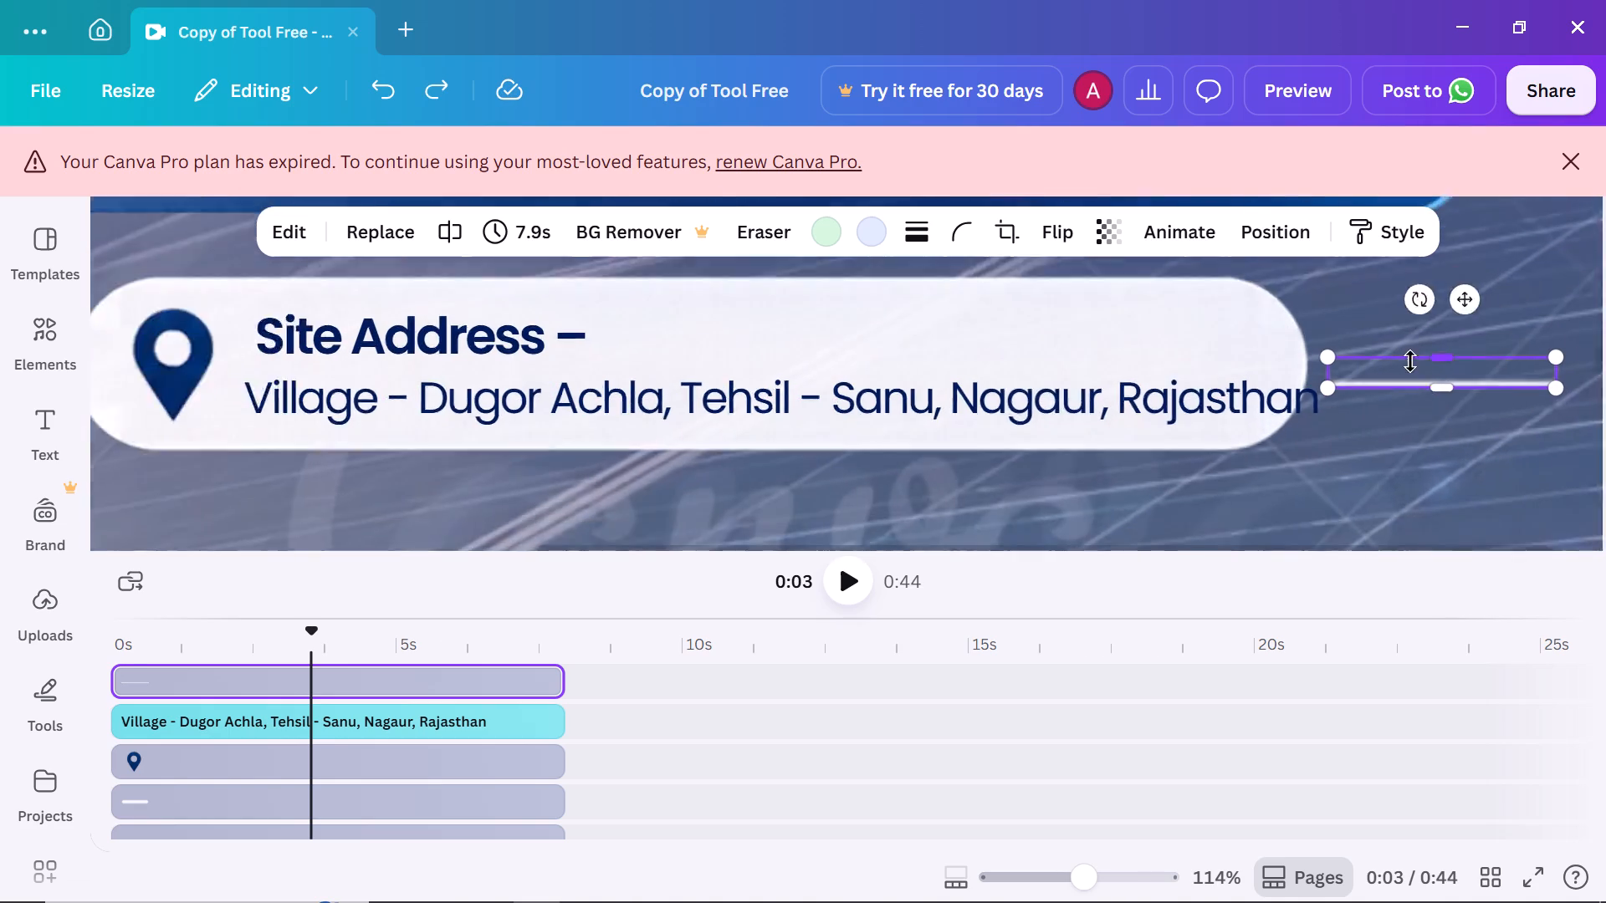
{"action": "left_click", "coordinate": [1404, 348]}
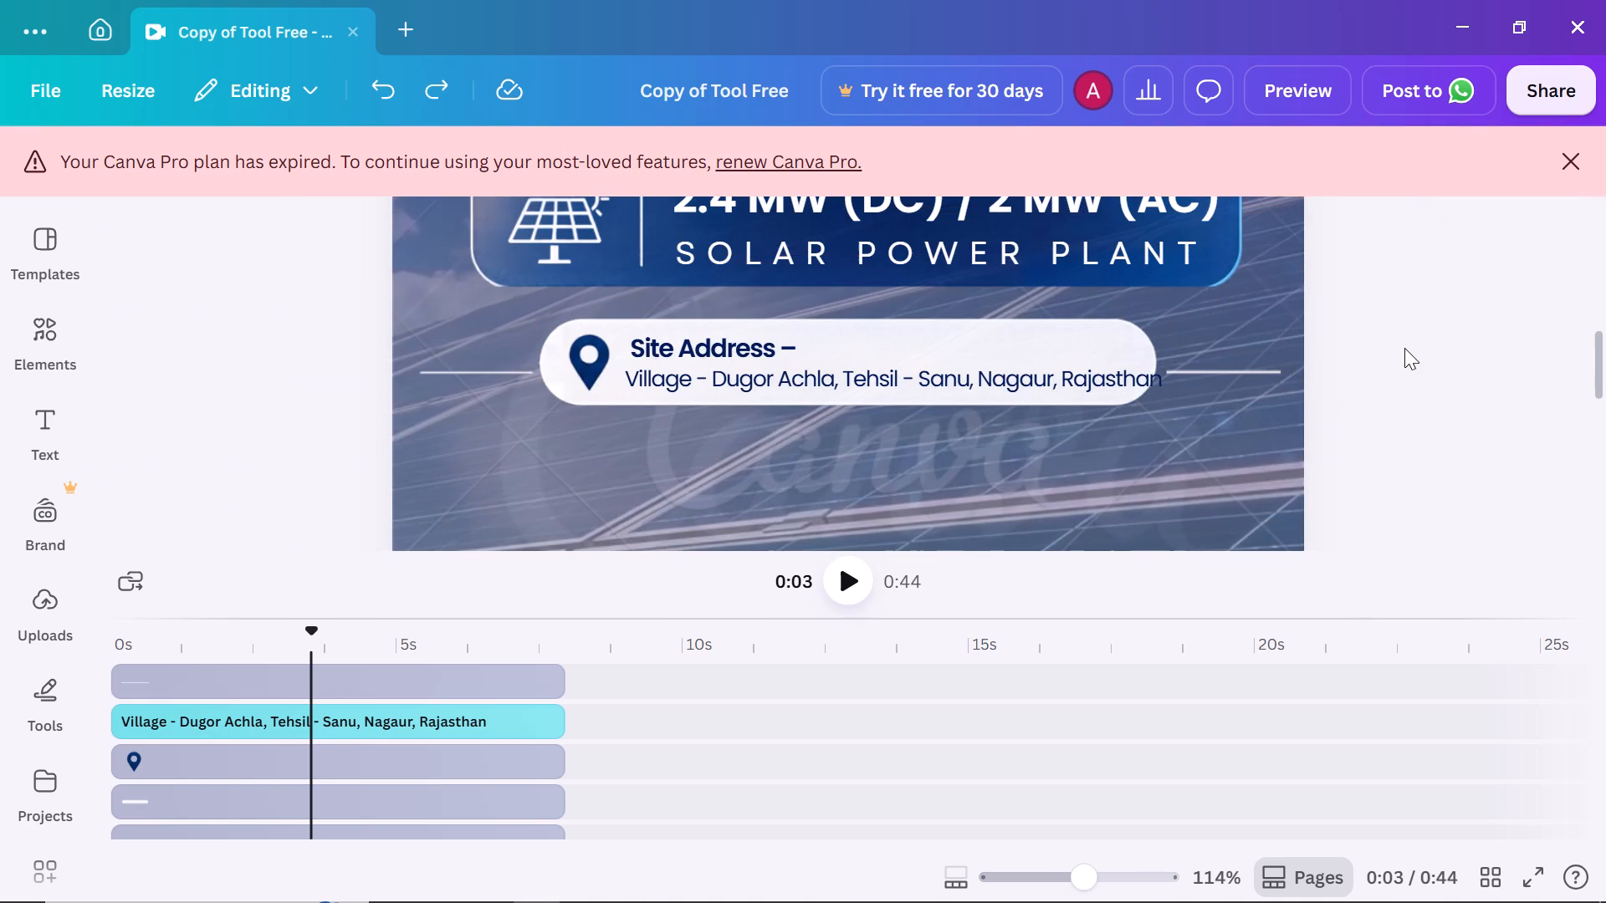
Shorten the line right of the Site Address box so its outer end meets the right edge of the solar power plant panel.
{"action": "scroll", "coordinate": [1409, 388], "scroll_direction": "up", "scroll_amount": 6, "text": "ctrl"}
{"action": "left_click", "coordinate": [1461, 340], "text": "ctrl"}
{"action": "scroll", "coordinate": [1461, 340], "scroll_direction": "down", "scroll_amount": 4, "text": "ctrl"}
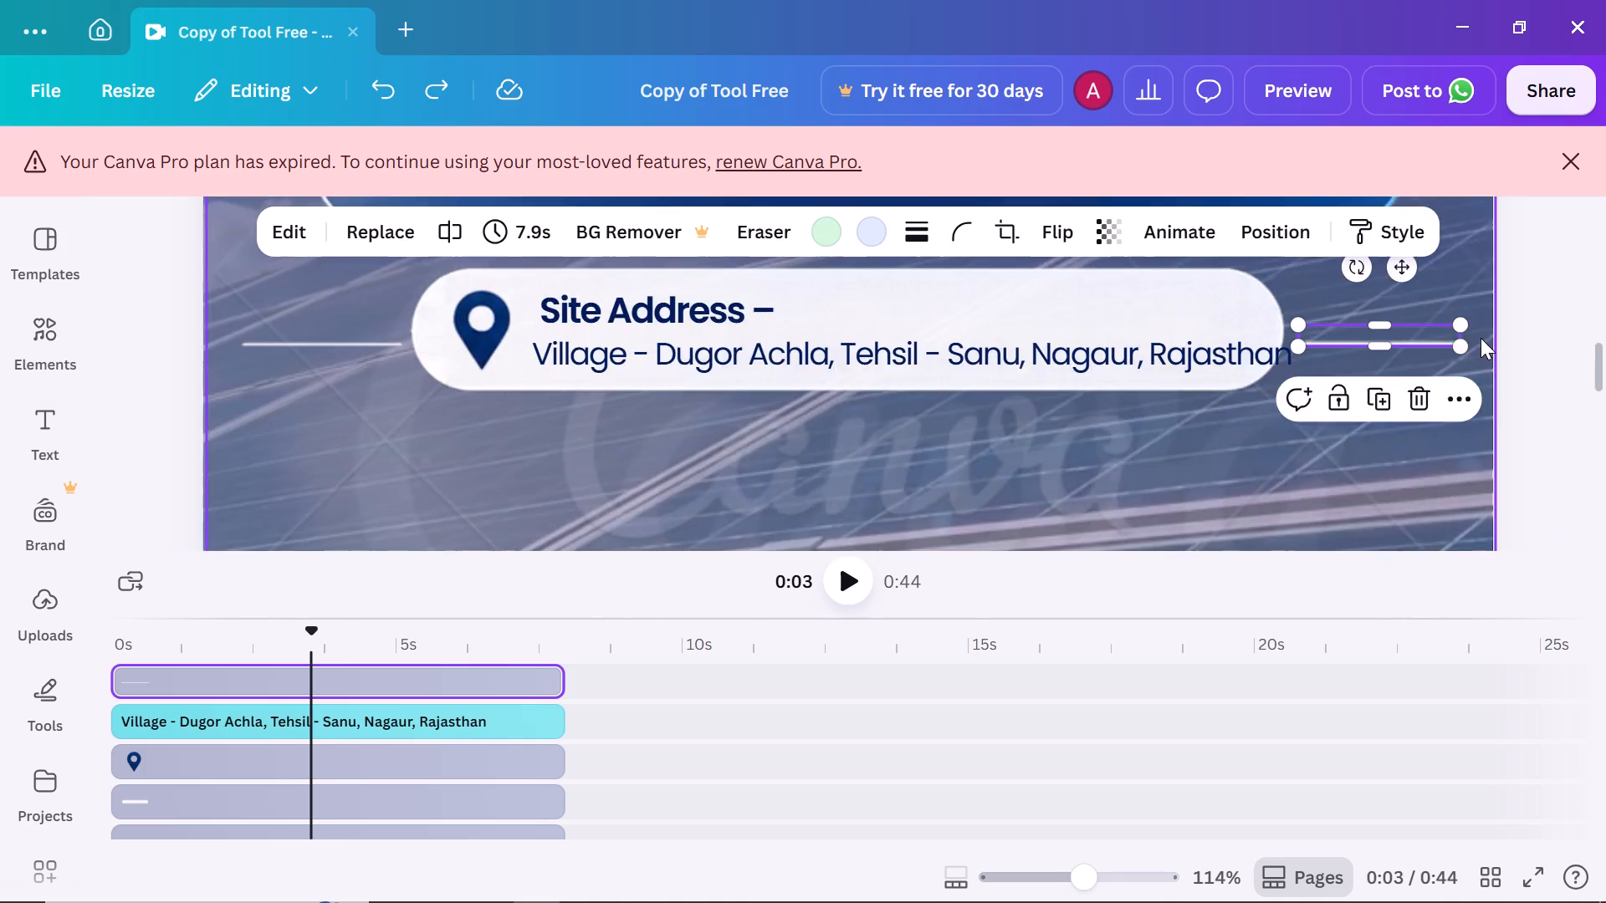
{"action": "scroll", "coordinate": [1481, 338], "scroll_direction": "up", "scroll_amount": 2}
{"action": "scroll", "coordinate": [1489, 365], "scroll_direction": "down", "scroll_amount": 2}
{"action": "scroll", "coordinate": [1489, 365], "scroll_direction": "up", "scroll_amount": 3}
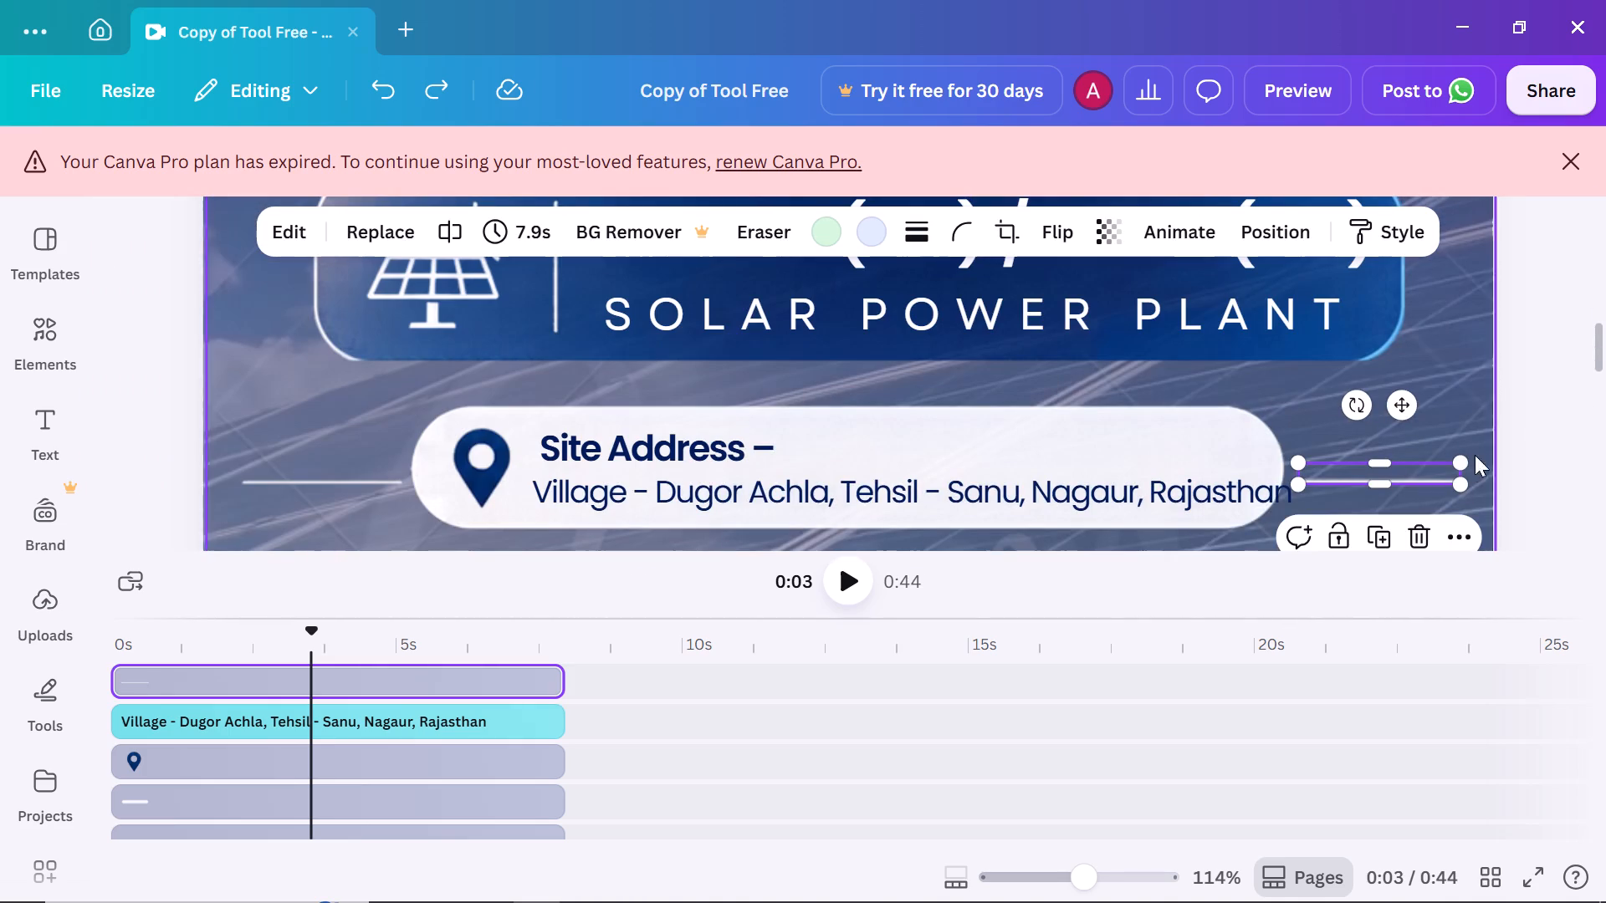
{"action": "scroll", "coordinate": [1469, 470], "scroll_direction": "up", "scroll_amount": 2, "text": "ctrl"}
{"action": "left_click_drag", "start_coordinate": [1555, 476], "coordinate": [1522, 470]}
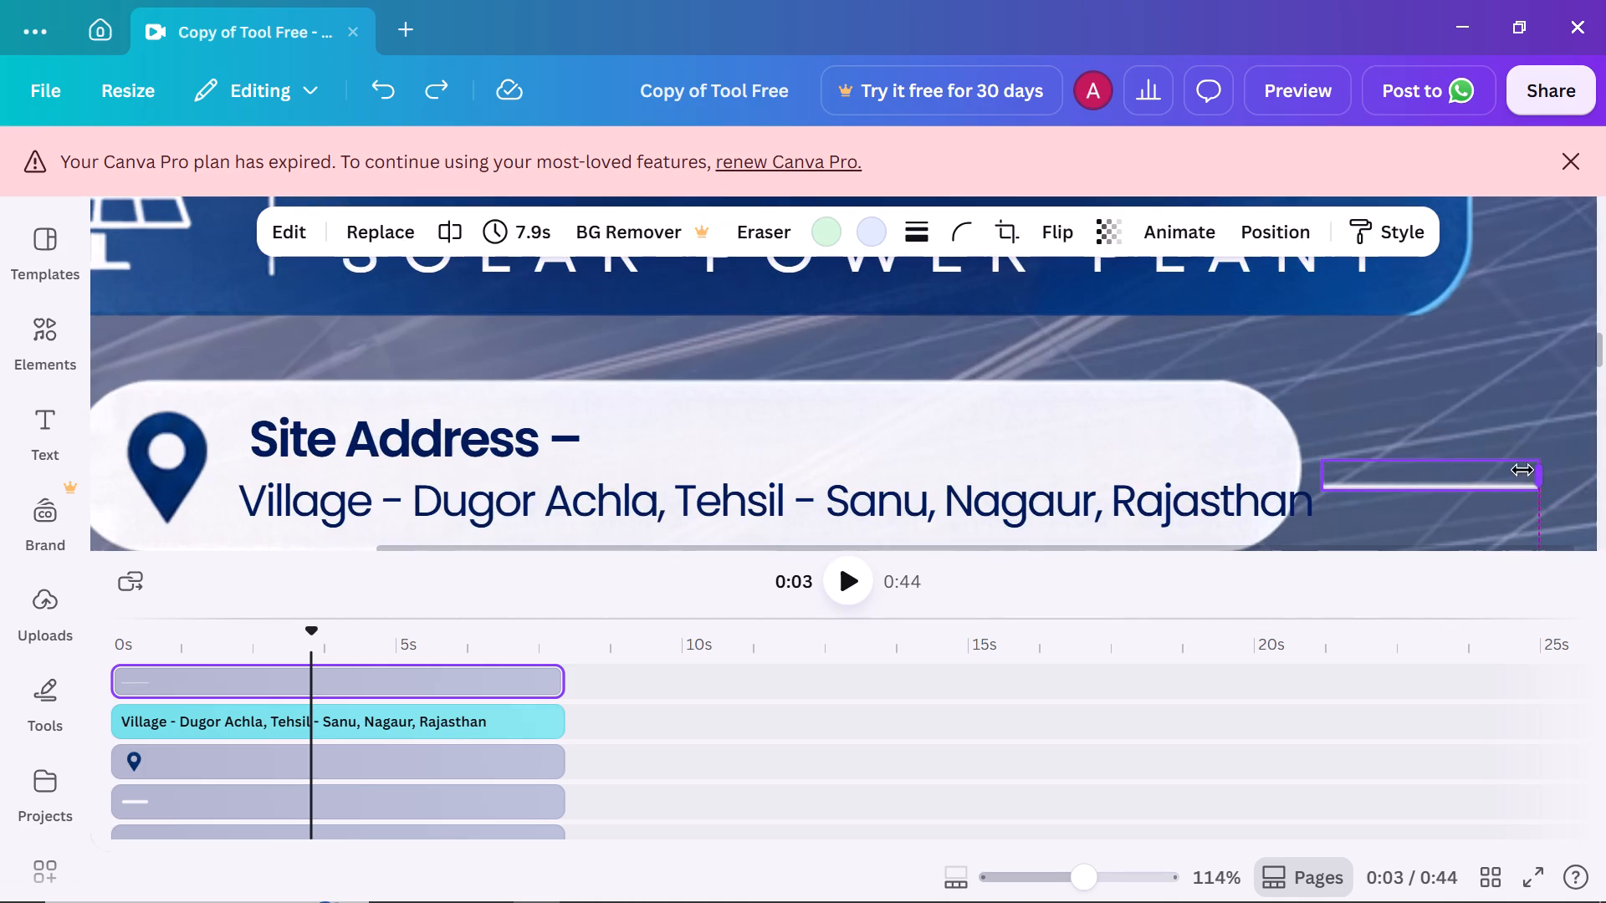
{"action": "left_click_drag", "start_coordinate": [1522, 470], "coordinate": [1462, 458]}
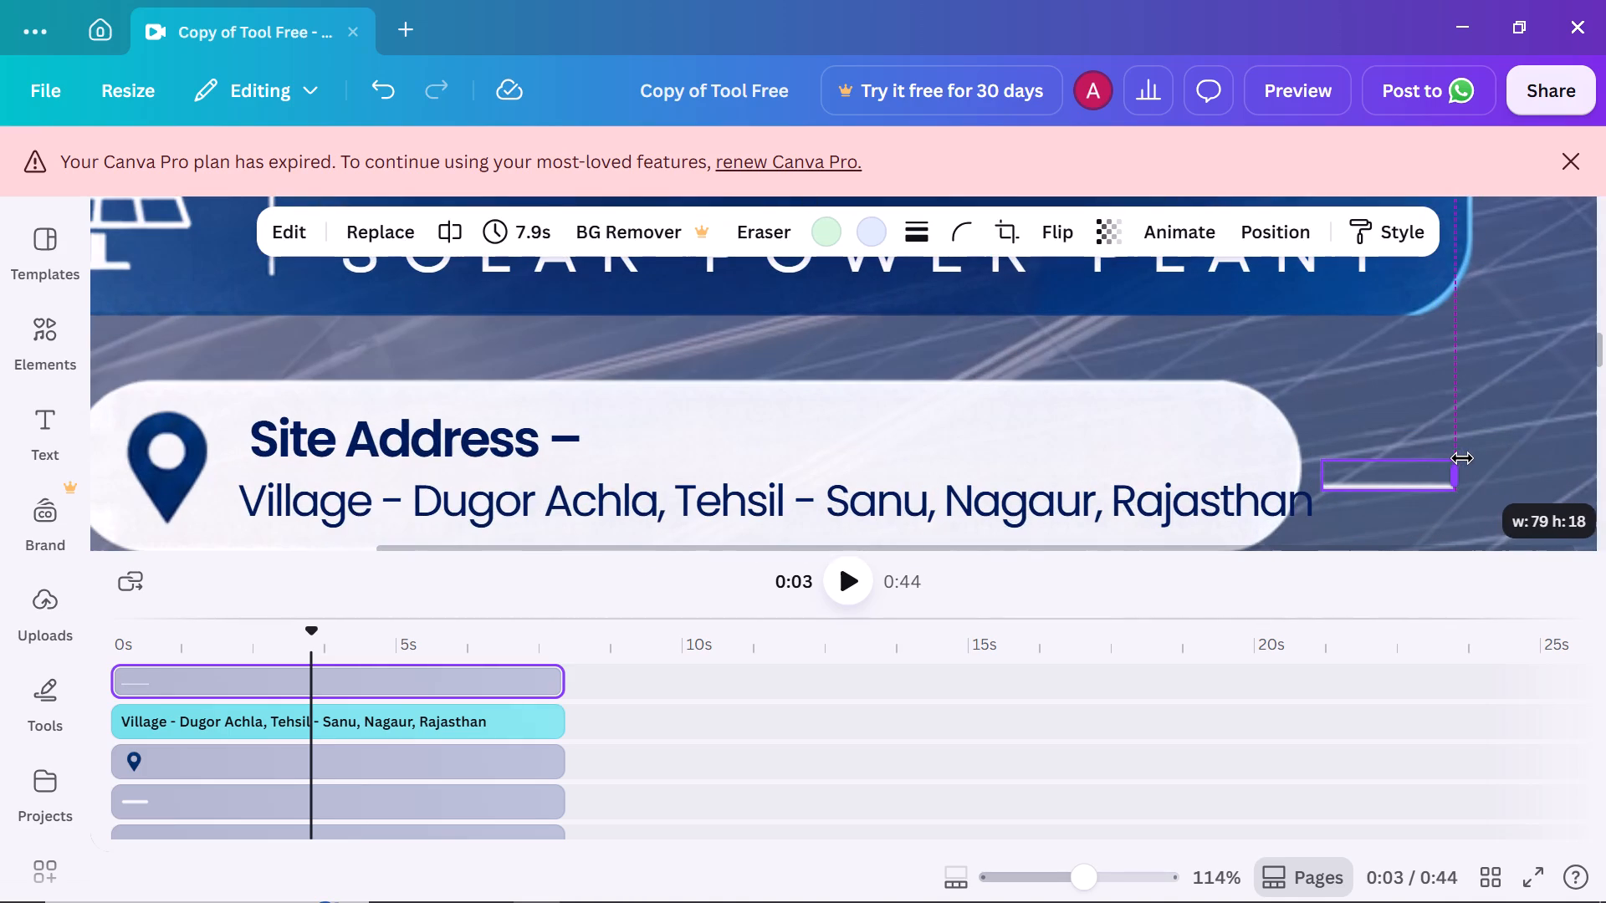
{"action": "left_click_drag", "start_coordinate": [1462, 458], "coordinate": [1470, 463]}
Shorten the line left of the Site Address box to about 79 wide, ending at the solar power plant panel's left edge, and deselect it.
{"action": "scroll", "coordinate": [1464, 463], "scroll_direction": "down", "scroll_amount": 2}
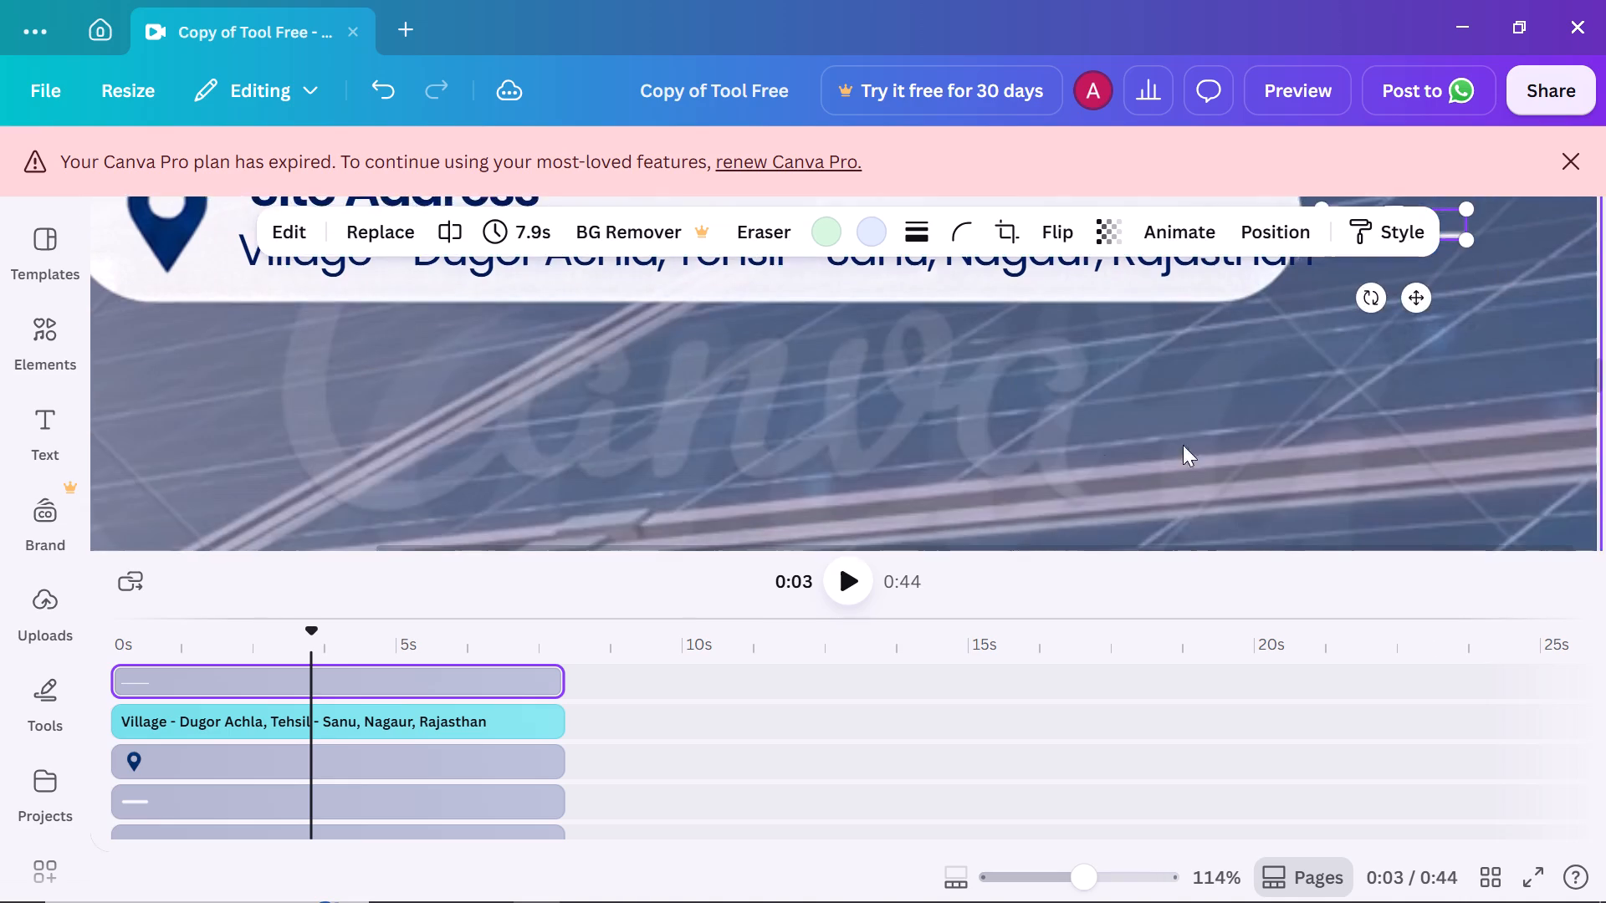
{"action": "scroll", "coordinate": [1087, 431], "scroll_direction": "down", "scroll_amount": 3, "text": "ctrl"}
{"action": "scroll", "coordinate": [1069, 434], "scroll_direction": "up", "scroll_amount": 1, "text": "ctrl"}
{"action": "scroll", "coordinate": [1060, 434], "scroll_direction": "down", "scroll_amount": 2, "text": "ctrl"}
{"action": "scroll", "coordinate": [775, 434], "scroll_direction": "up", "scroll_amount": 2, "text": "ctrl"}
{"action": "scroll", "coordinate": [374, 395], "scroll_direction": "up", "scroll_amount": 1}
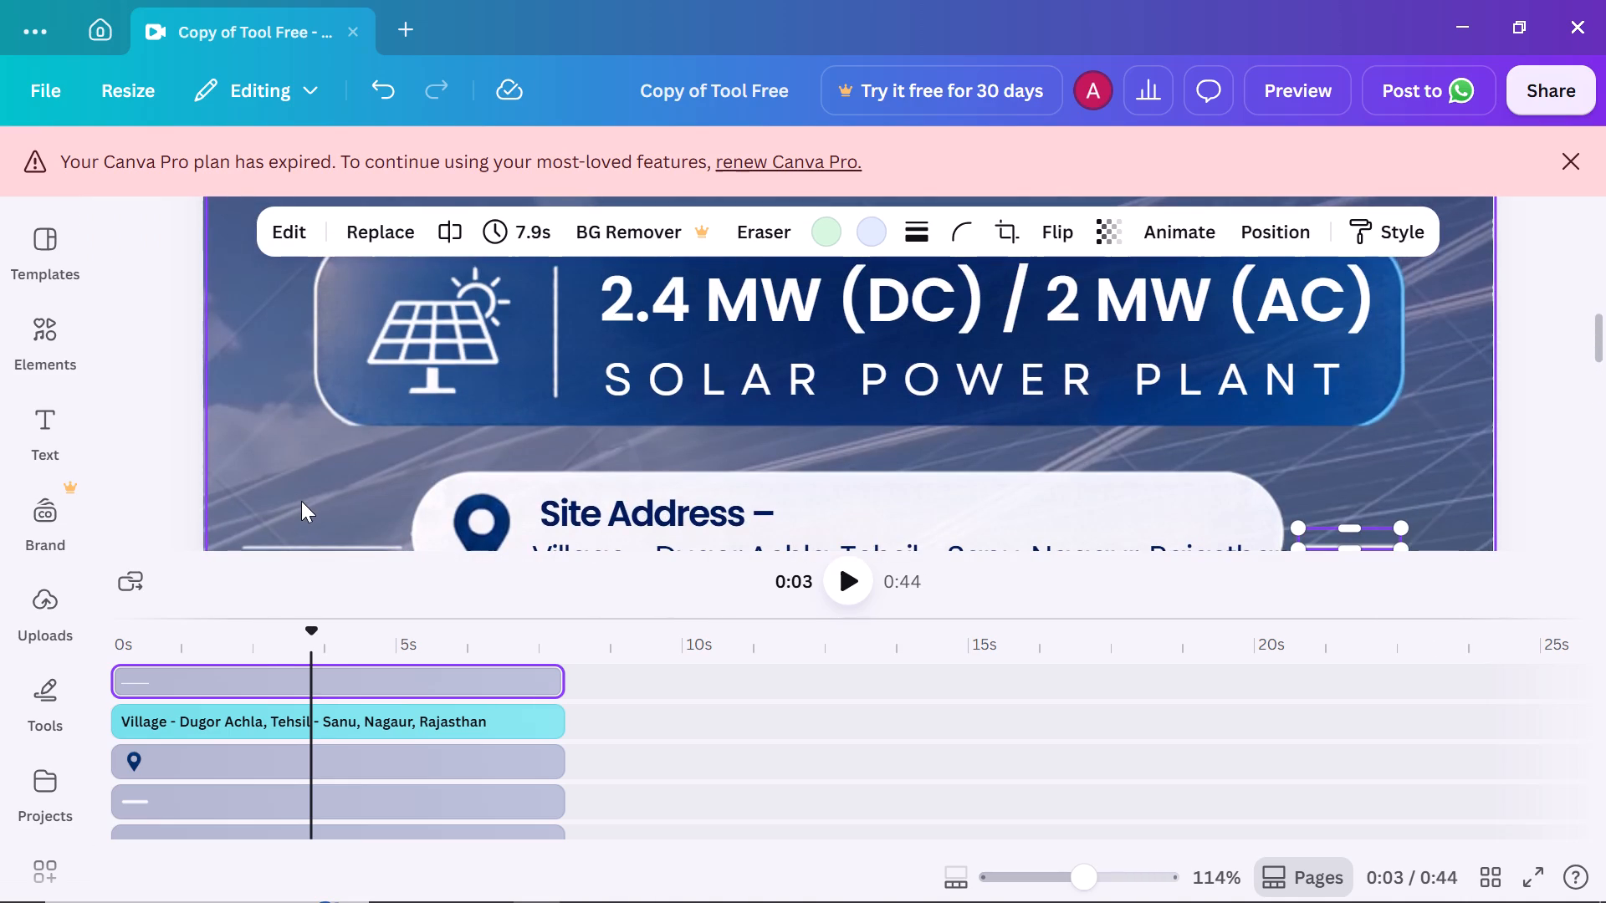
{"action": "left_click", "coordinate": [309, 524]}
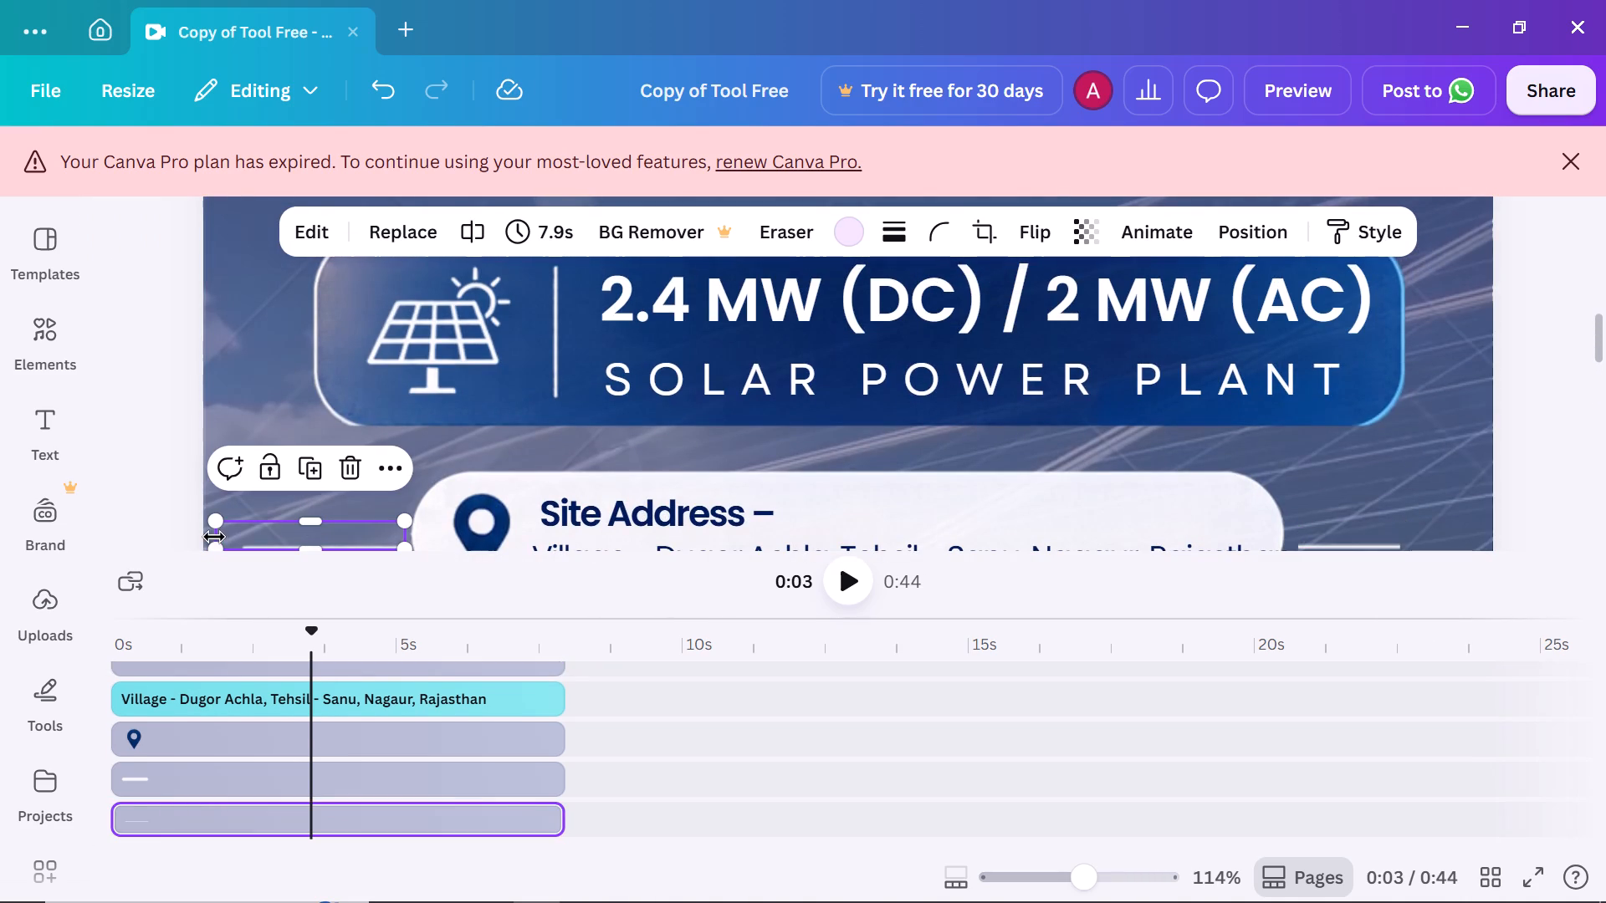
{"action": "left_click_drag", "start_coordinate": [214, 537], "coordinate": [304, 554]}
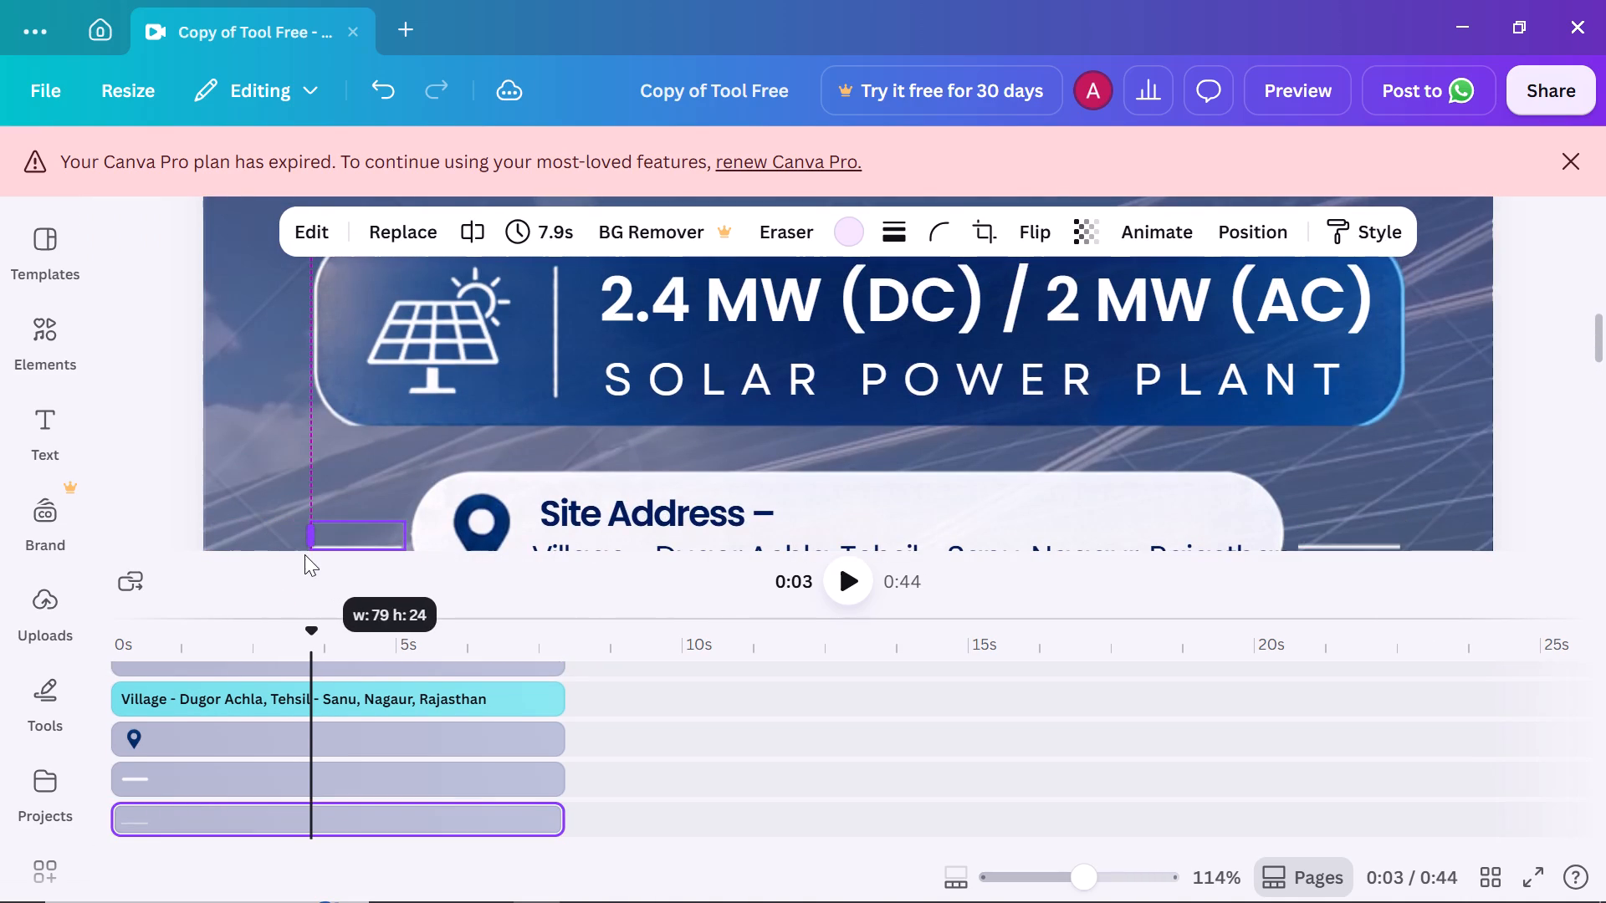
{"action": "left_click_drag", "start_coordinate": [304, 554], "coordinate": [306, 557]}
{"action": "scroll", "coordinate": [324, 528], "scroll_direction": "down", "scroll_amount": 5, "text": "ctrl"}
{"action": "left_click", "coordinate": [1129, 454]}
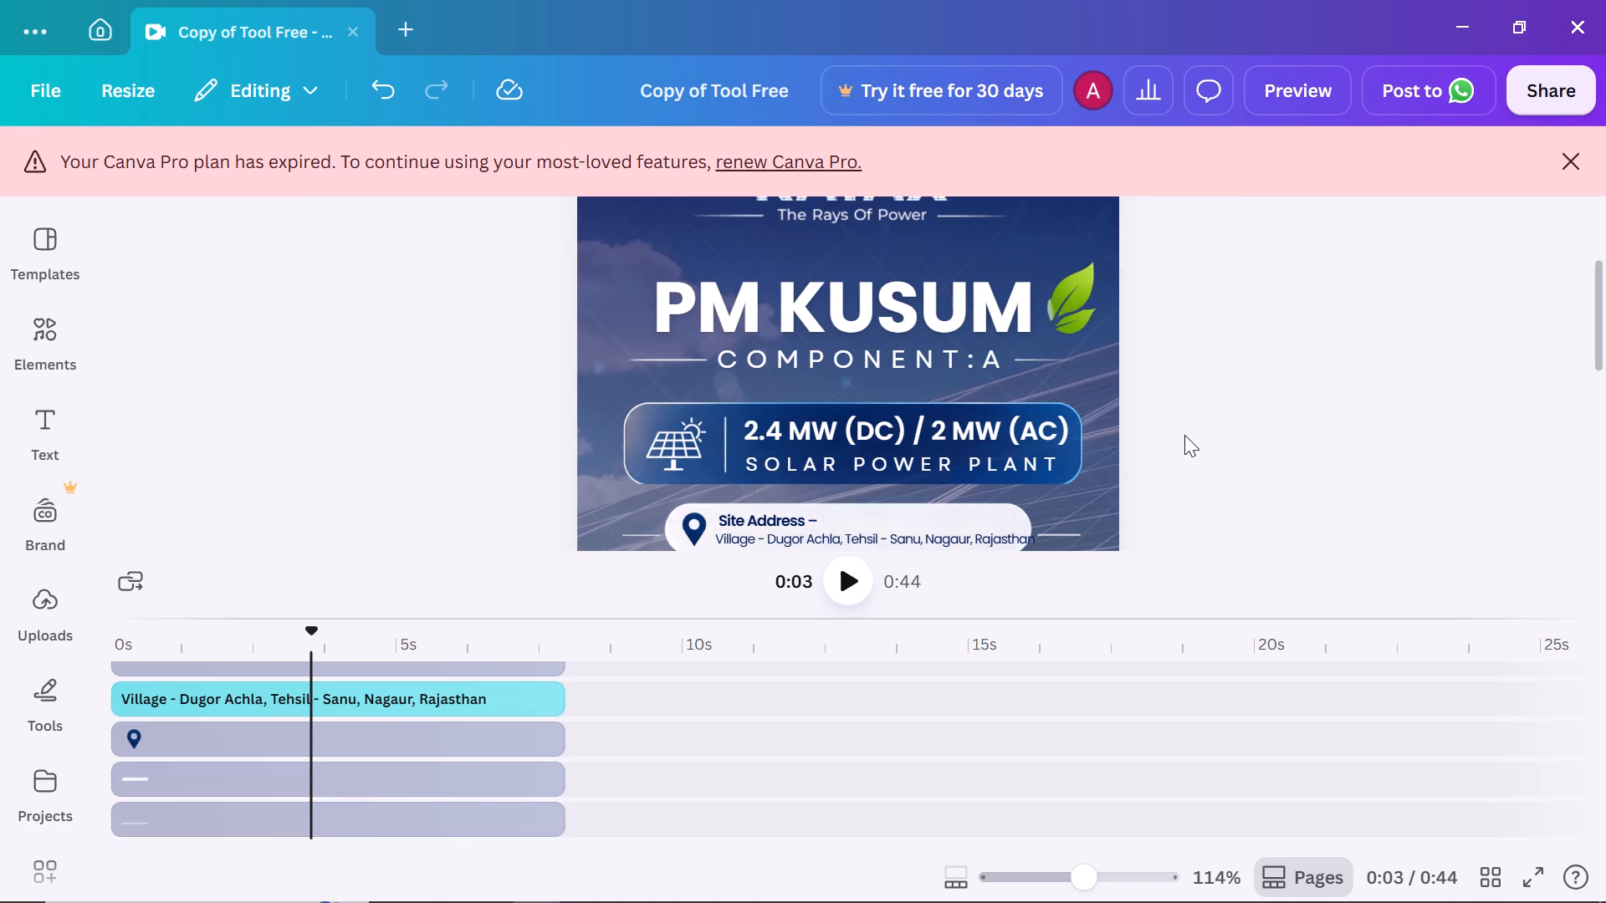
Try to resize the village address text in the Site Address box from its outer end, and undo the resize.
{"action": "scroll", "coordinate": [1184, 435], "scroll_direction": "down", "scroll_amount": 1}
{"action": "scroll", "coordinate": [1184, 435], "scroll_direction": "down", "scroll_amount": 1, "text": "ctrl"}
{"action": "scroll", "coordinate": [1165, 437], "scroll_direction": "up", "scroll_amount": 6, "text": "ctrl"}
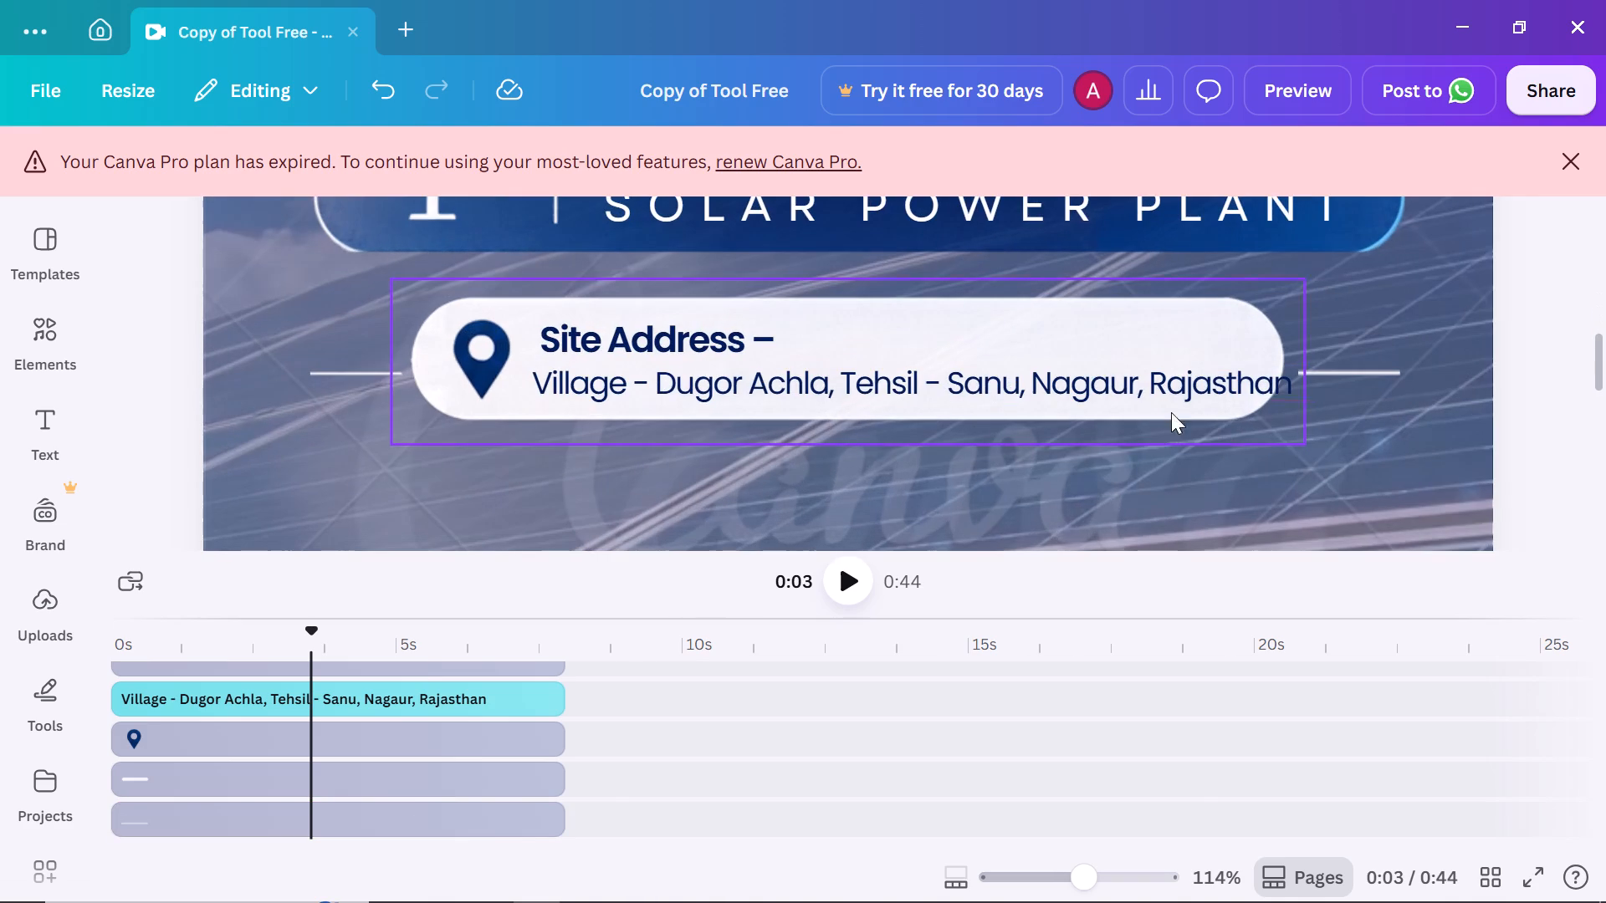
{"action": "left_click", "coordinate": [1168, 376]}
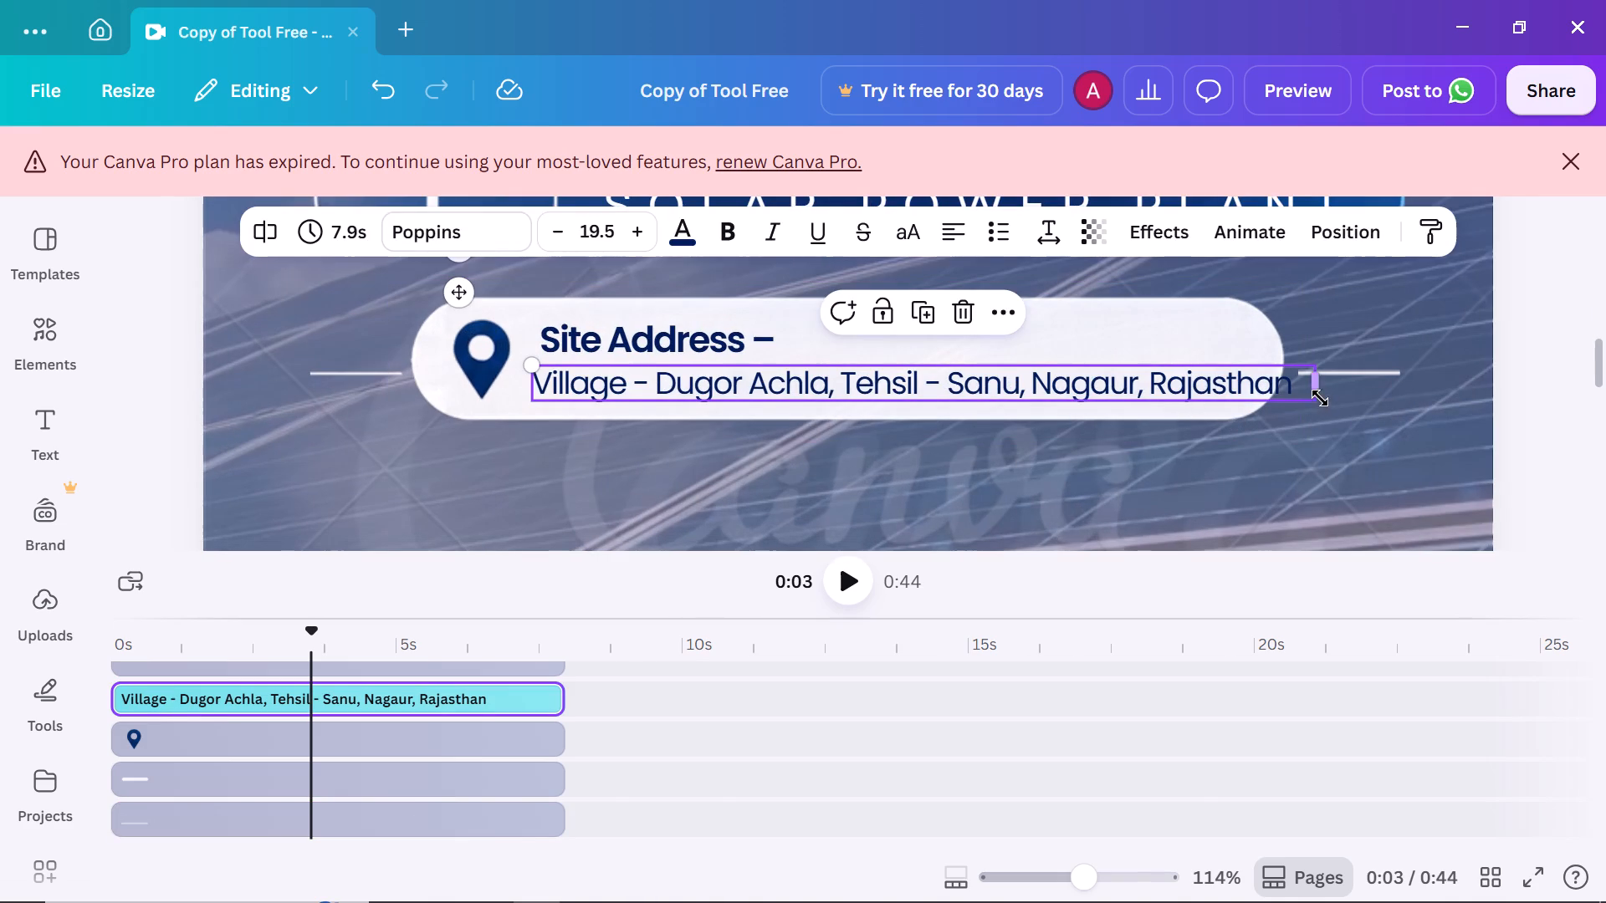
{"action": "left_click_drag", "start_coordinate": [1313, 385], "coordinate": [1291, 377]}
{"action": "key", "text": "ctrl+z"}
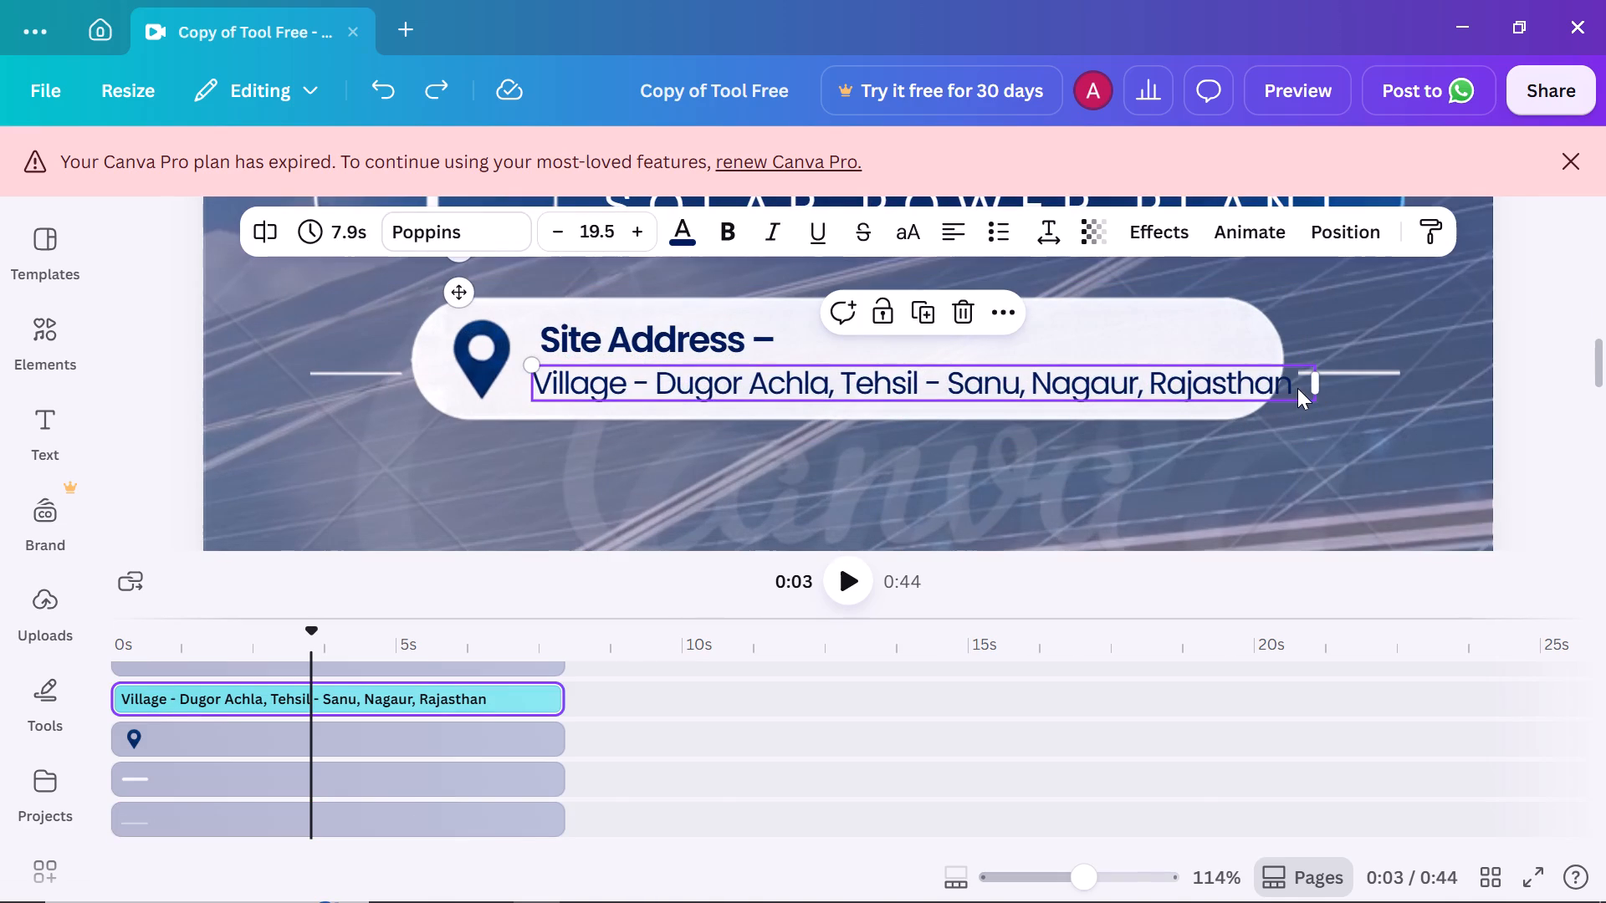
Narrow the village address text frame so it ends just past "Rajasthan" with the address on one line.
{"action": "left_click", "coordinate": [1312, 384]}
{"action": "left_click_drag", "start_coordinate": [1322, 388], "coordinate": [1234, 384]}
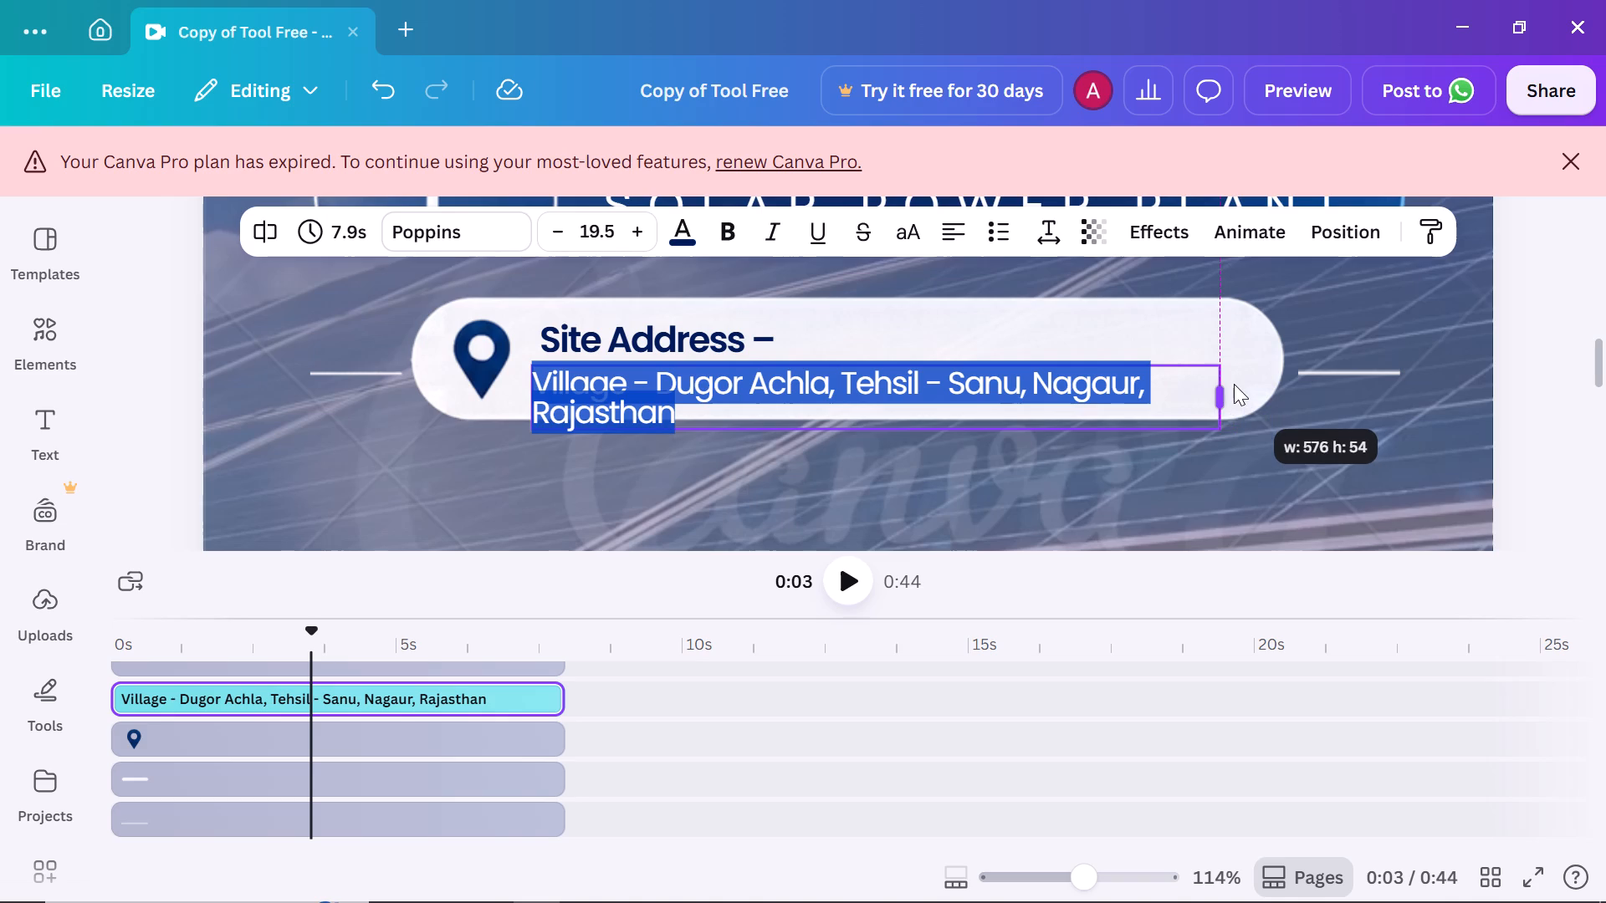
{"action": "left_click_drag", "start_coordinate": [1234, 384], "coordinate": [1286, 403]}
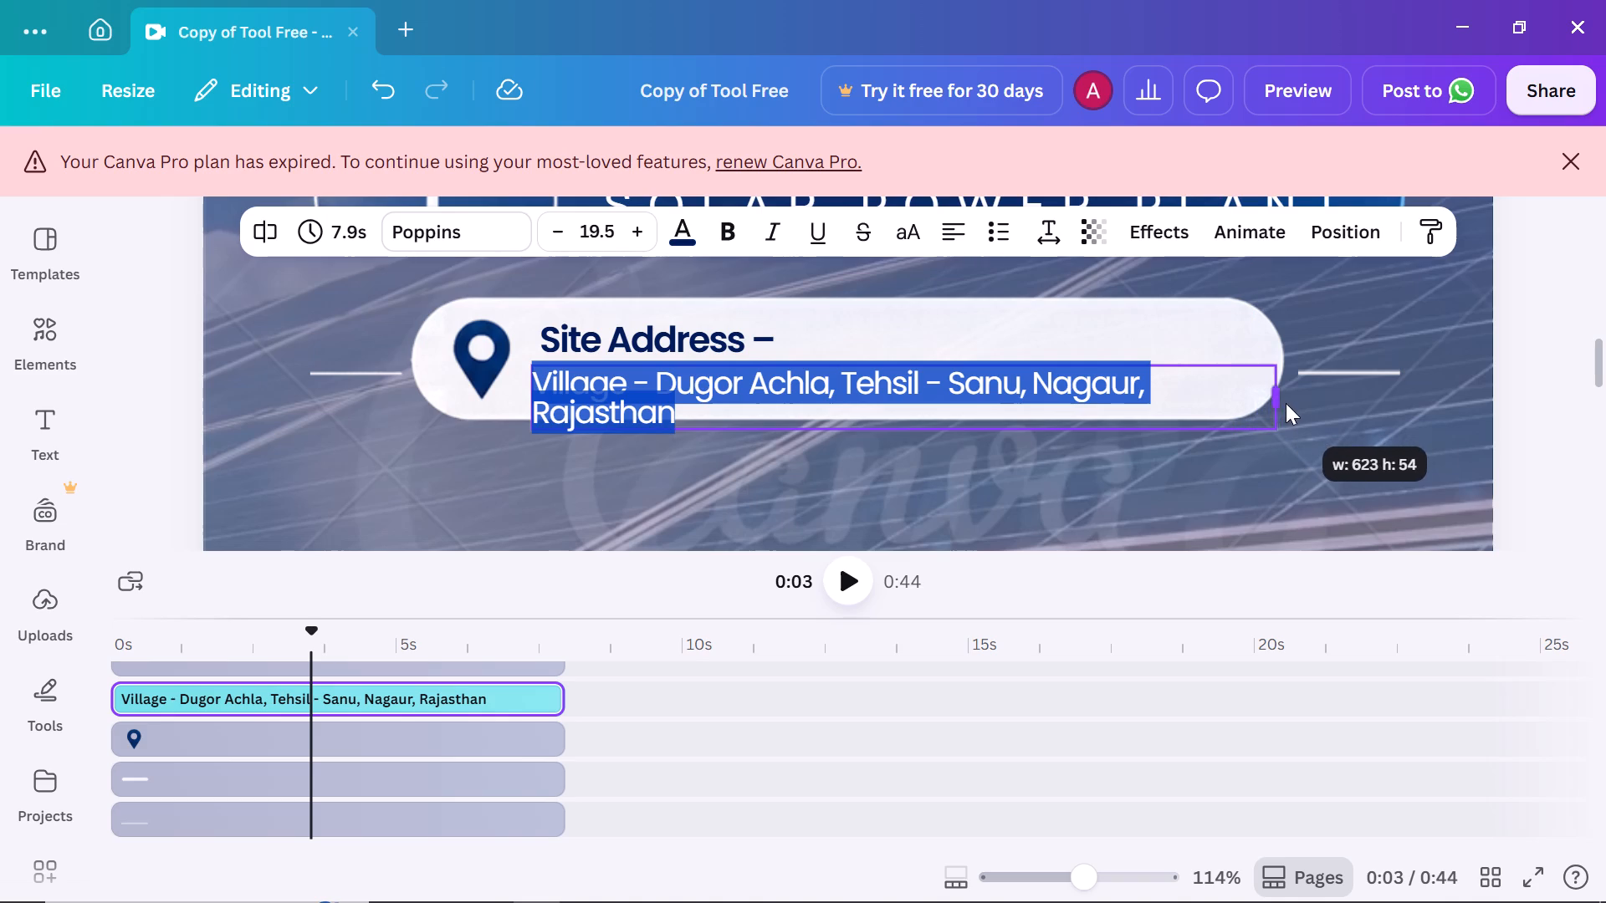
{"action": "left_click_drag", "start_coordinate": [1286, 403], "coordinate": [1303, 419]}
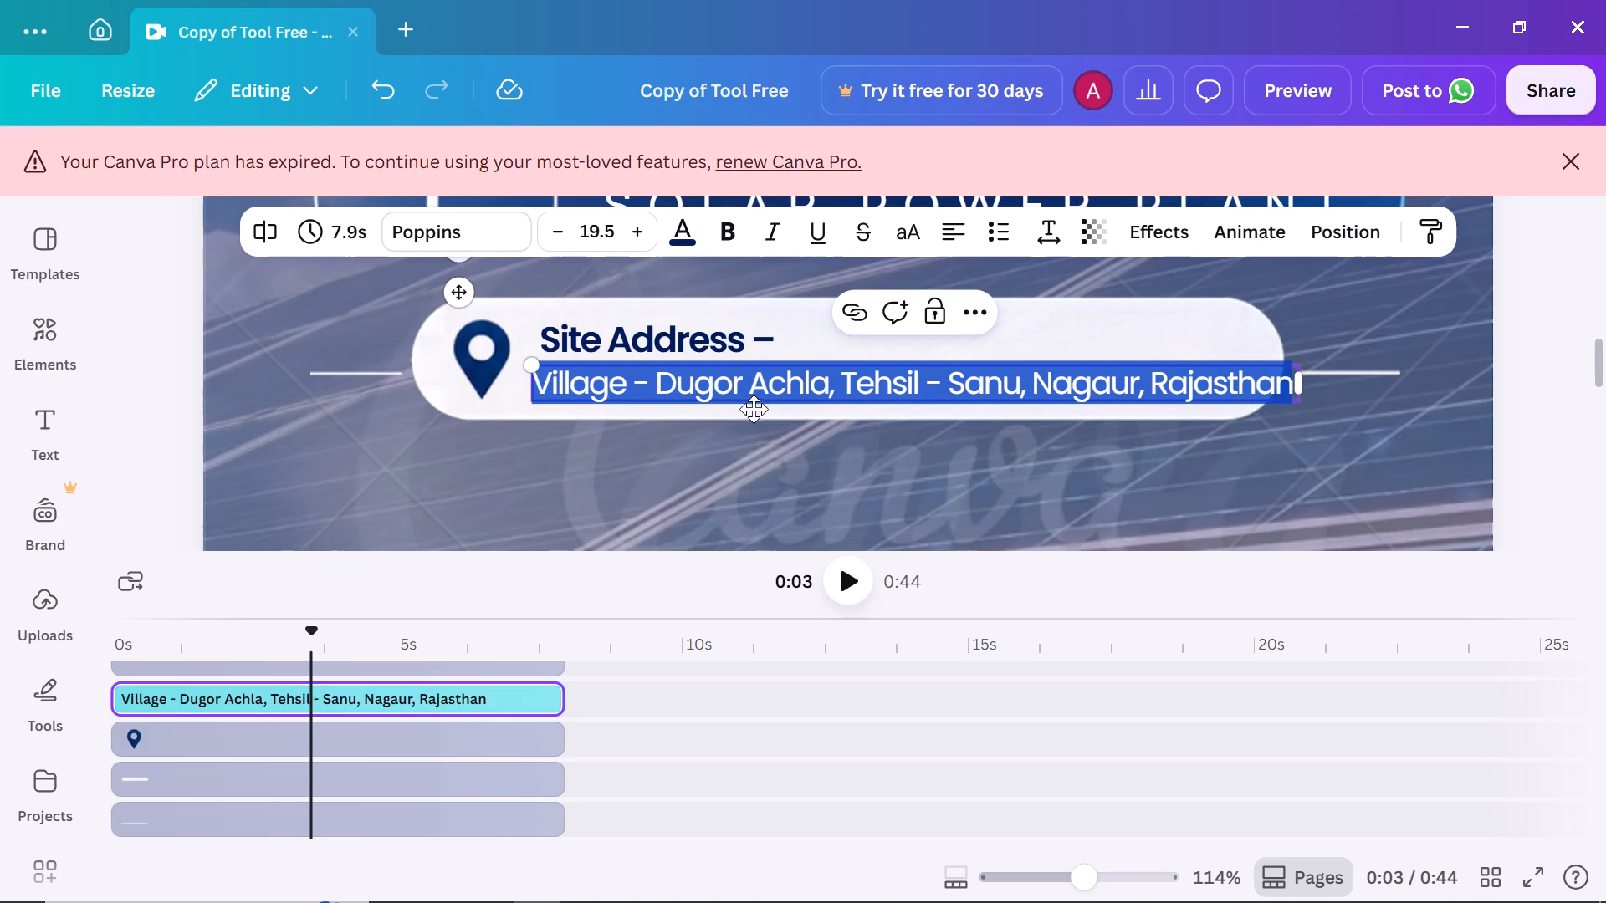
{"action": "left_click", "coordinate": [922, 386]}
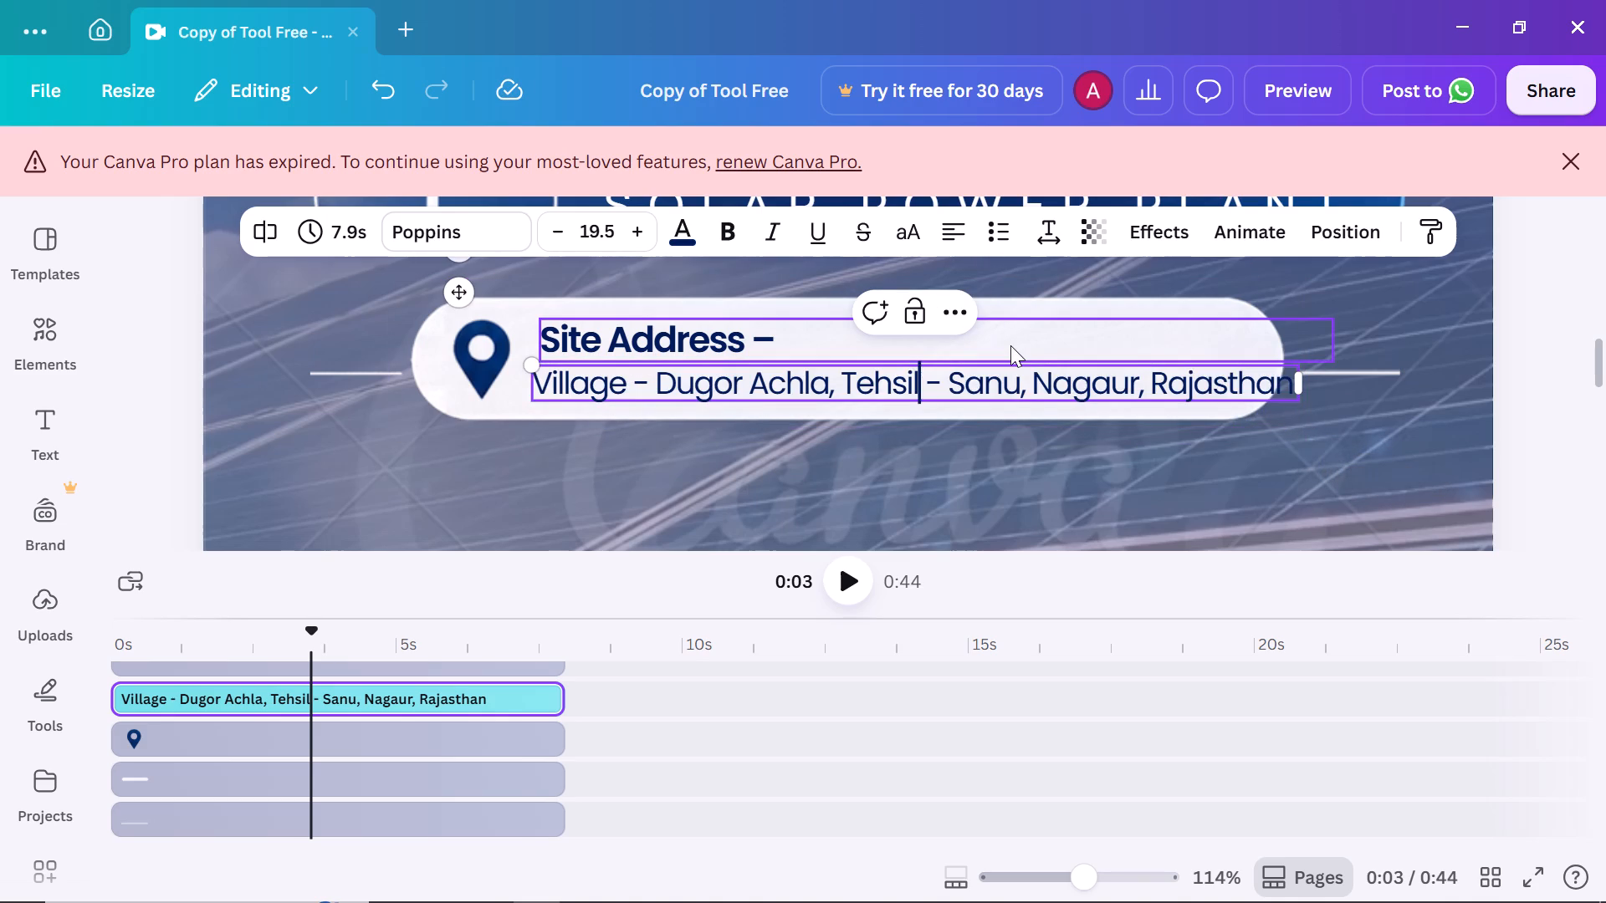
{"action": "key", "text": "BackSpace"}
{"action": "key", "text": "BackSpace"}
{"action": "key", "text": "BackSpace"}
{"action": "key", "text": "BackSpace"}
{"action": "key", "text": "BackSpace"}
{"action": "key", "text": "BackSpace"}
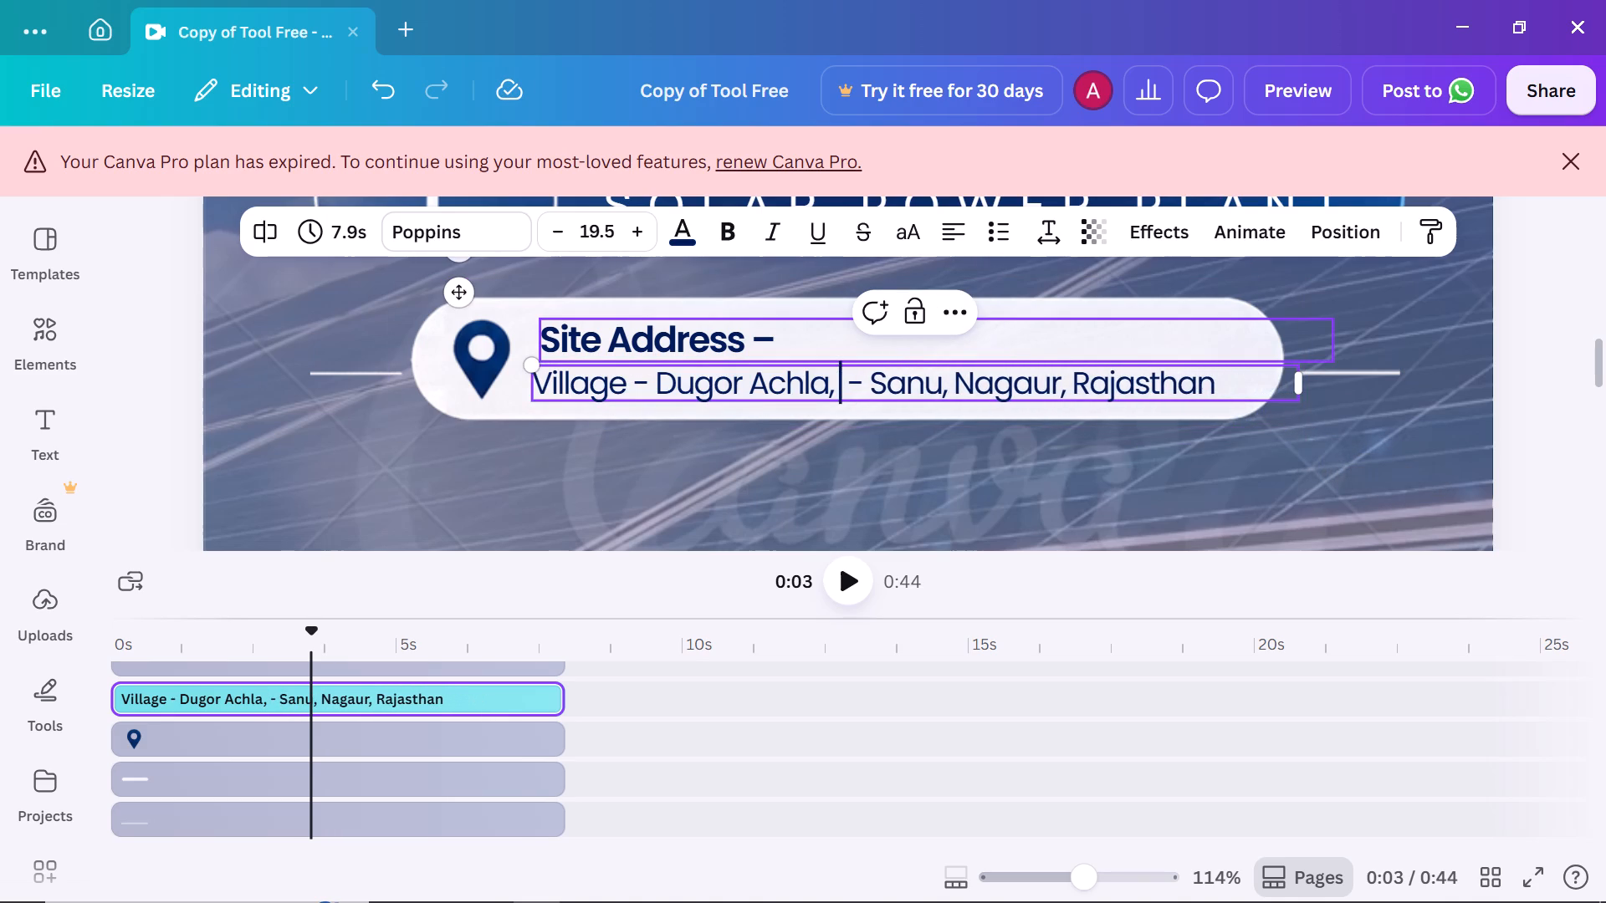
{"action": "key", "text": "BackSpace"}
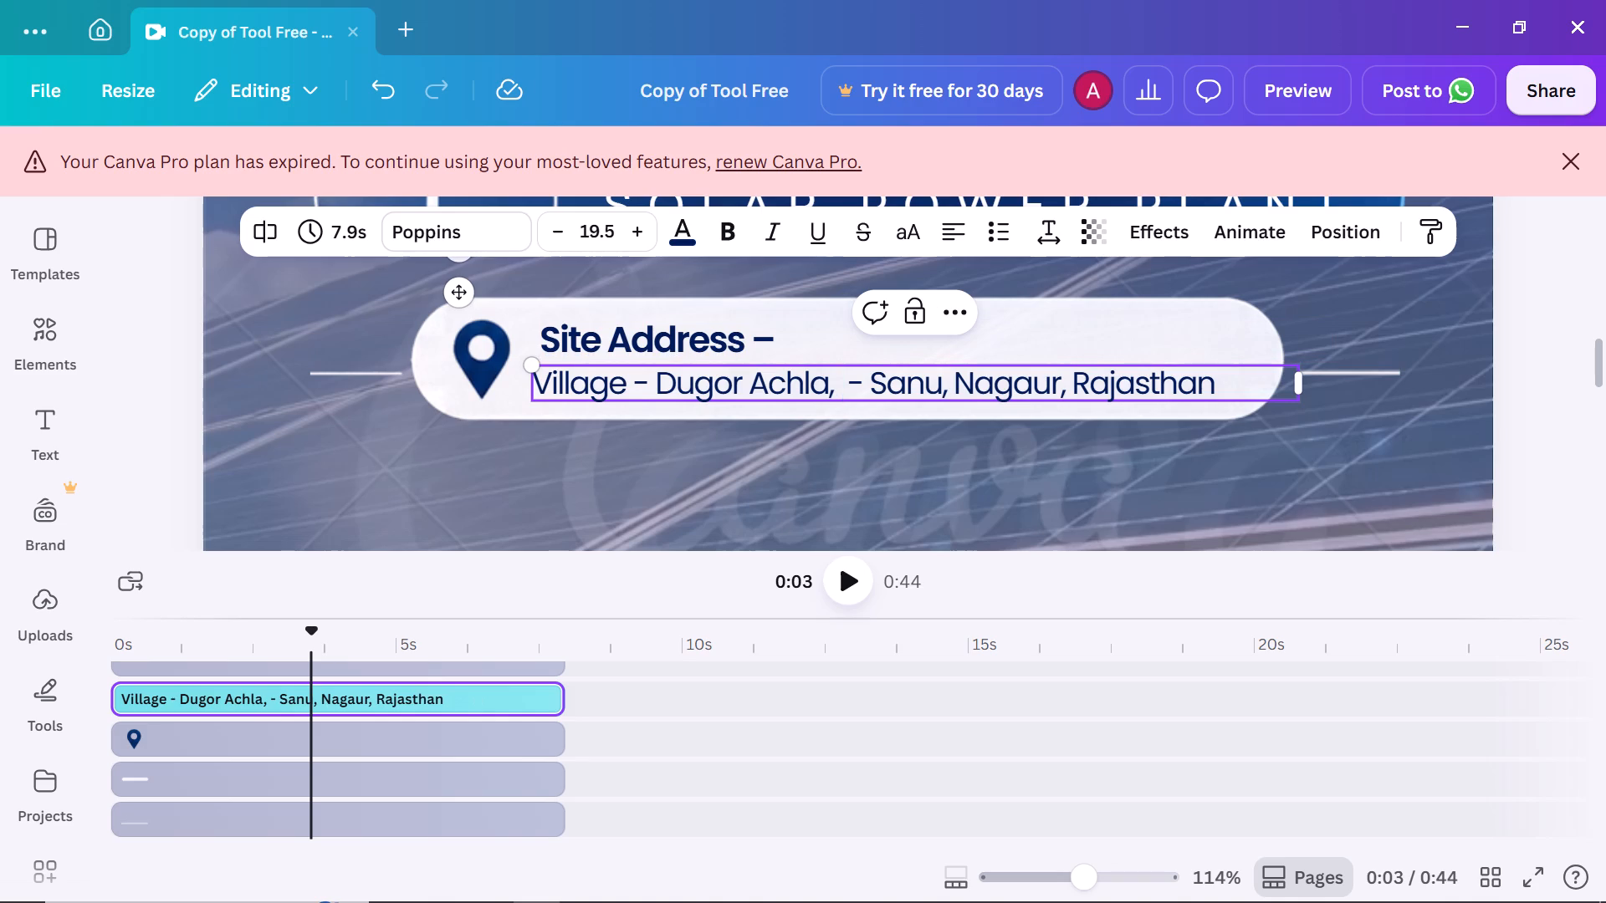
{"action": "key", "text": "BackSpace"}
{"action": "key", "text": "space"}
{"action": "scroll", "coordinate": [1365, 422], "scroll_direction": "down", "scroll_amount": 2, "text": "ctrl"}
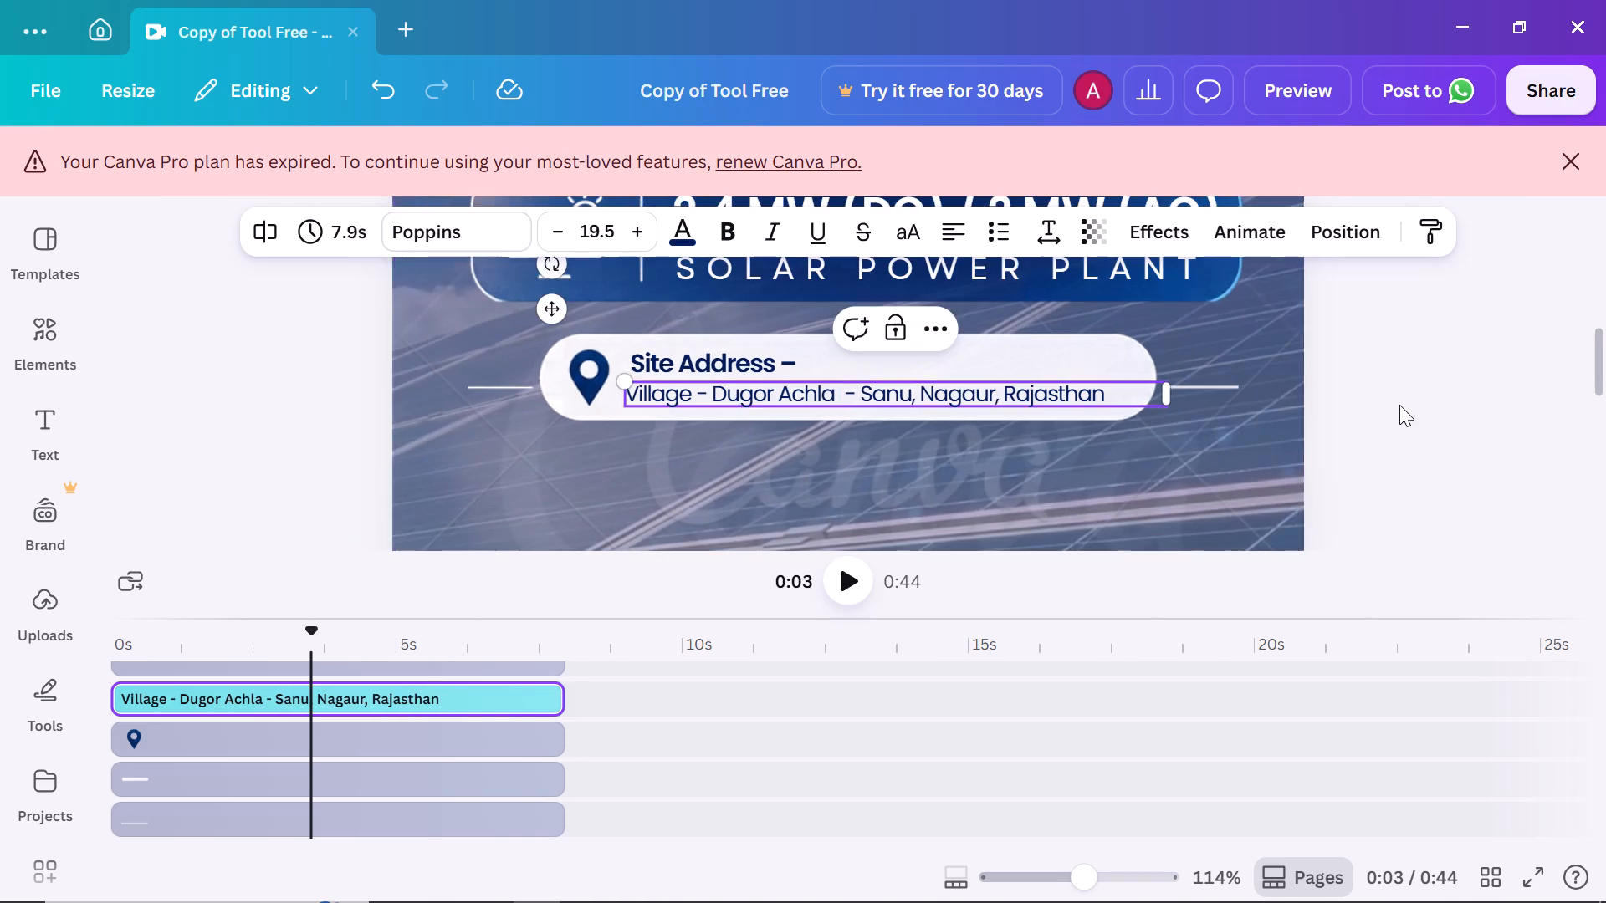
{"action": "left_click", "coordinate": [1399, 406], "text": "ctrl"}
{"action": "scroll", "coordinate": [1404, 403], "scroll_direction": "down", "scroll_amount": 2, "text": "ctrl"}
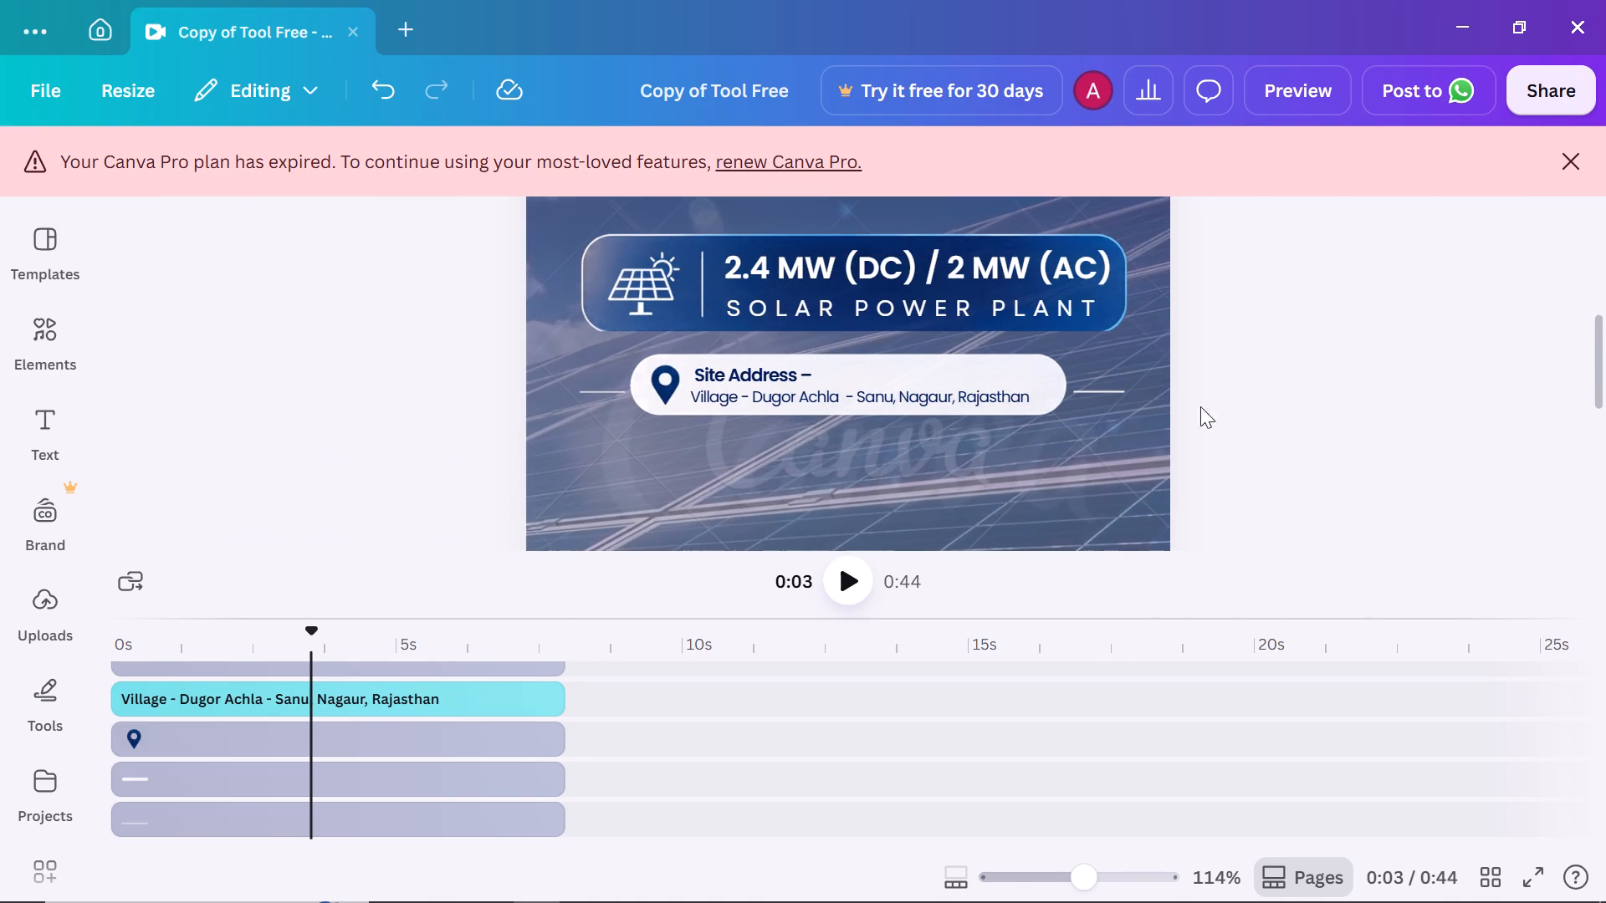
Delete the thin white lines on both sides of the Site Address box.
{"action": "scroll", "coordinate": [1374, 435], "scroll_direction": "up", "scroll_amount": 1, "text": "ctrl"}
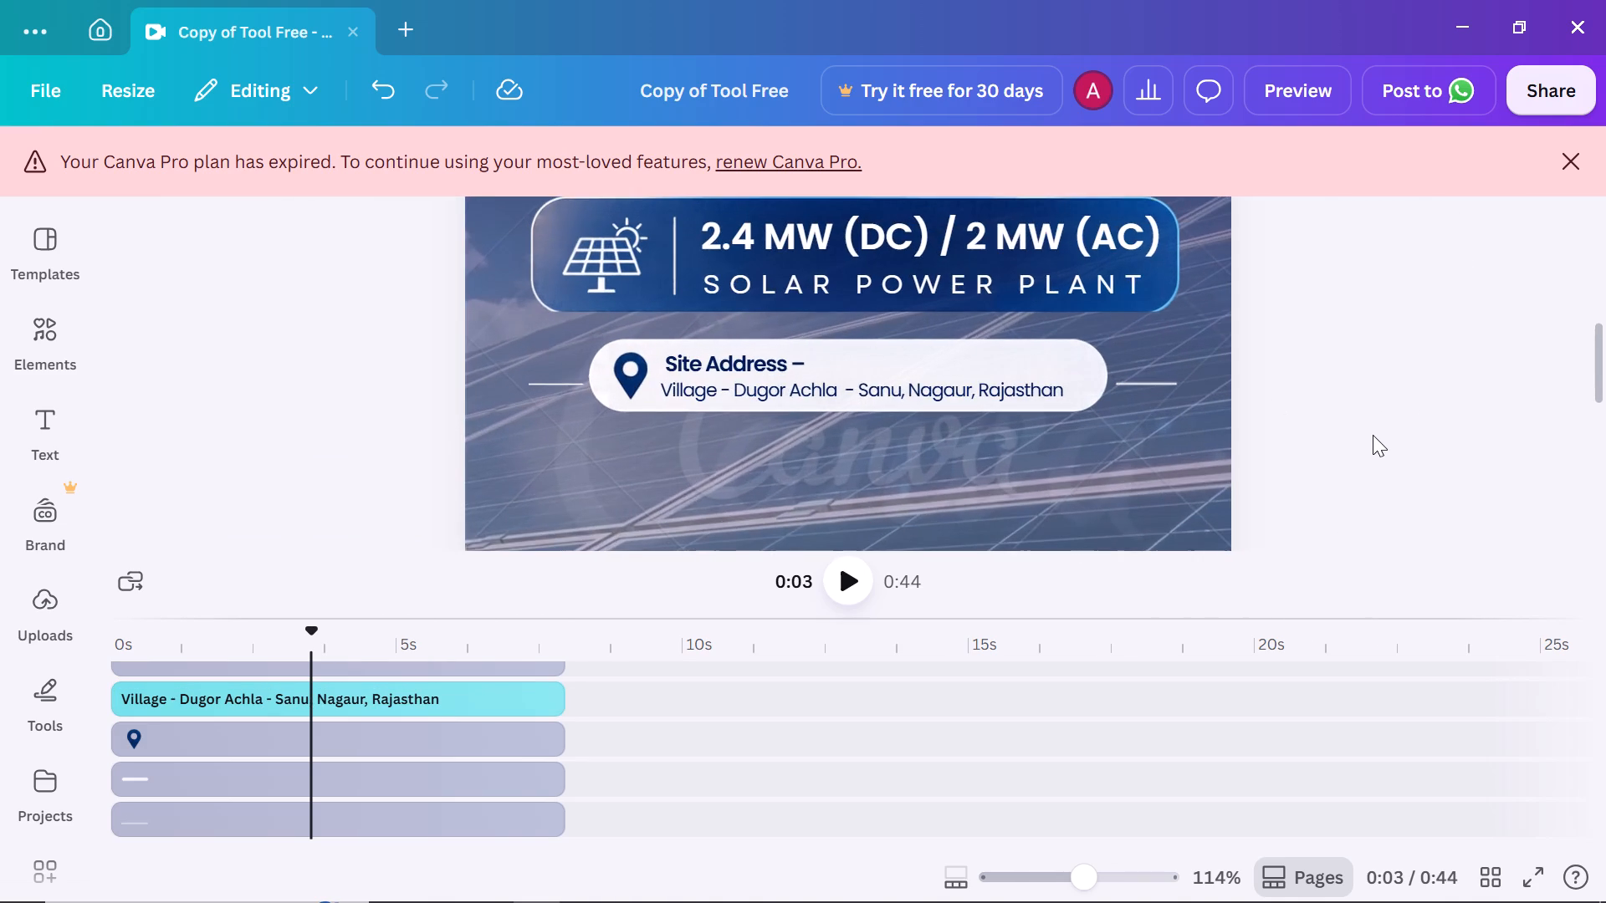
{"action": "scroll", "coordinate": [1372, 435], "scroll_direction": "down", "scroll_amount": 3, "text": "ctrl"}
{"action": "scroll", "coordinate": [1371, 434], "scroll_direction": "up", "scroll_amount": 1, "text": "ctrl"}
{"action": "left_click", "coordinate": [1066, 407]}
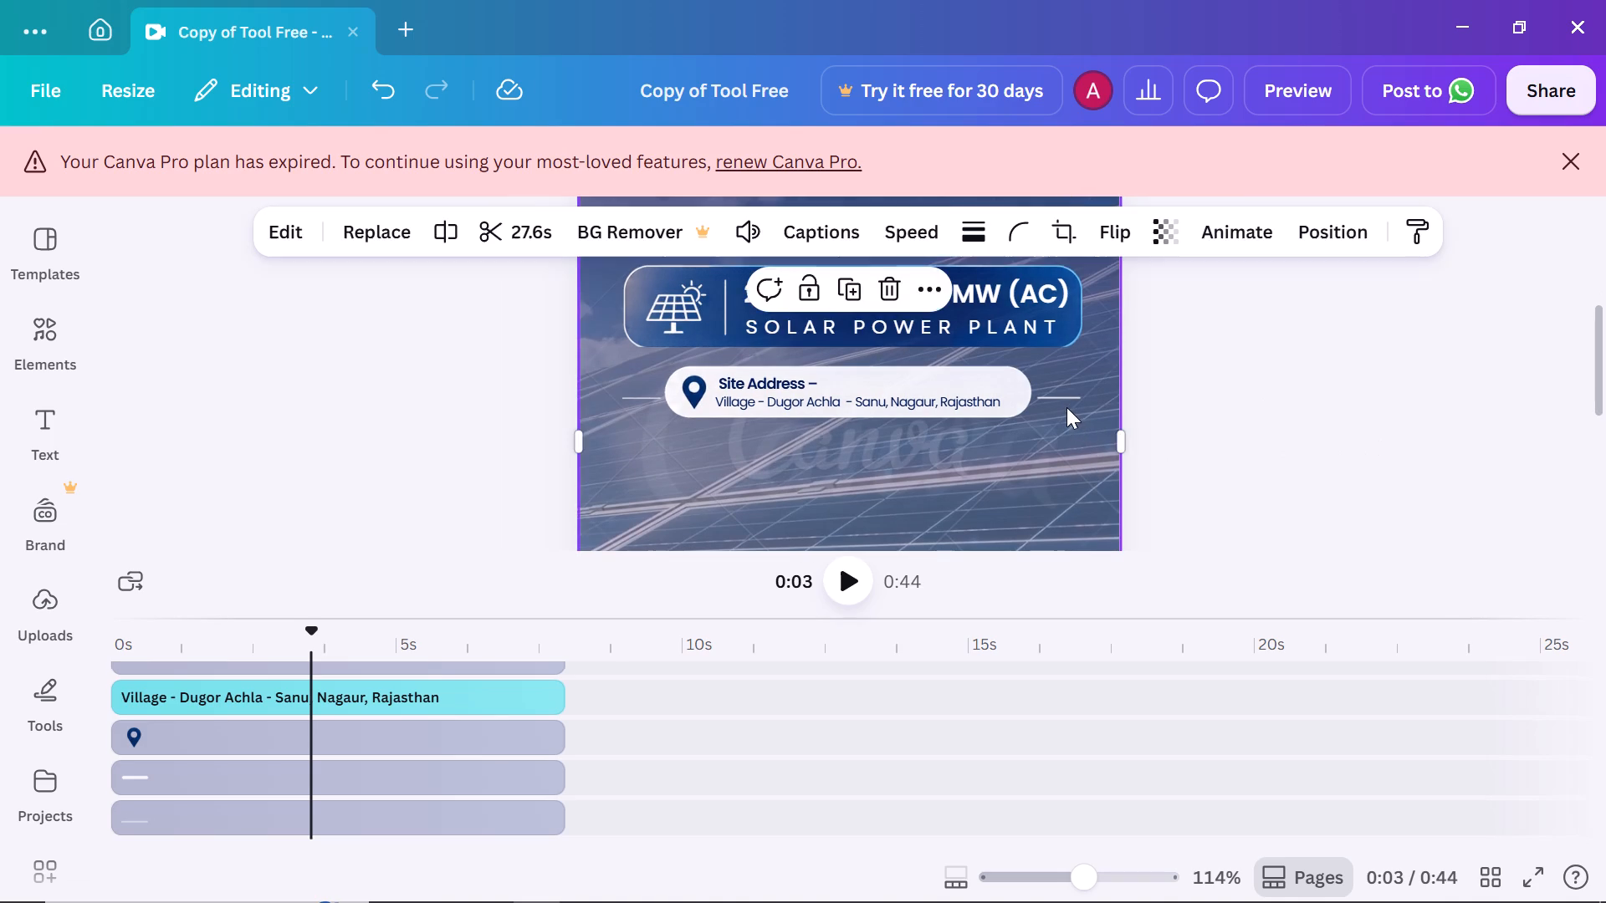
{"action": "left_click", "coordinate": [1066, 397]}
{"action": "key", "text": "BackSpace"}
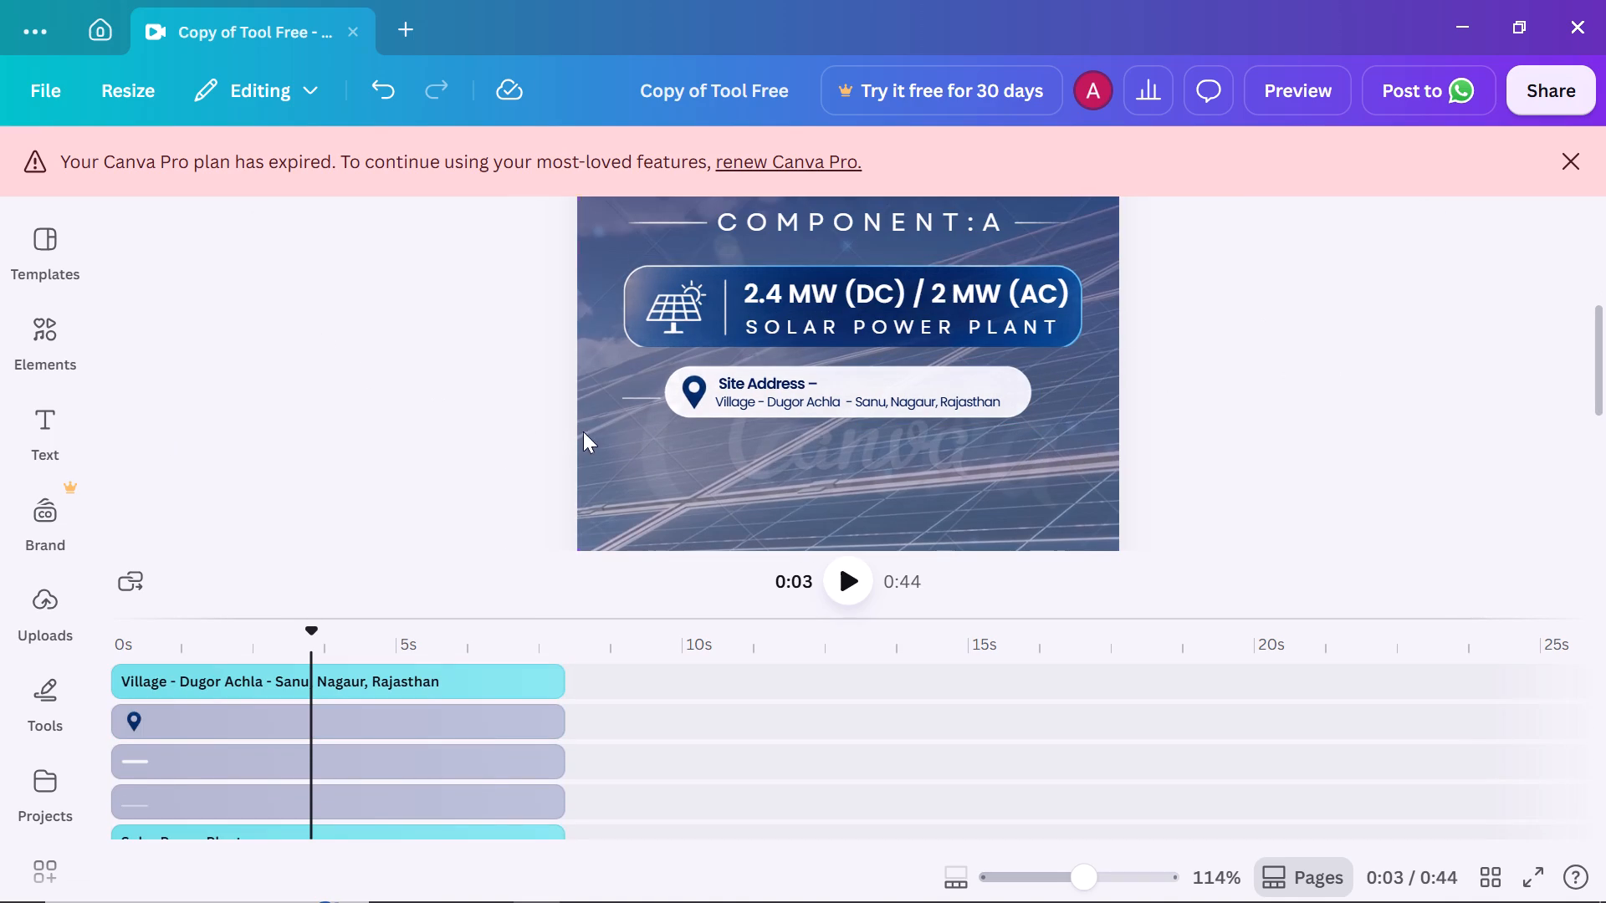
{"action": "left_click", "coordinate": [616, 392]}
{"action": "left_click", "coordinate": [647, 399]}
{"action": "key", "text": "BackSpace"}
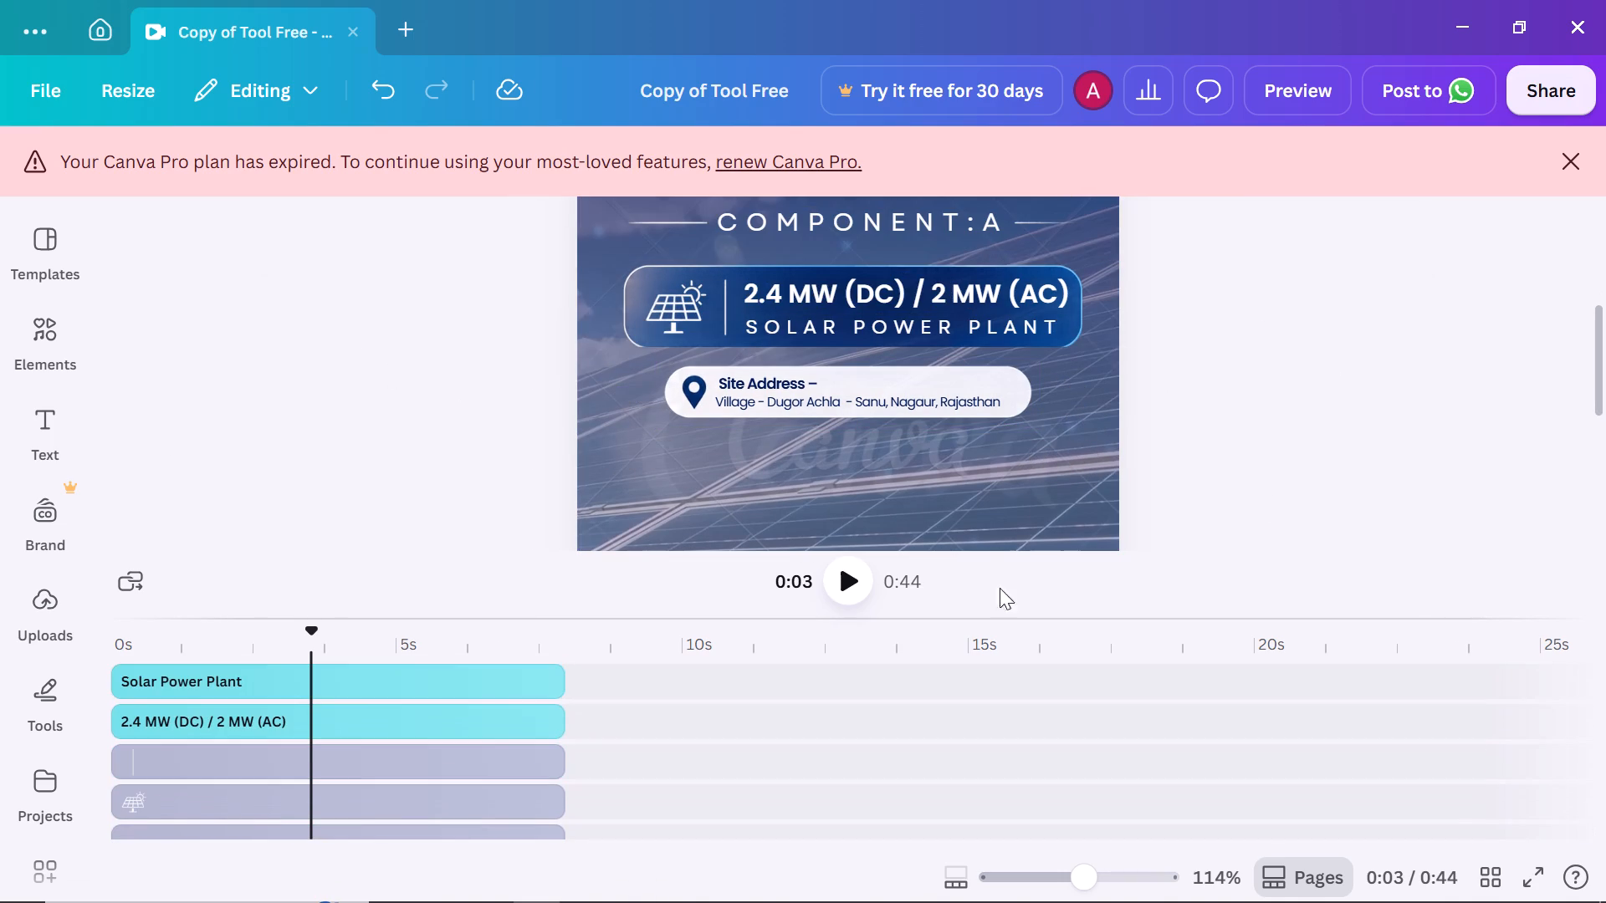
Examine the title section's layout at about 0:01, from the RAYAX logo down to the "Powering India" footer.
{"action": "scroll", "coordinate": [872, 629], "scroll_direction": "down", "scroll_amount": 3, "text": "ctrl"}
{"action": "scroll", "coordinate": [512, 716], "scroll_direction": "up", "scroll_amount": 5, "text": "alt"}
{"action": "scroll", "coordinate": [401, 739], "scroll_direction": "up", "scroll_amount": 5, "text": "alt"}
{"action": "scroll", "coordinate": [201, 744], "scroll_direction": "up", "scroll_amount": 4, "text": "alt"}
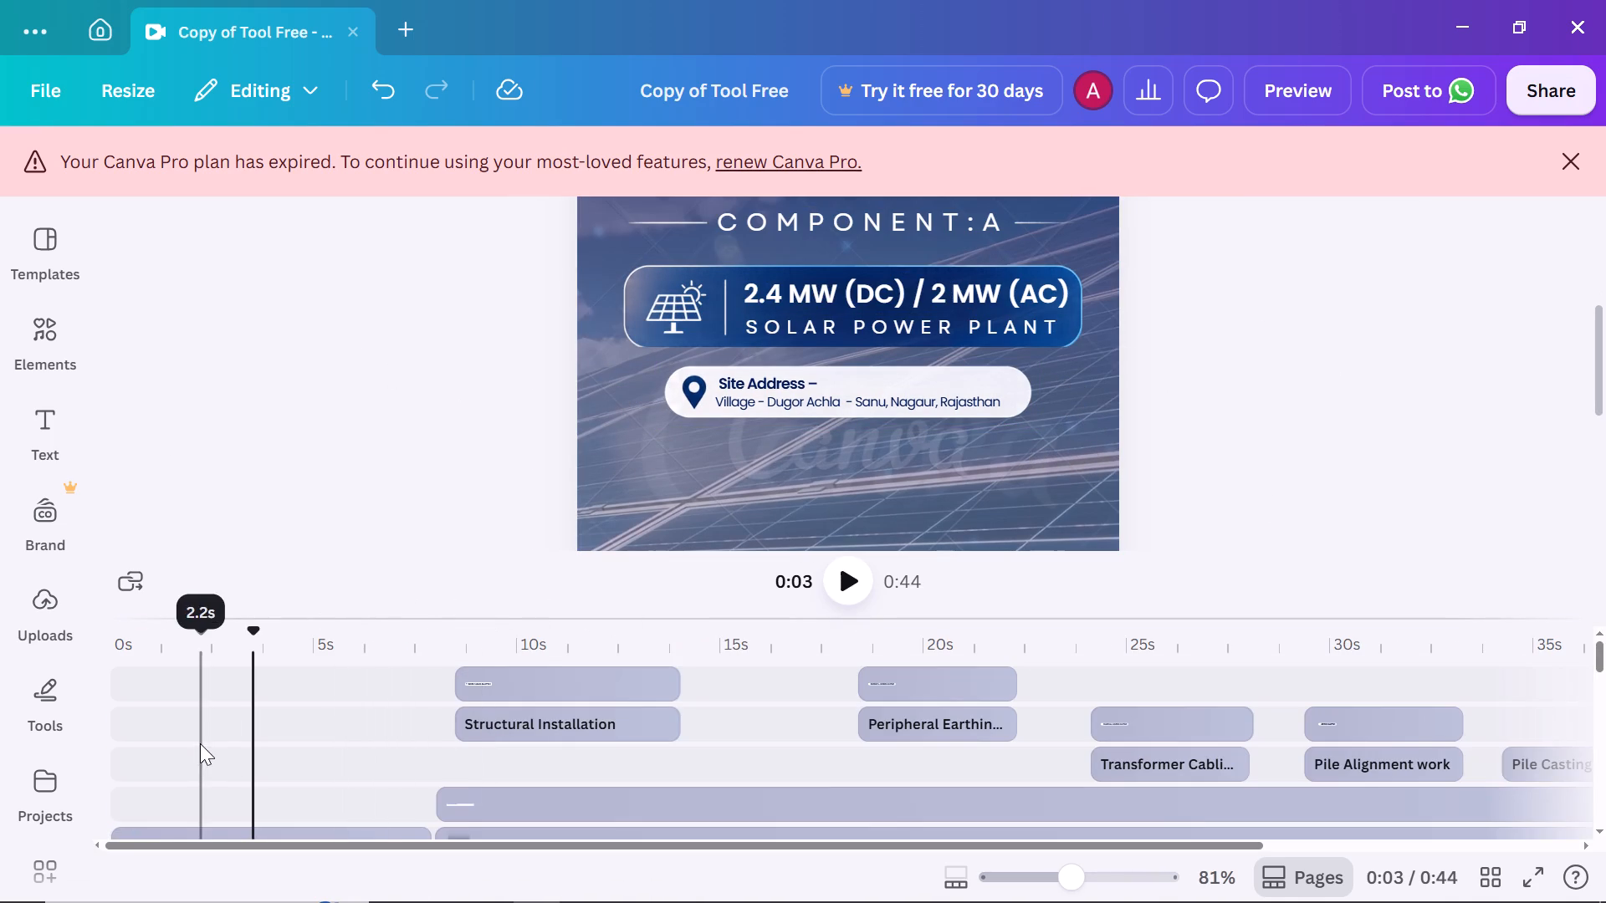
{"action": "scroll", "coordinate": [200, 743], "scroll_direction": "up", "scroll_amount": 1, "text": "alt"}
{"action": "left_click", "coordinate": [174, 726], "text": "alt"}
{"action": "left_click", "coordinate": [166, 717]}
{"action": "left_click_drag", "start_coordinate": [160, 707], "coordinate": [36, 701]}
{"action": "scroll", "coordinate": [904, 433], "scroll_direction": "down", "scroll_amount": 4}
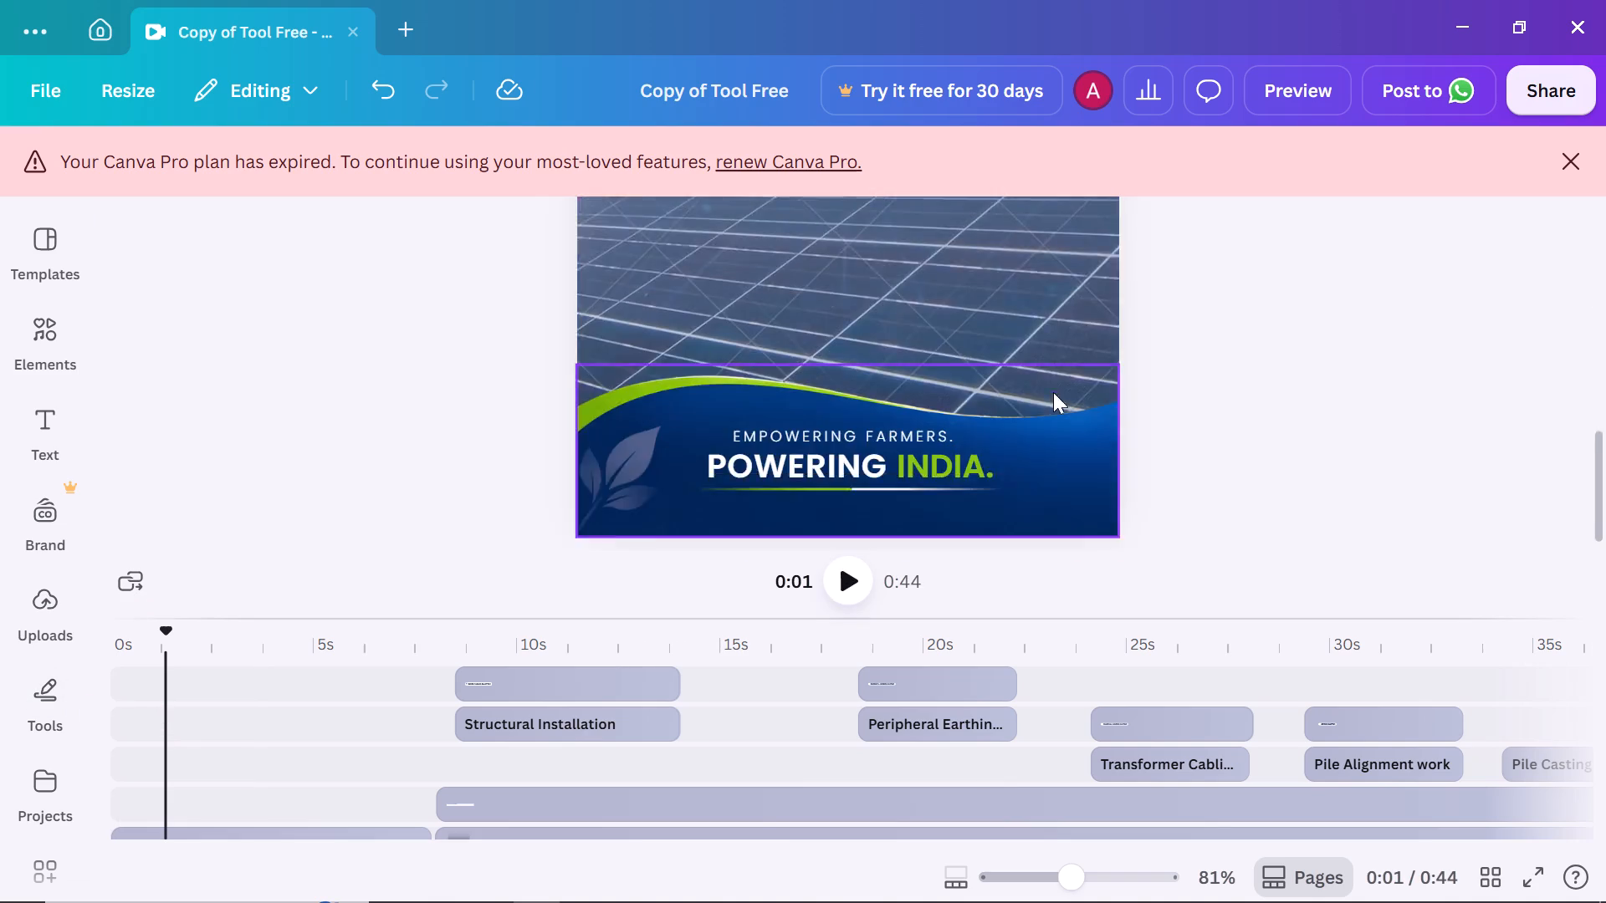
{"action": "scroll", "coordinate": [1053, 392], "scroll_direction": "down", "scroll_amount": 6}
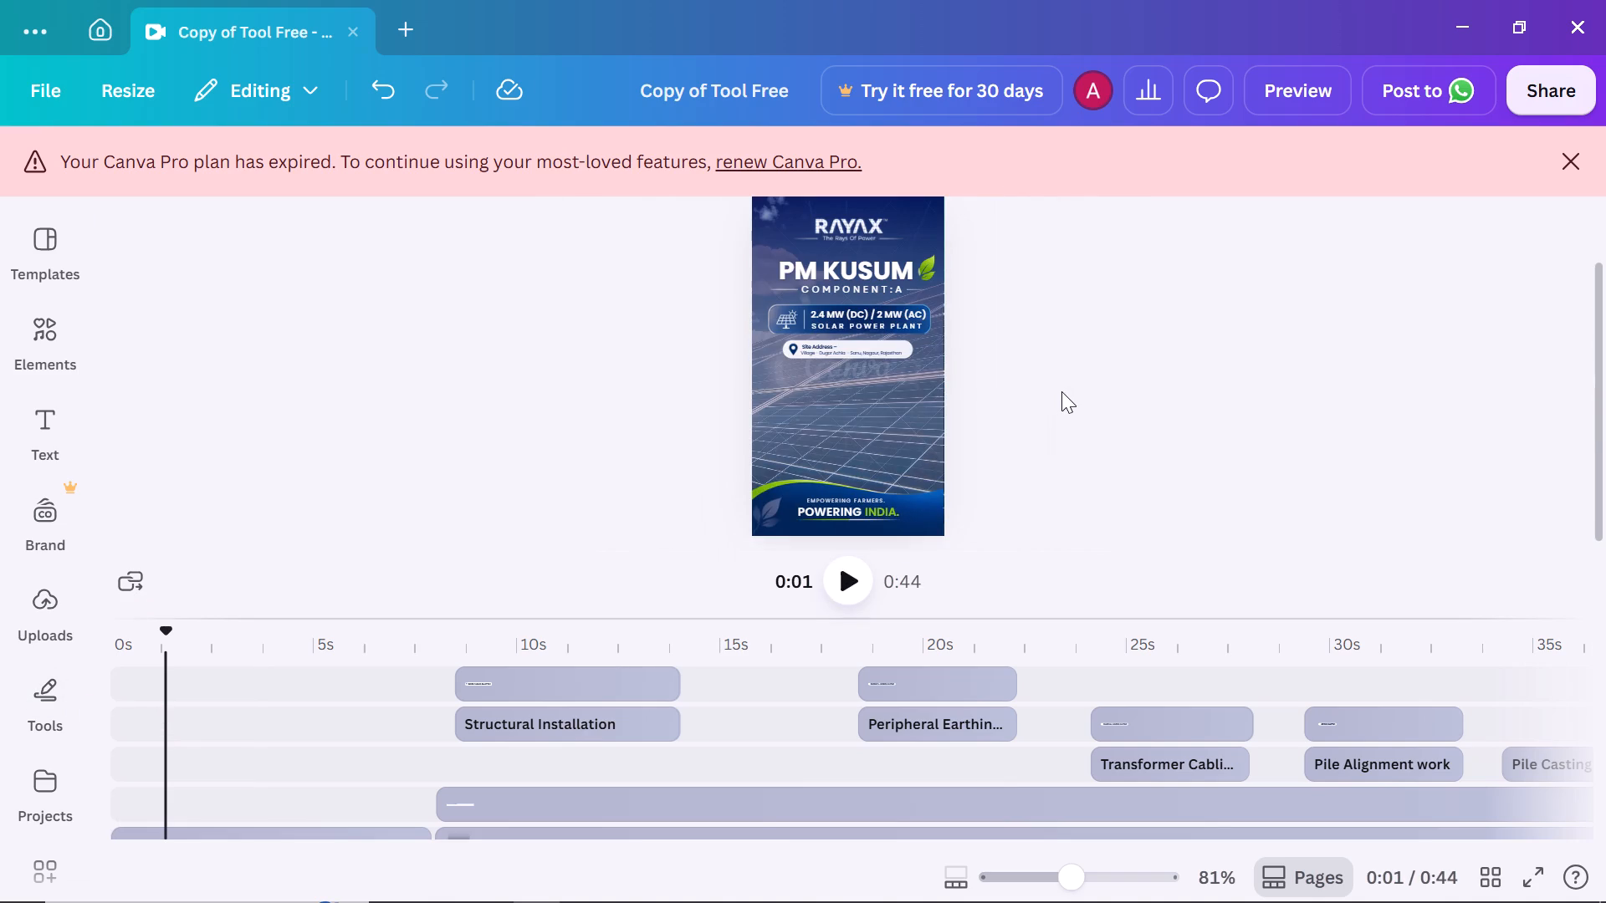
{"action": "scroll", "coordinate": [1061, 391], "scroll_direction": "up", "scroll_amount": 1}
{"action": "scroll", "coordinate": [1061, 391], "scroll_direction": "down", "scroll_amount": 2}
{"action": "scroll", "coordinate": [1093, 452], "scroll_direction": "up", "scroll_amount": 4, "text": "ctrl"}
{"action": "scroll", "coordinate": [1093, 452], "scroll_direction": "down", "scroll_amount": 3}
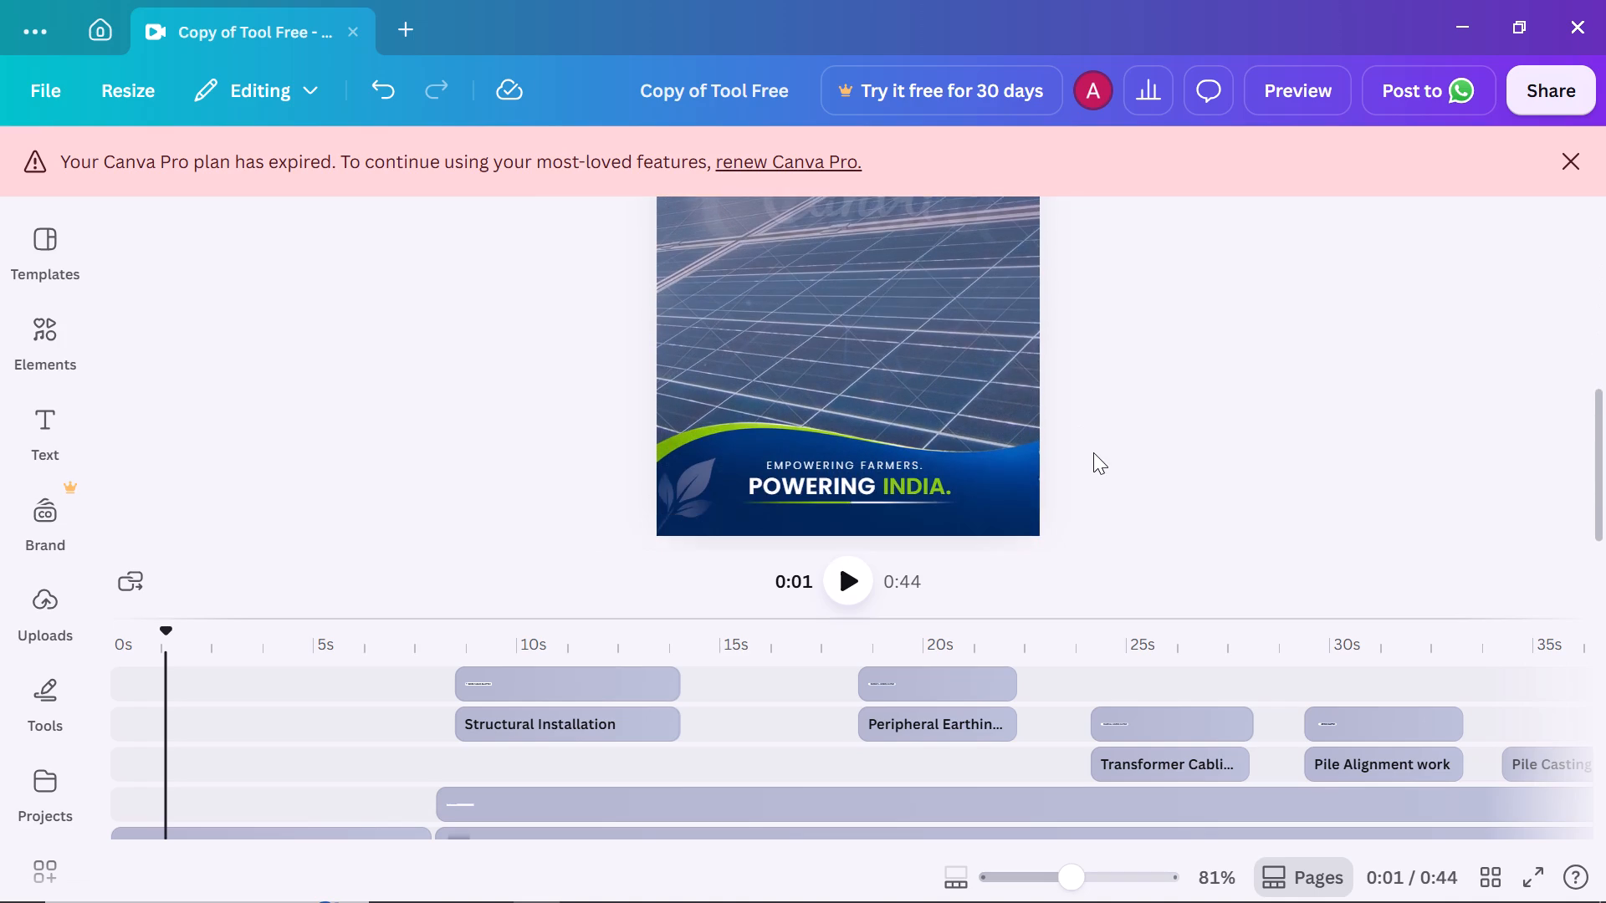
{"action": "scroll", "coordinate": [1093, 452], "scroll_direction": "up", "scroll_amount": 3, "text": "ctrl"}
{"action": "scroll", "coordinate": [1093, 452], "scroll_direction": "down", "scroll_amount": 1}
{"action": "scroll", "coordinate": [1055, 487], "scroll_direction": "up", "scroll_amount": 3, "text": "ctrl"}
{"action": "scroll", "coordinate": [986, 497], "scroll_direction": "up", "scroll_amount": 5, "text": "ctrl"}
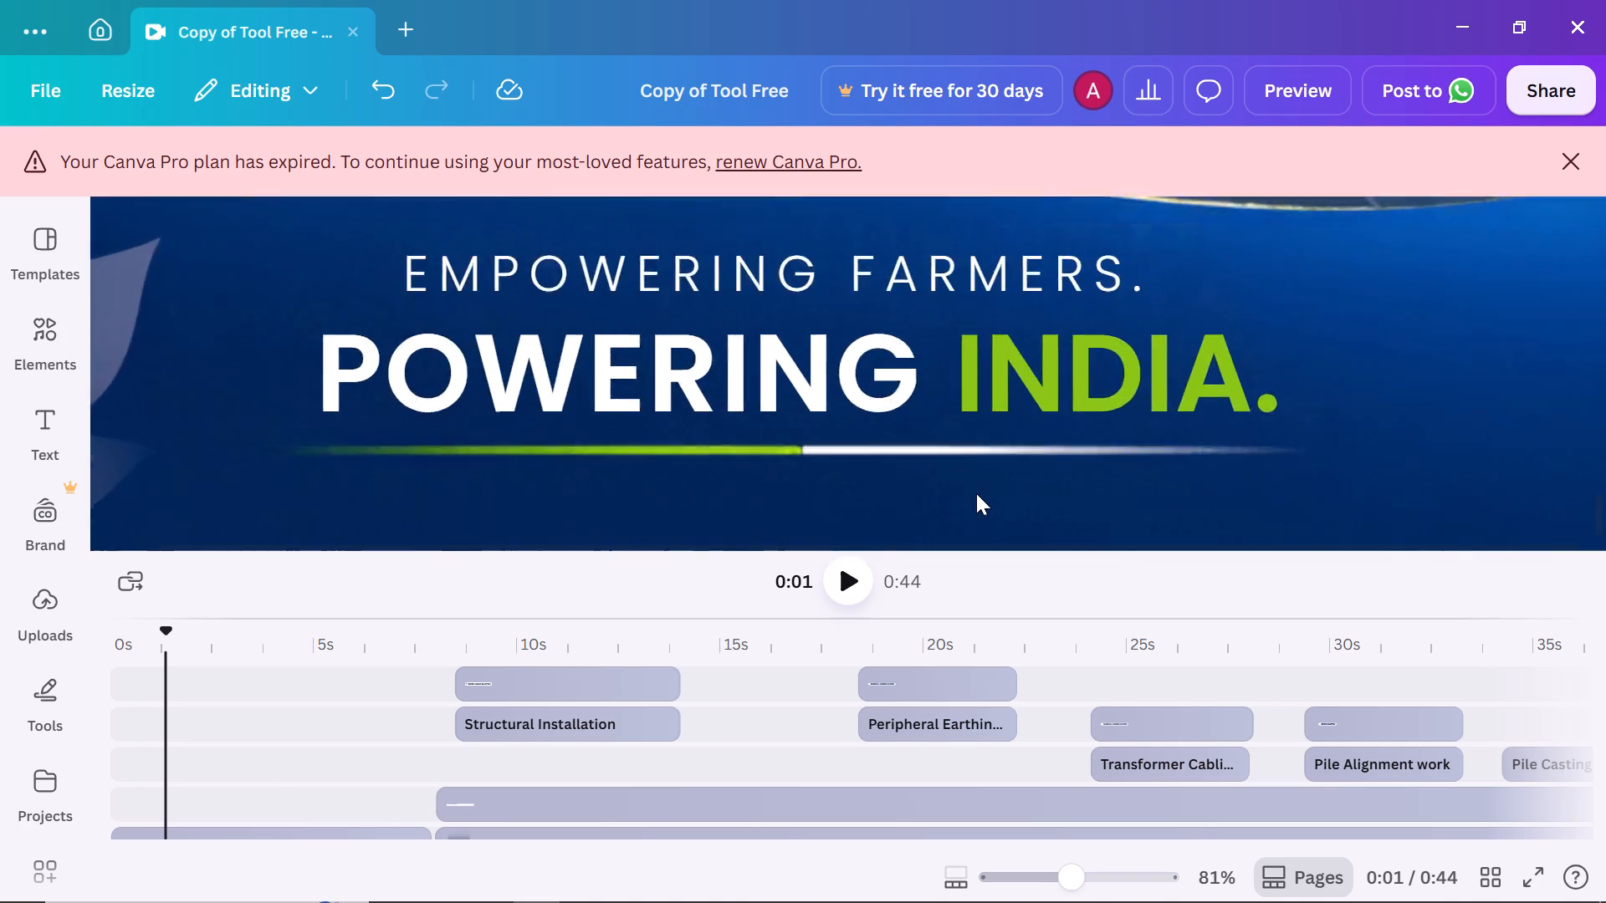
{"action": "scroll", "coordinate": [976, 493], "scroll_direction": "up", "scroll_amount": 2, "text": "ctrl"}
{"action": "left_click", "coordinate": [852, 431]}
{"action": "scroll", "coordinate": [824, 426], "scroll_direction": "down", "scroll_amount": 11, "text": "ctrl"}
{"action": "scroll", "coordinate": [1050, 433], "scroll_direction": "up", "scroll_amount": 2}
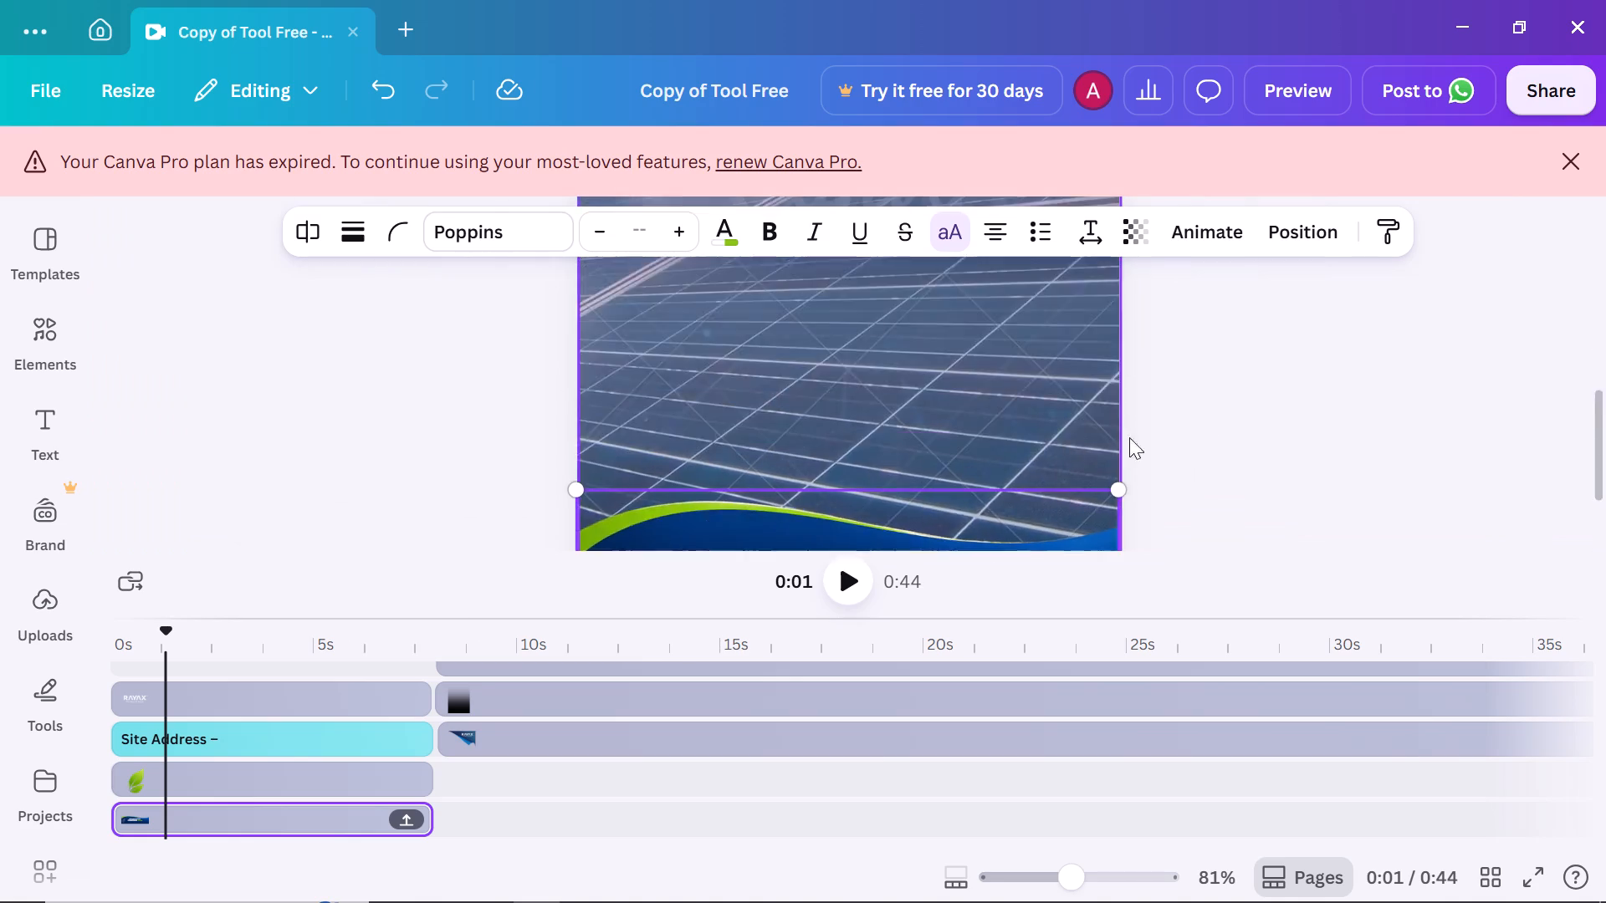
{"action": "left_click", "coordinate": [1208, 422]}
{"action": "scroll", "coordinate": [1210, 422], "scroll_direction": "up", "scroll_amount": 3}
{"action": "scroll", "coordinate": [1210, 422], "scroll_direction": "down", "scroll_amount": 5, "text": "ctrl"}
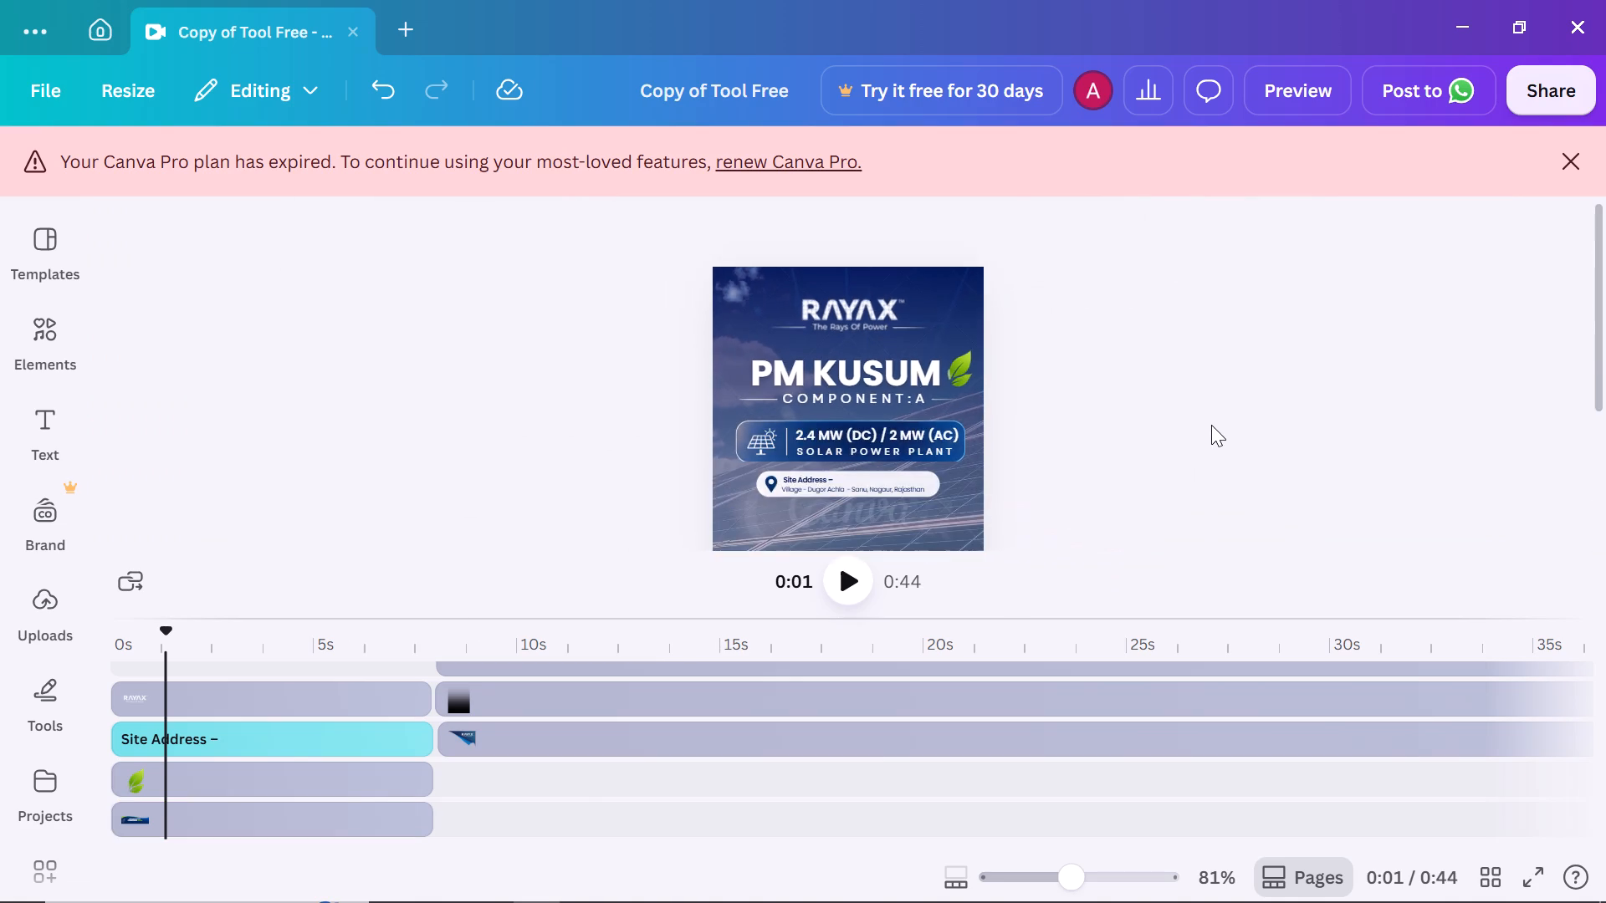
{"action": "scroll", "coordinate": [1211, 425], "scroll_direction": "down", "scroll_amount": 3, "text": "ctrl"}
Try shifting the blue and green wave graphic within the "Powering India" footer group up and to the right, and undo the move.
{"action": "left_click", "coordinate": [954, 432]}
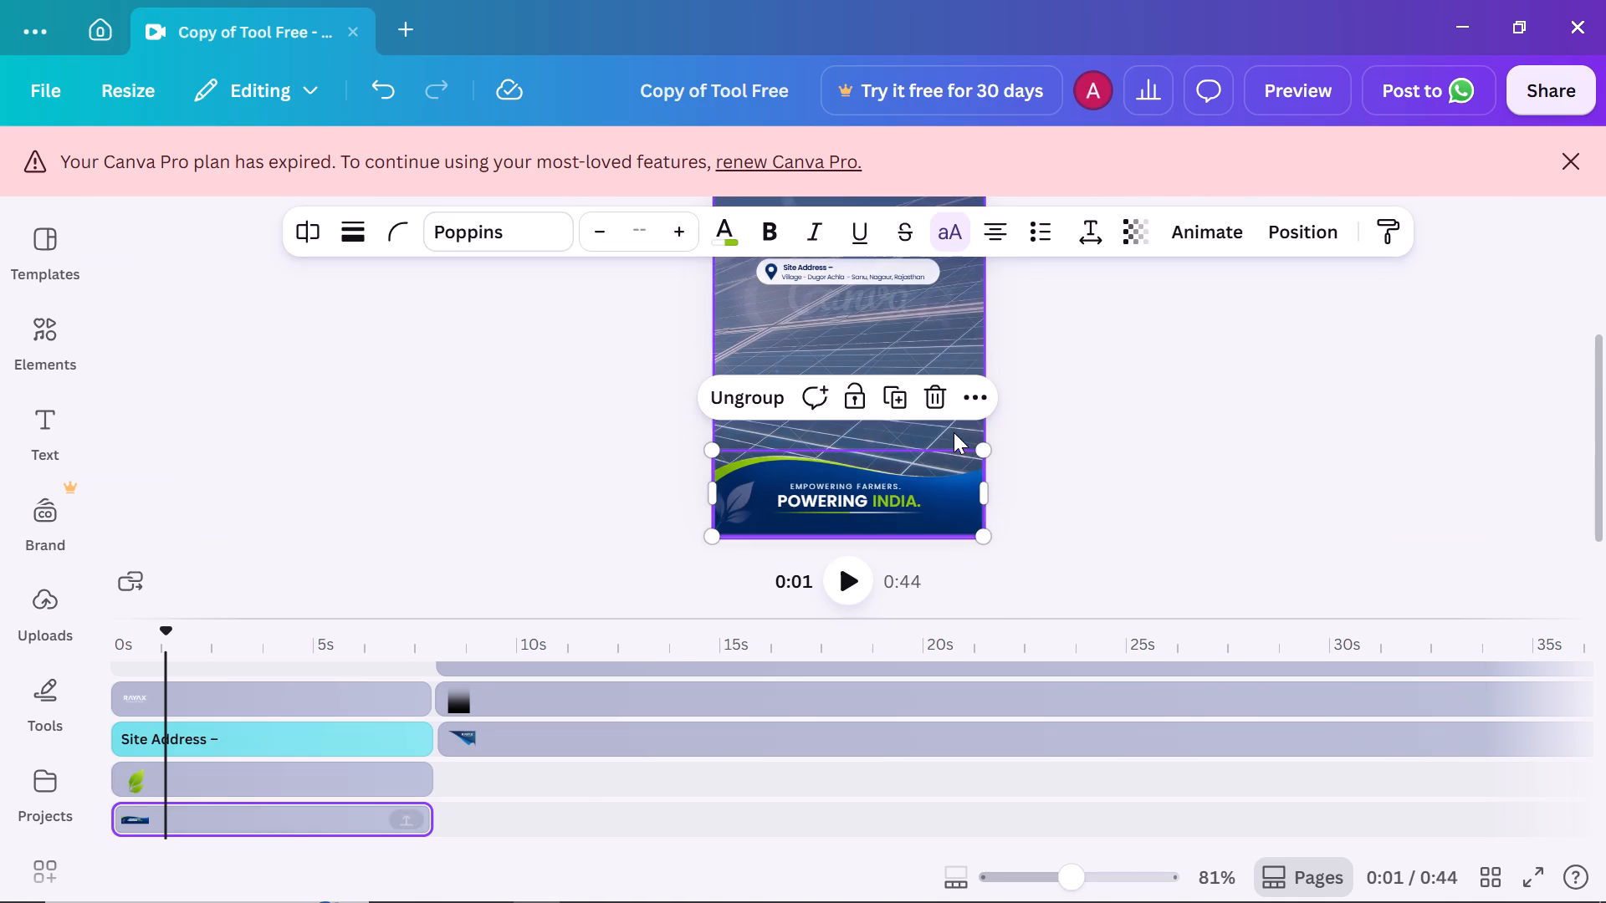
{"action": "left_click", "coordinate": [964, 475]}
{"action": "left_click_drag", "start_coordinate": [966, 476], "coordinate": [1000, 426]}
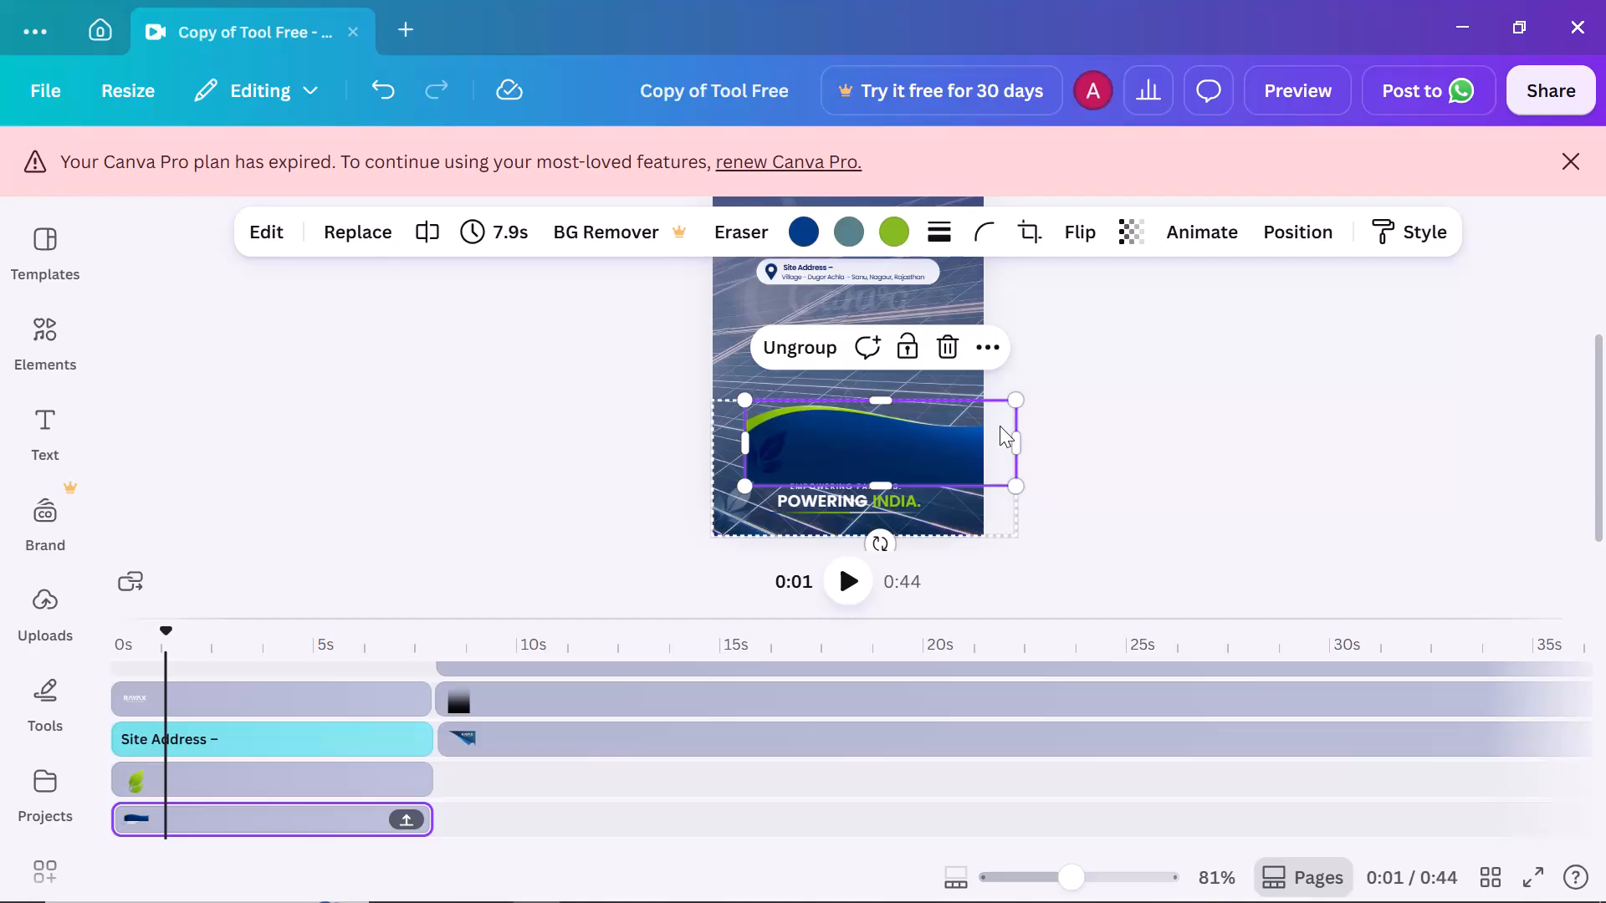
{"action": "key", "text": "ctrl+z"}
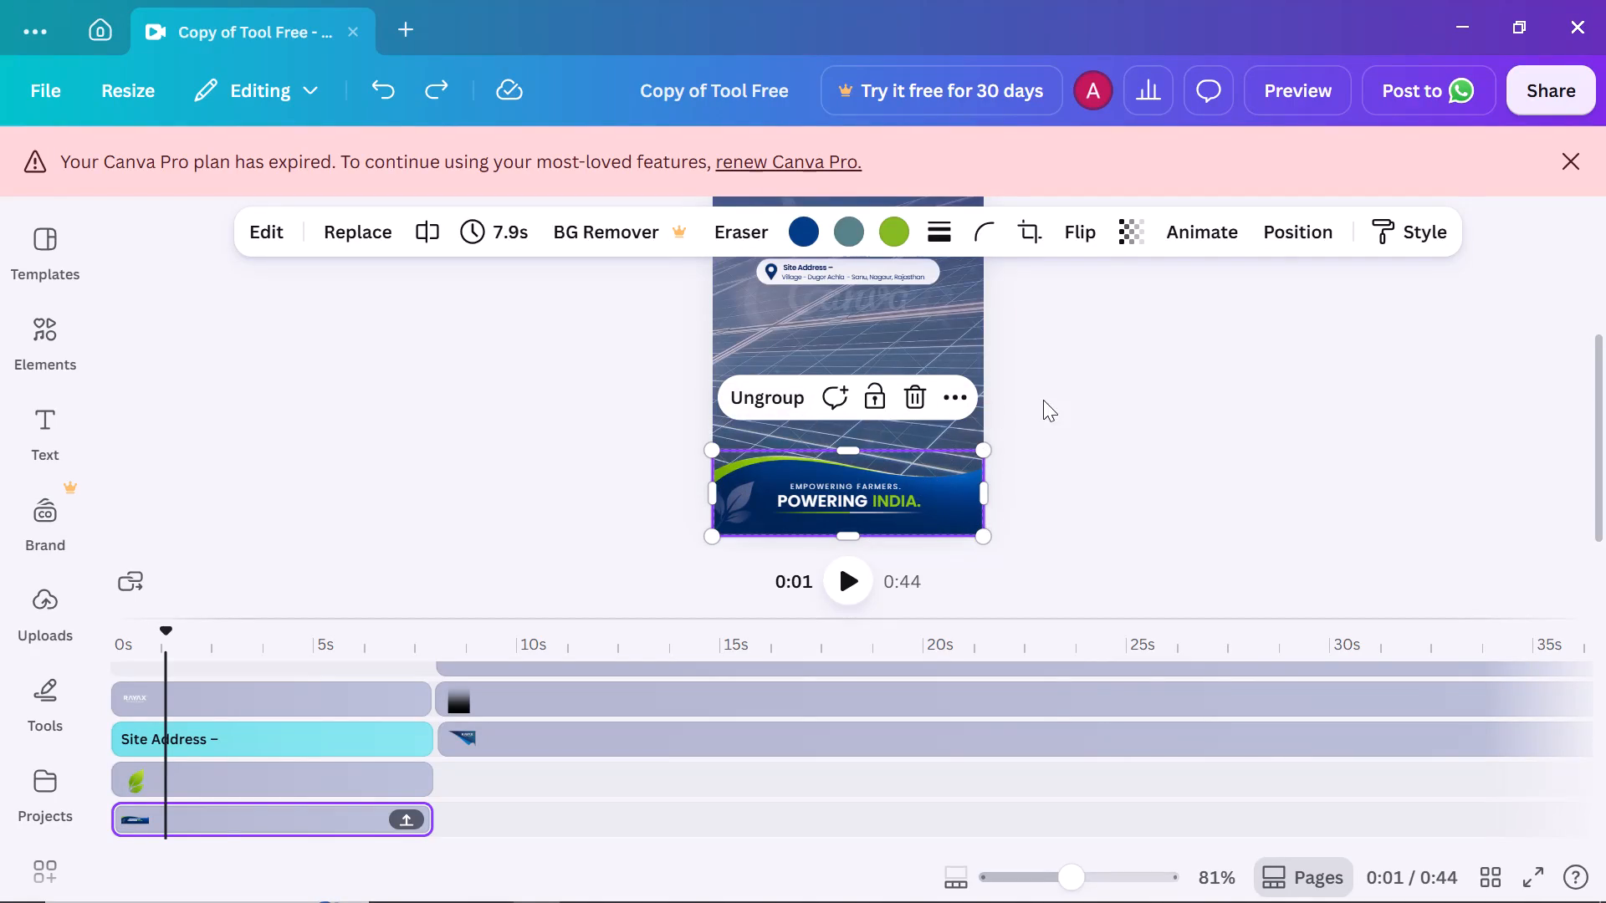
Duplicate the footer's blue and green wave graphic and move the copy up to the RAYAX logo area.
{"action": "key", "text": "ctrl+c"}
{"action": "key", "text": "ctrl+v"}
{"action": "left_click_drag", "start_coordinate": [963, 486], "coordinate": [1016, 322]}
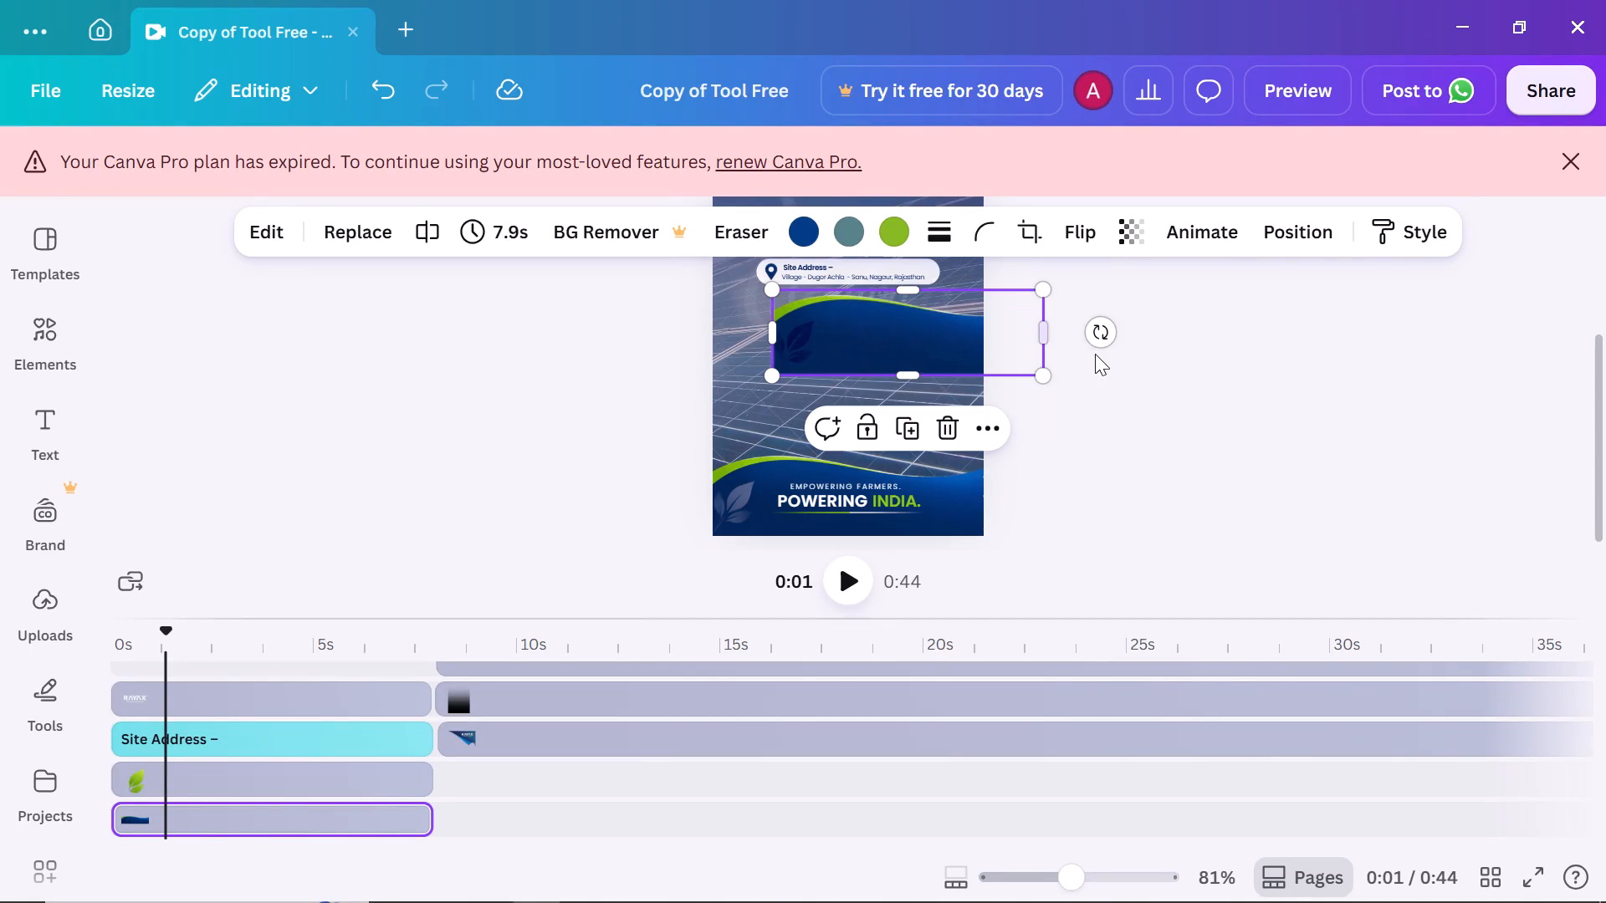
{"action": "left_click_drag", "start_coordinate": [956, 331], "coordinate": [923, 378]}
{"action": "scroll", "coordinate": [934, 370], "scroll_direction": "up", "scroll_amount": 3}
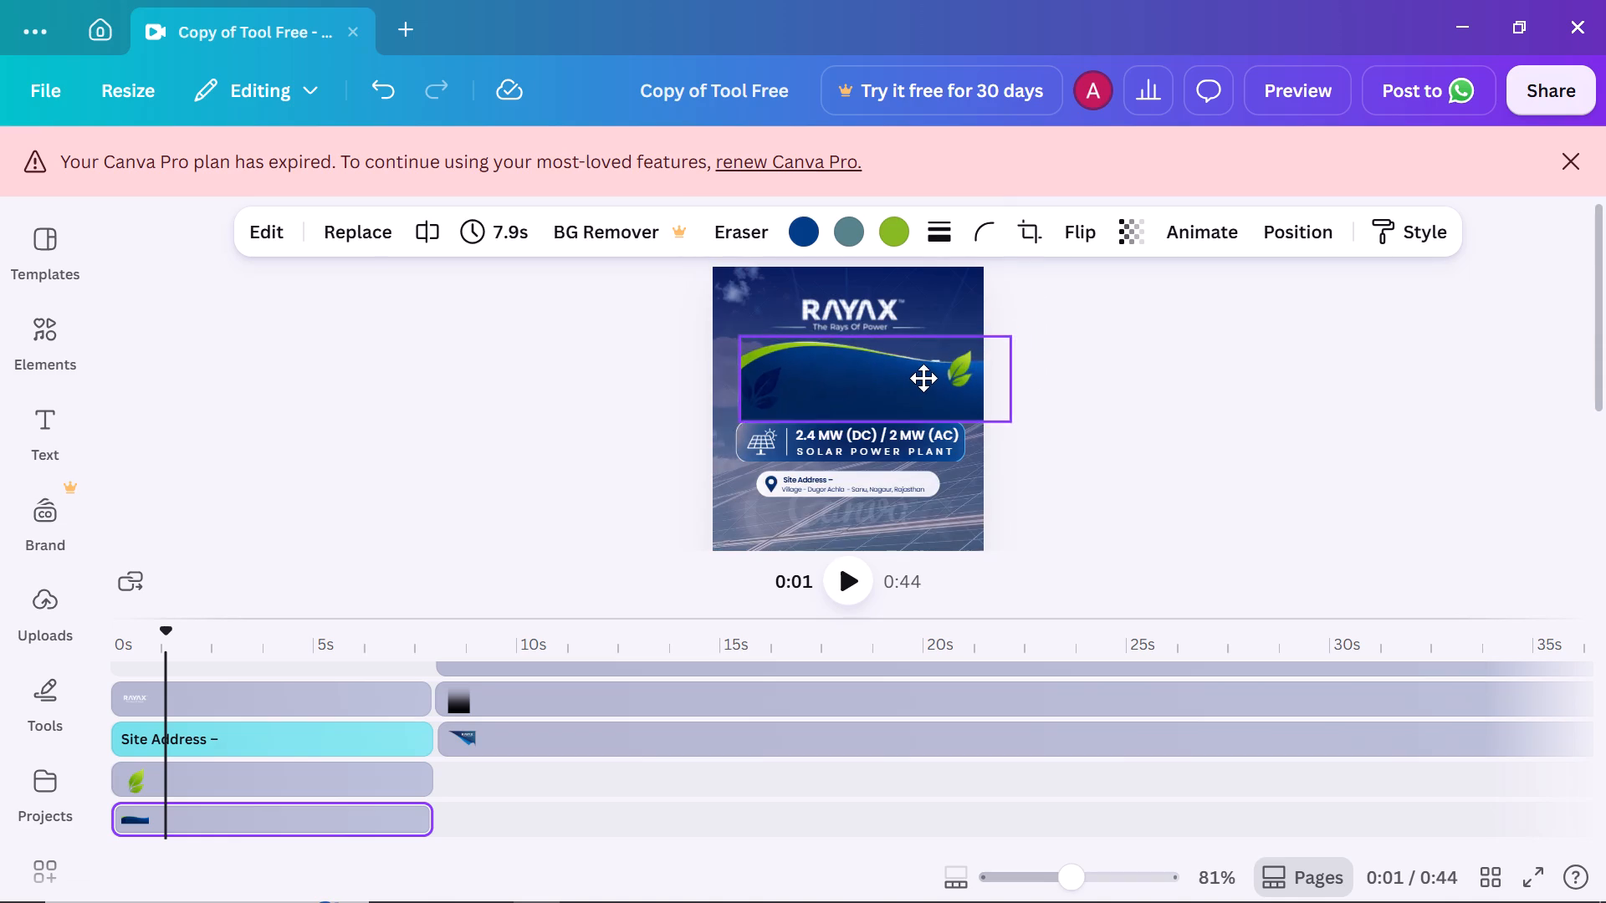
{"action": "left_click_drag", "start_coordinate": [923, 378], "coordinate": [903, 336]}
Rotate the wave graphic copy about 180° so its green curve faces down.
{"action": "left_click_drag", "start_coordinate": [1052, 334], "coordinate": [724, 345]}
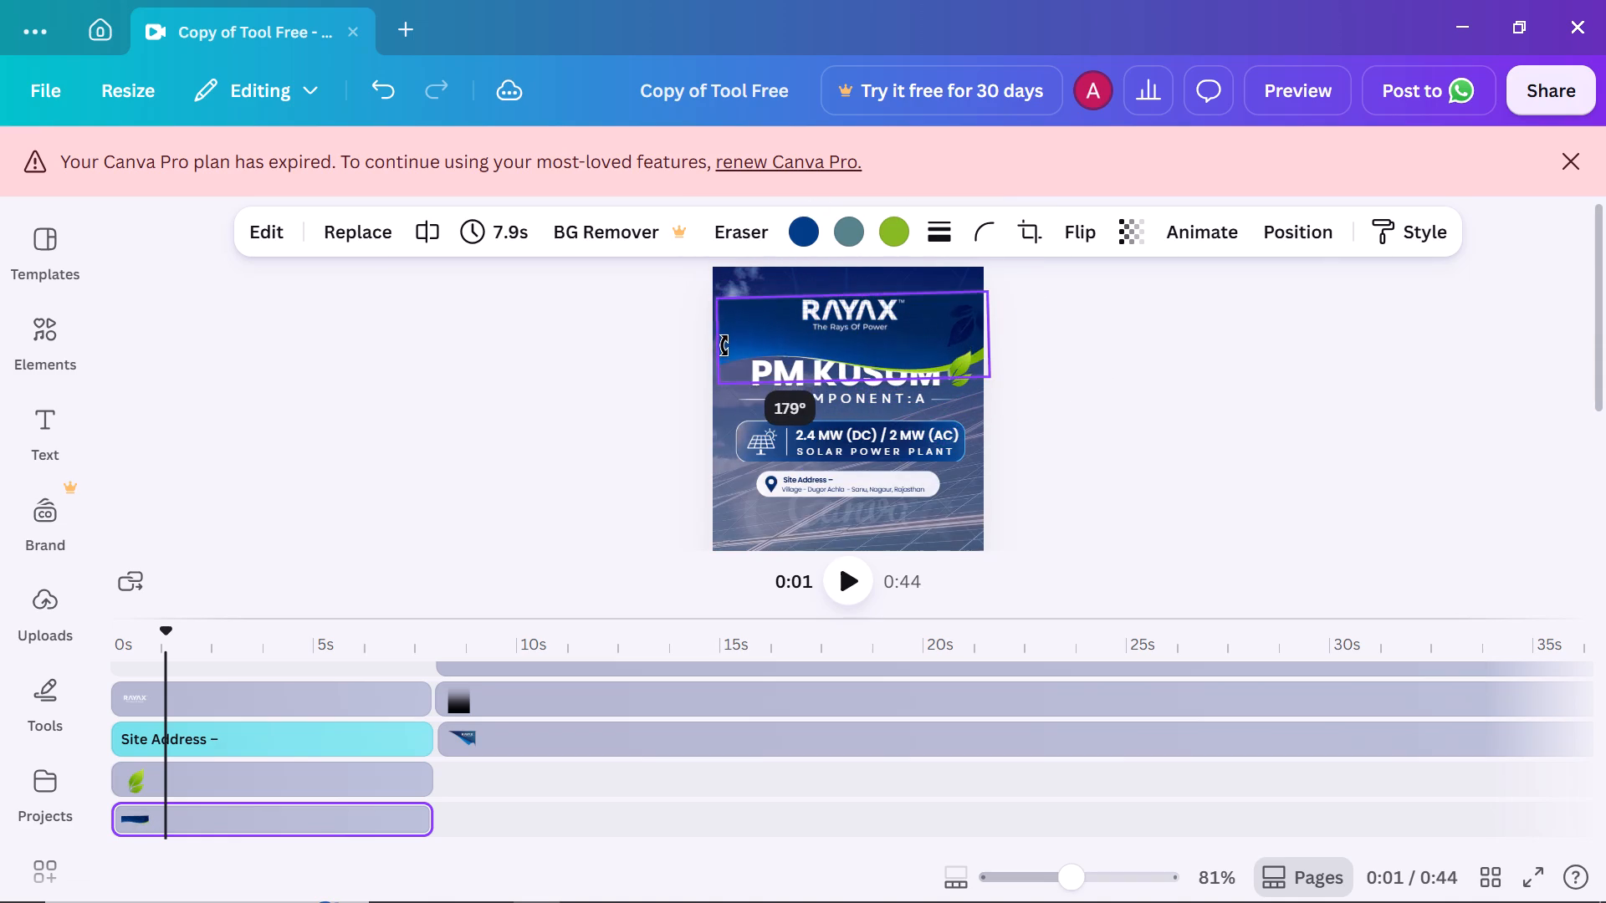
{"action": "left_click_drag", "start_coordinate": [724, 345], "coordinate": [716, 344]}
Align the rotated wave graphic with the top edge of the page, behind the RAYAX logo.
{"action": "left_click_drag", "start_coordinate": [959, 325], "coordinate": [947, 303]}
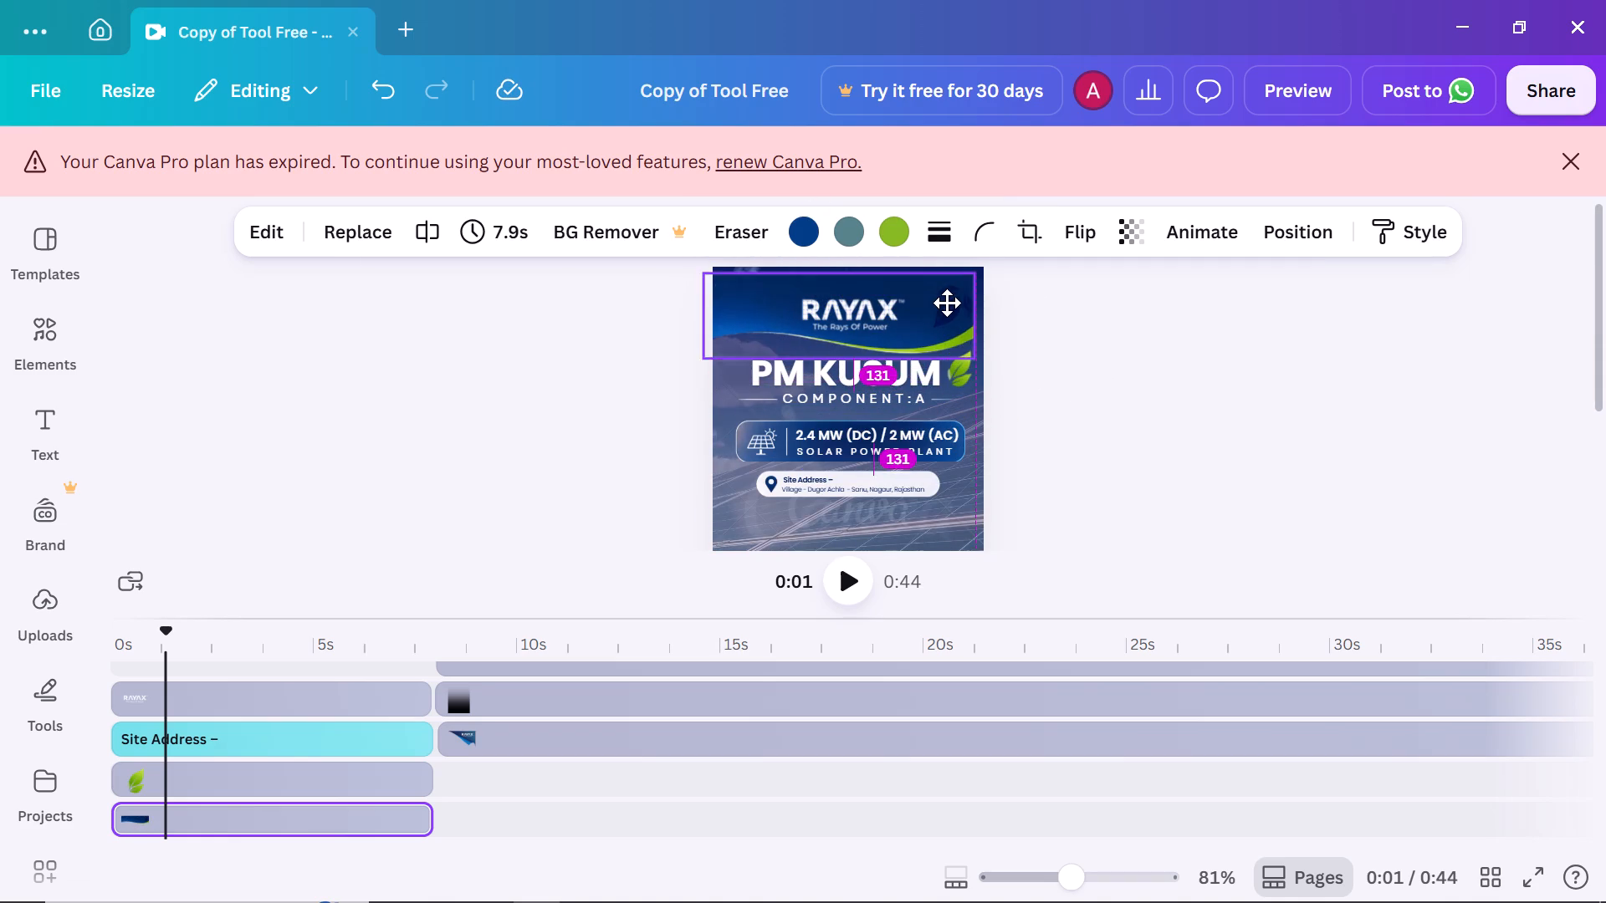
{"action": "left_click_drag", "start_coordinate": [947, 303], "coordinate": [953, 282]}
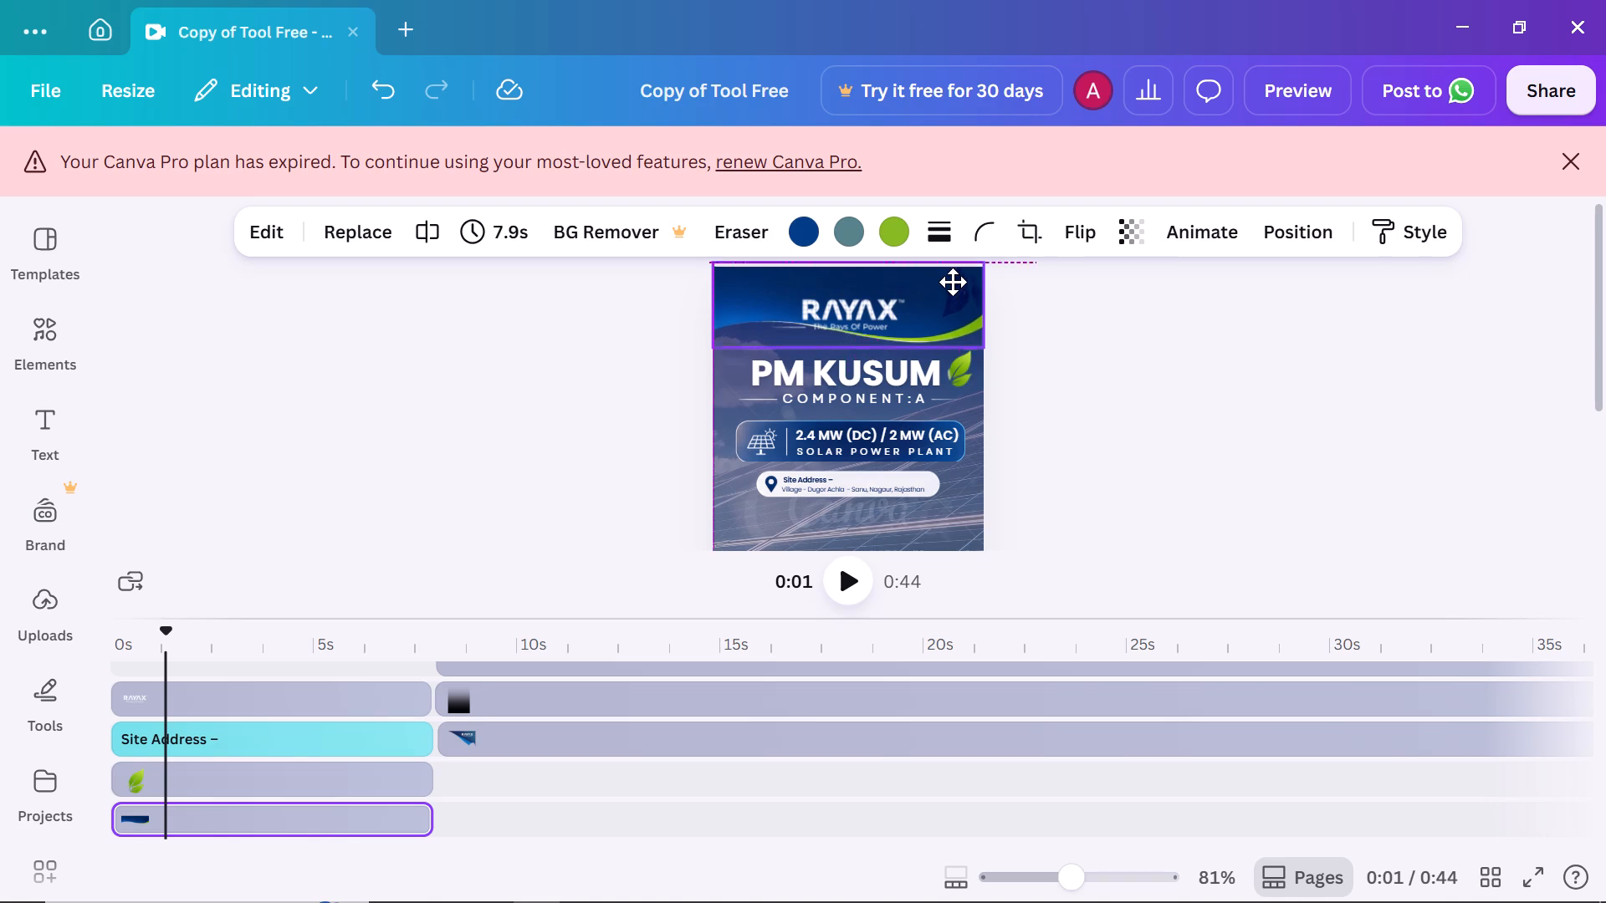
{"action": "left_click_drag", "start_coordinate": [953, 282], "coordinate": [954, 301]}
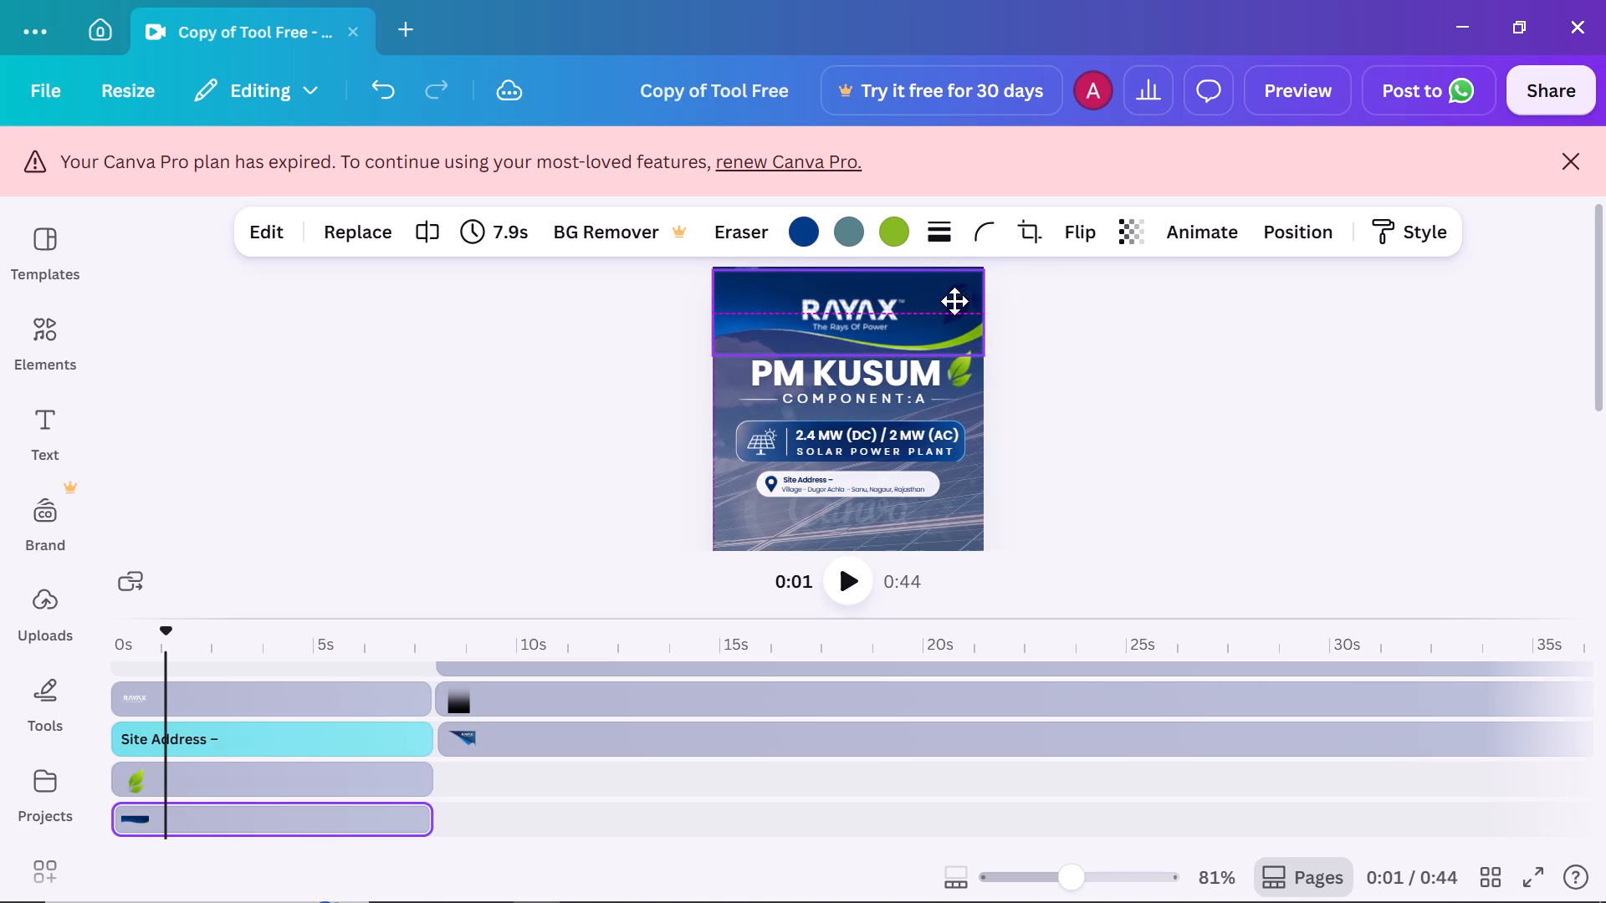
{"action": "left_click_drag", "start_coordinate": [954, 301], "coordinate": [951, 301]}
{"action": "scroll", "coordinate": [1134, 336], "scroll_direction": "up", "scroll_amount": 3, "text": "ctrl"}
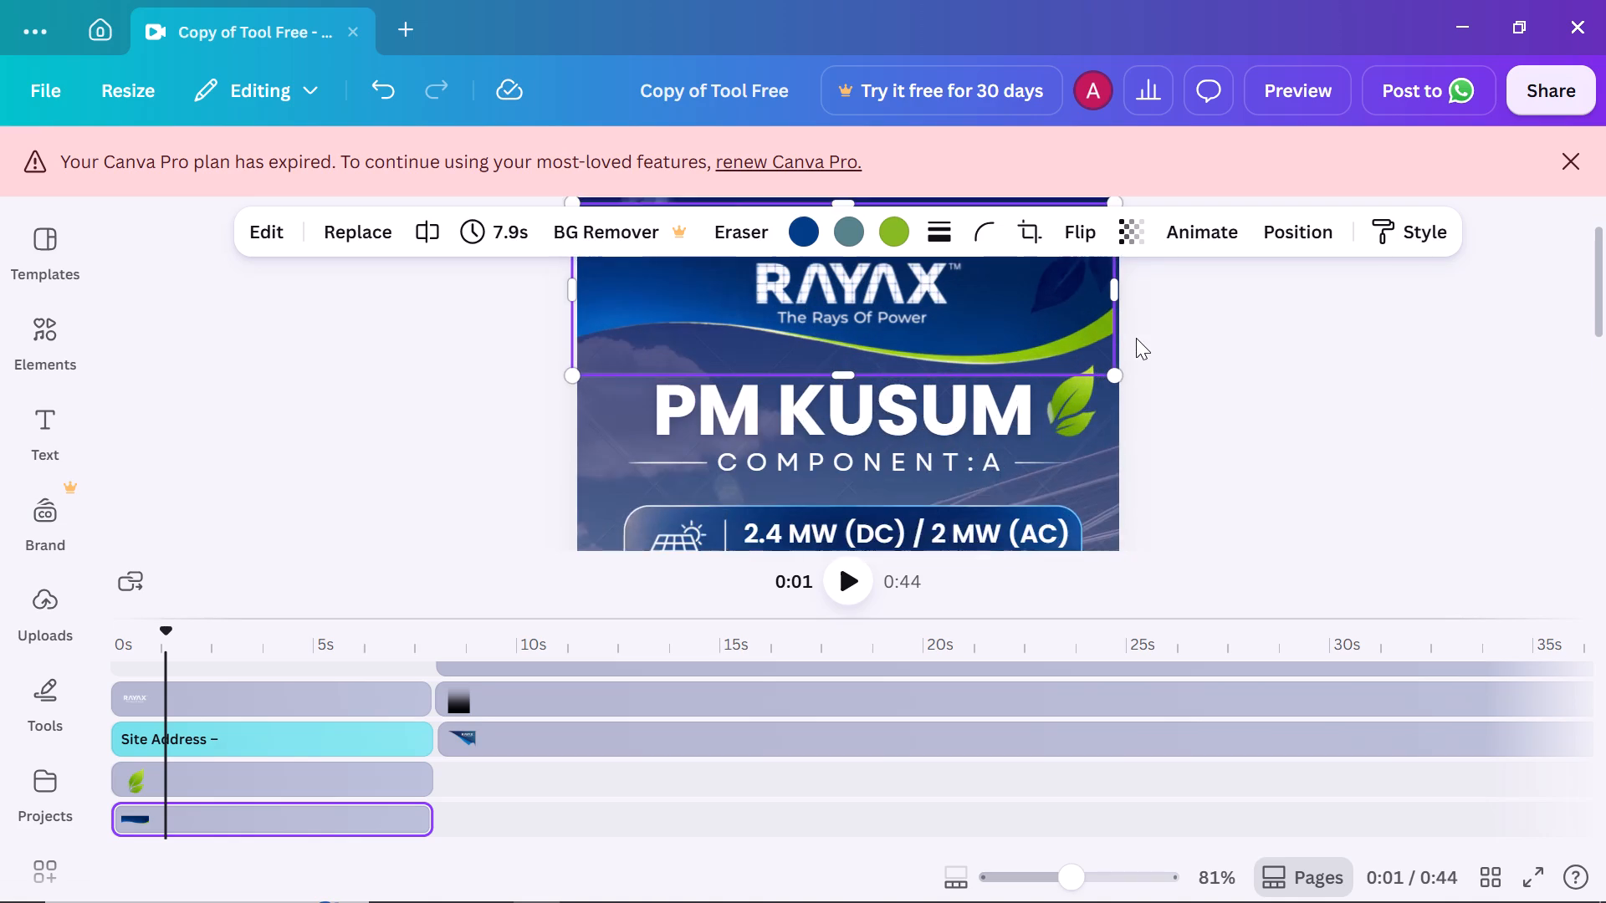
{"action": "scroll", "coordinate": [1136, 338], "scroll_direction": "up", "scroll_amount": 4, "text": "ctrl"}
{"action": "left_click", "coordinate": [1086, 355]}
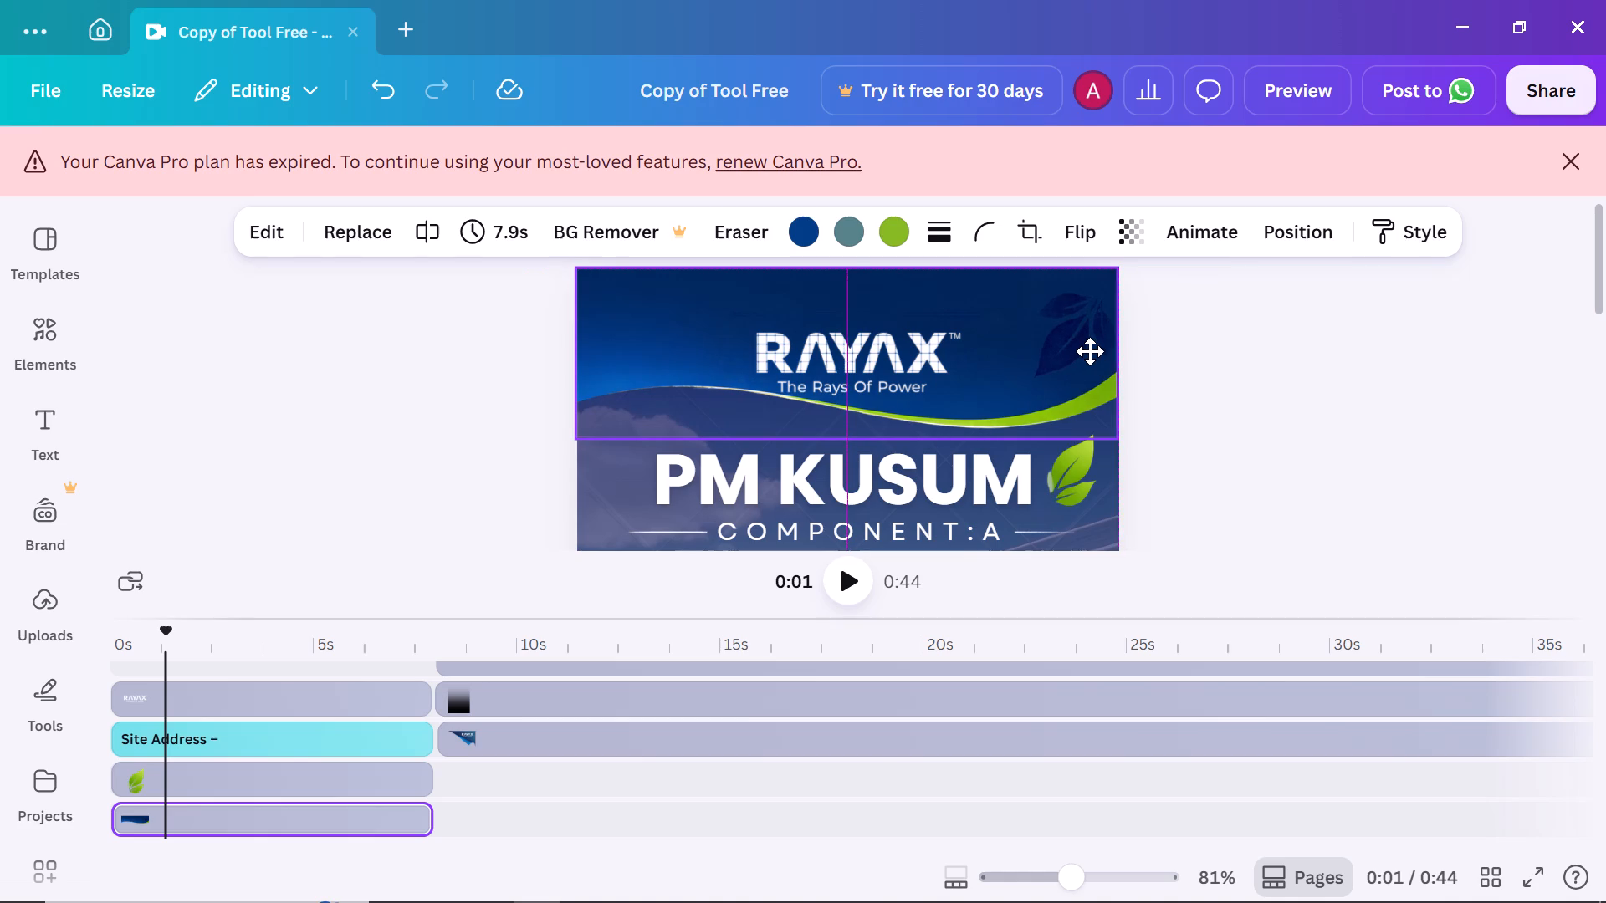
{"action": "left_click", "coordinate": [1269, 334]}
Enlarge the header wave graphic slightly so it spans the full page width.
{"action": "scroll", "coordinate": [1330, 399], "scroll_direction": "up", "scroll_amount": 5, "text": "ctrl"}
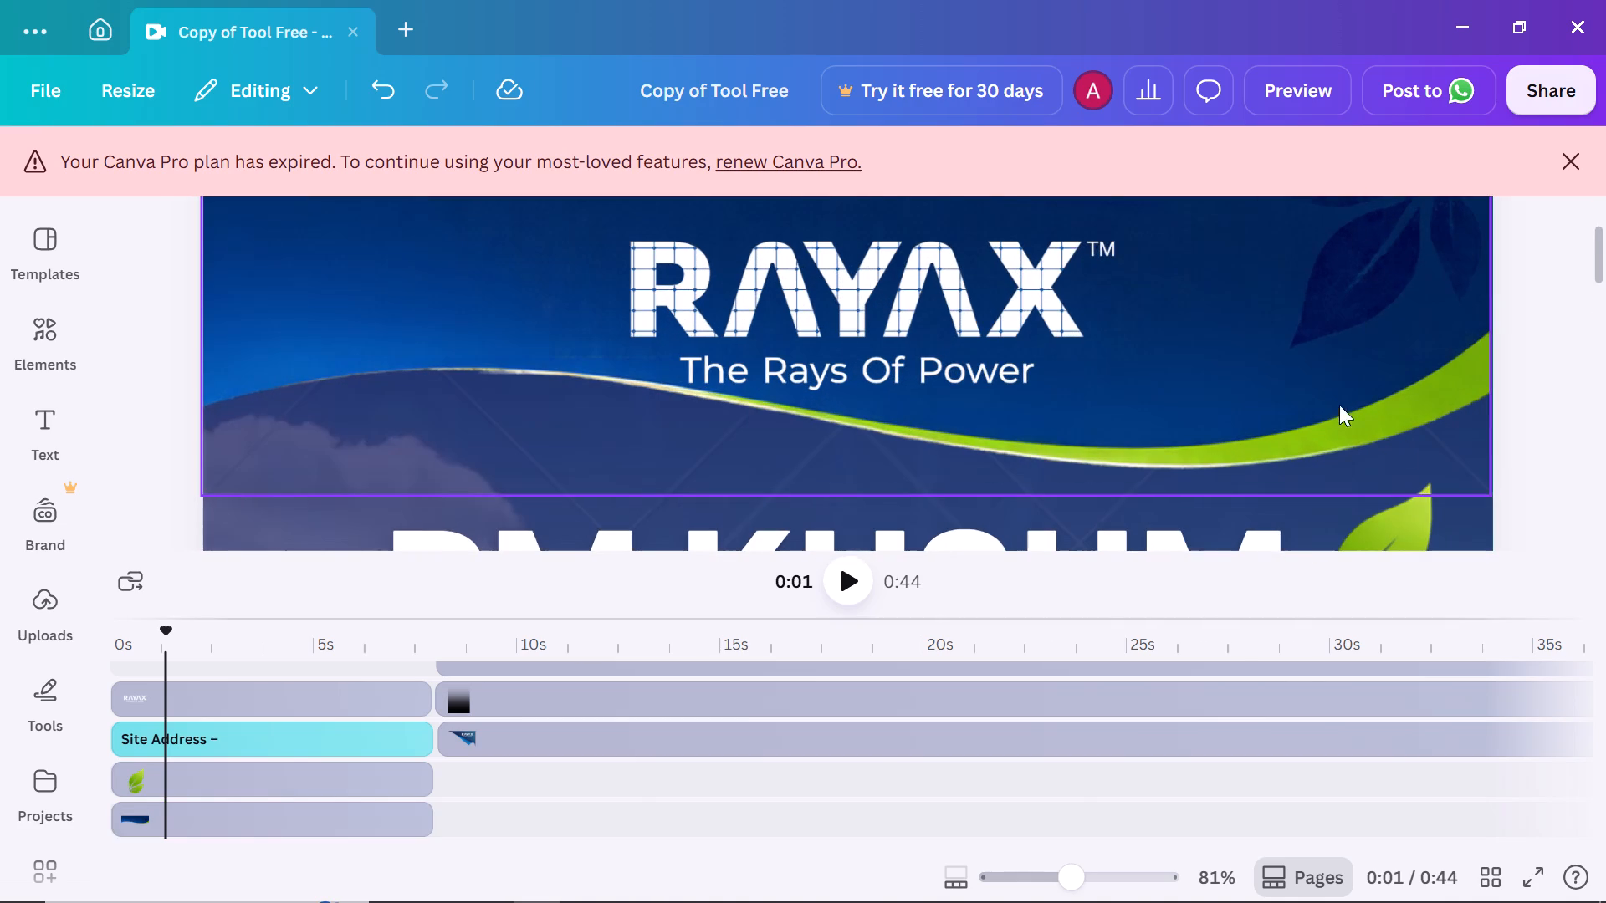
{"action": "left_click", "coordinate": [1605, 419]}
{"action": "left_click", "coordinate": [1450, 390]}
{"action": "left_click", "coordinate": [1486, 439]}
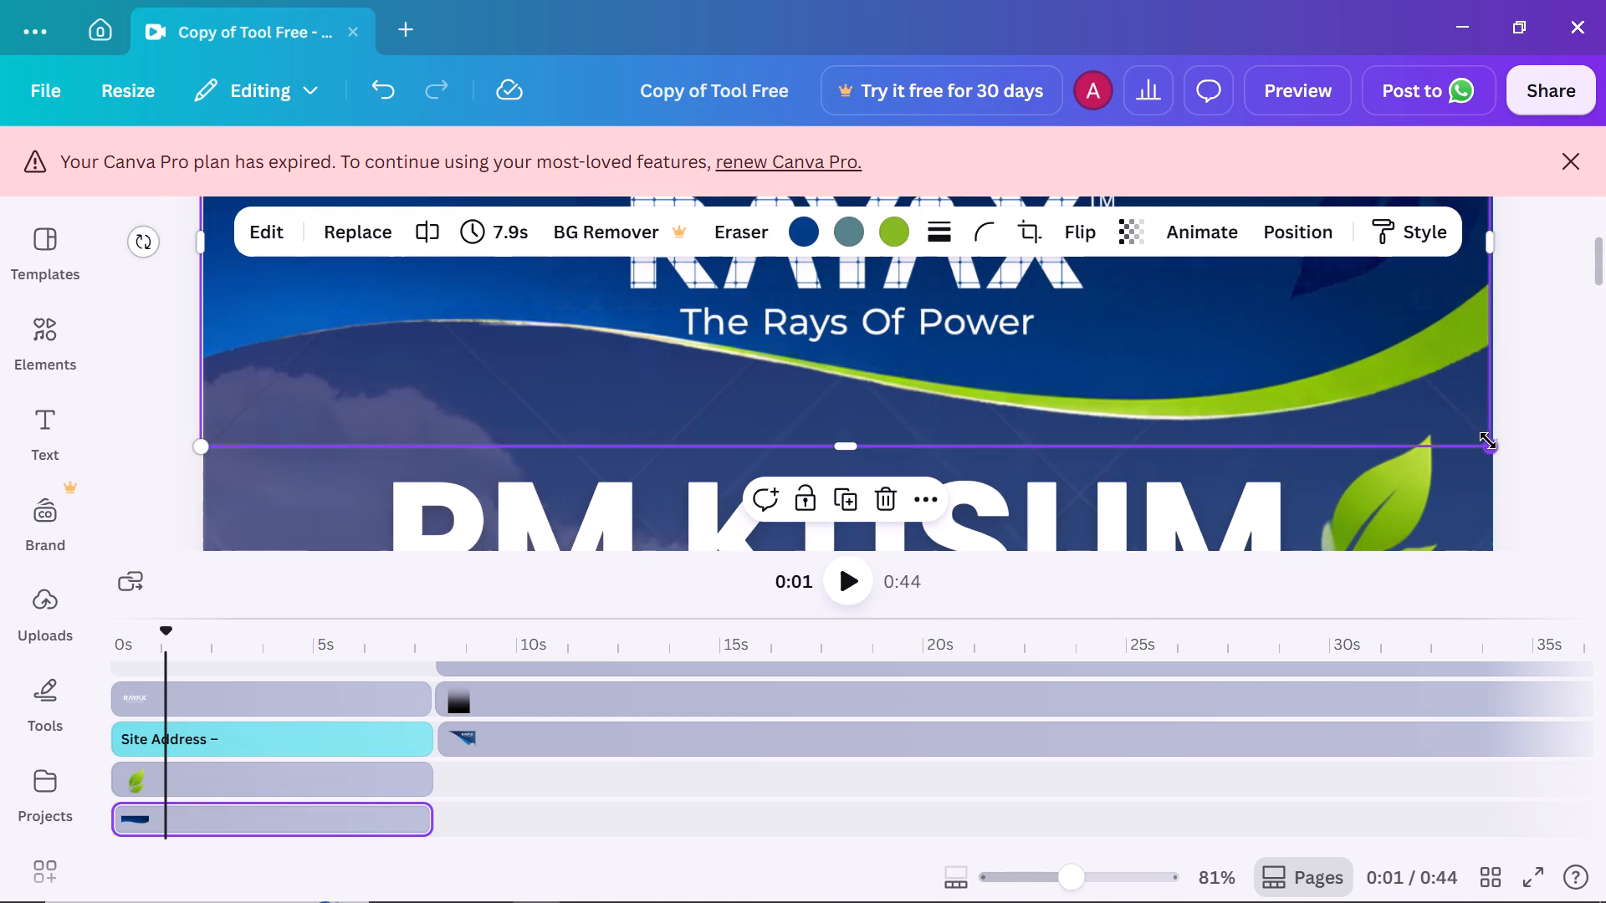
{"action": "left_click", "coordinate": [1514, 412]}
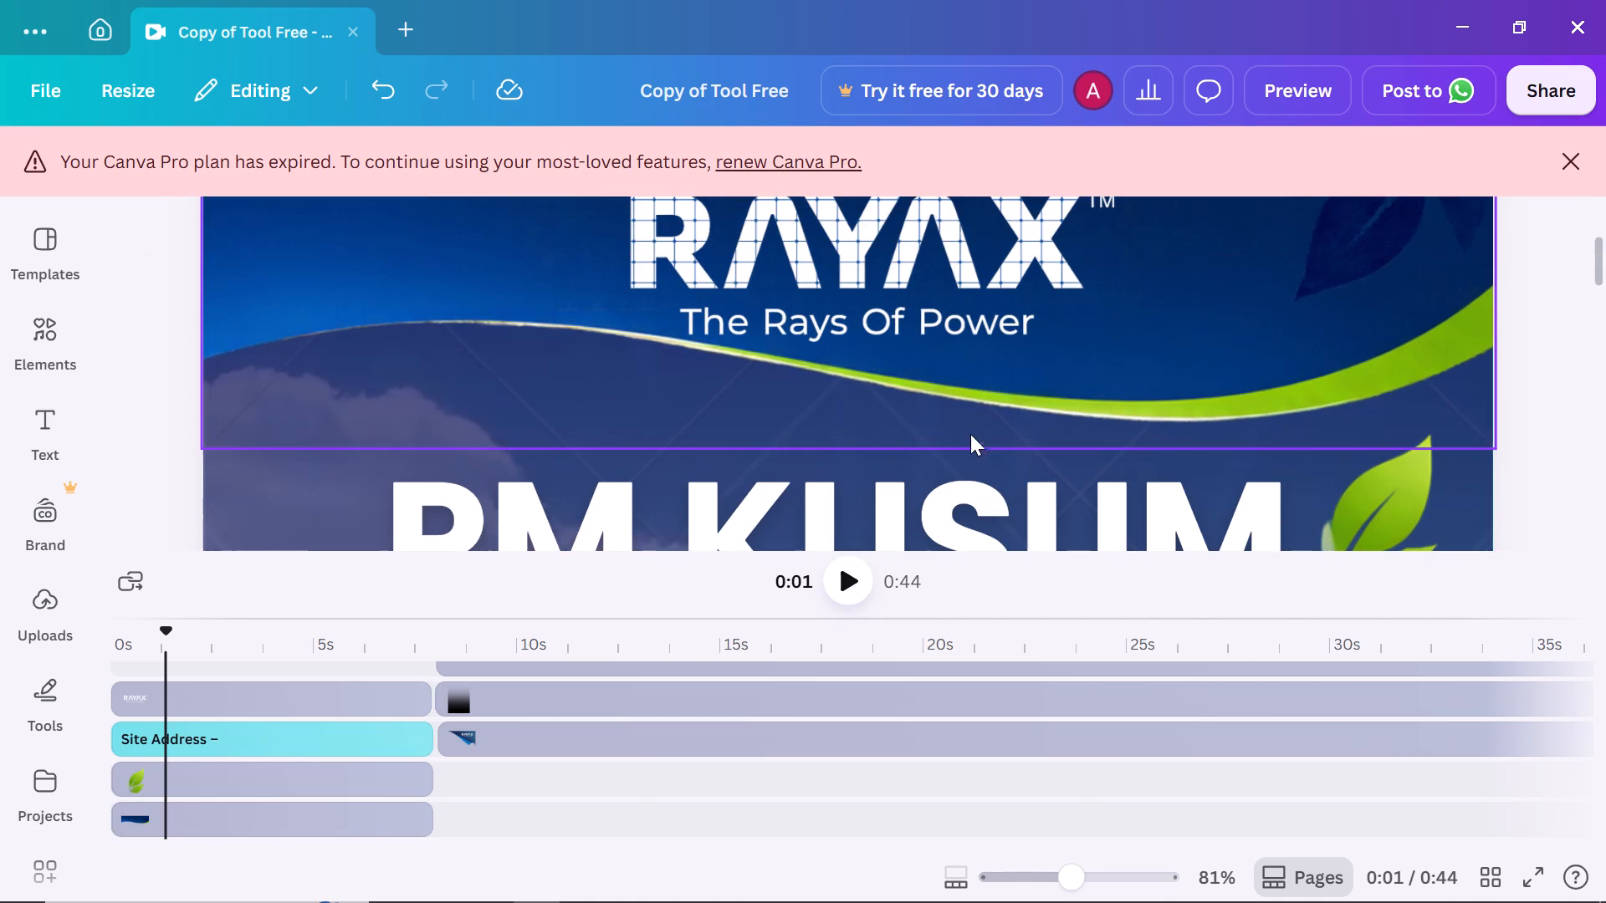
Move the RAYAX logo with its tagline up slightly within the wave header.
{"action": "scroll", "coordinate": [386, 349], "scroll_direction": "down", "scroll_amount": 4, "text": "ctrl"}
{"action": "scroll", "coordinate": [1275, 323], "scroll_direction": "down", "scroll_amount": 1, "text": "ctrl"}
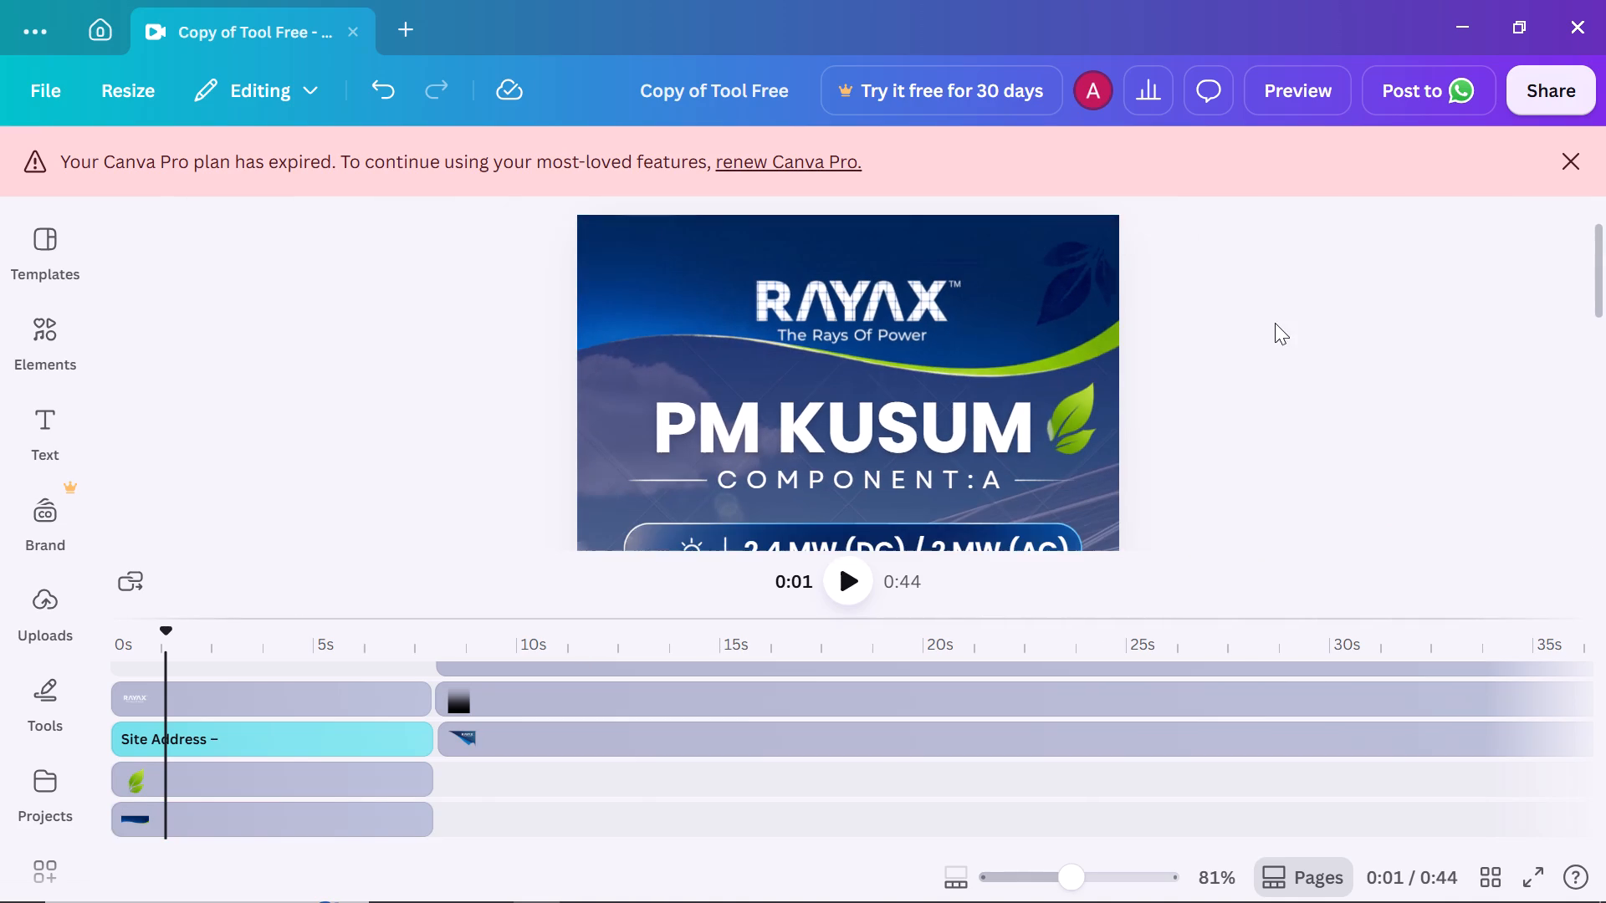
{"action": "left_click_drag", "start_coordinate": [845, 320], "coordinate": [845, 303]}
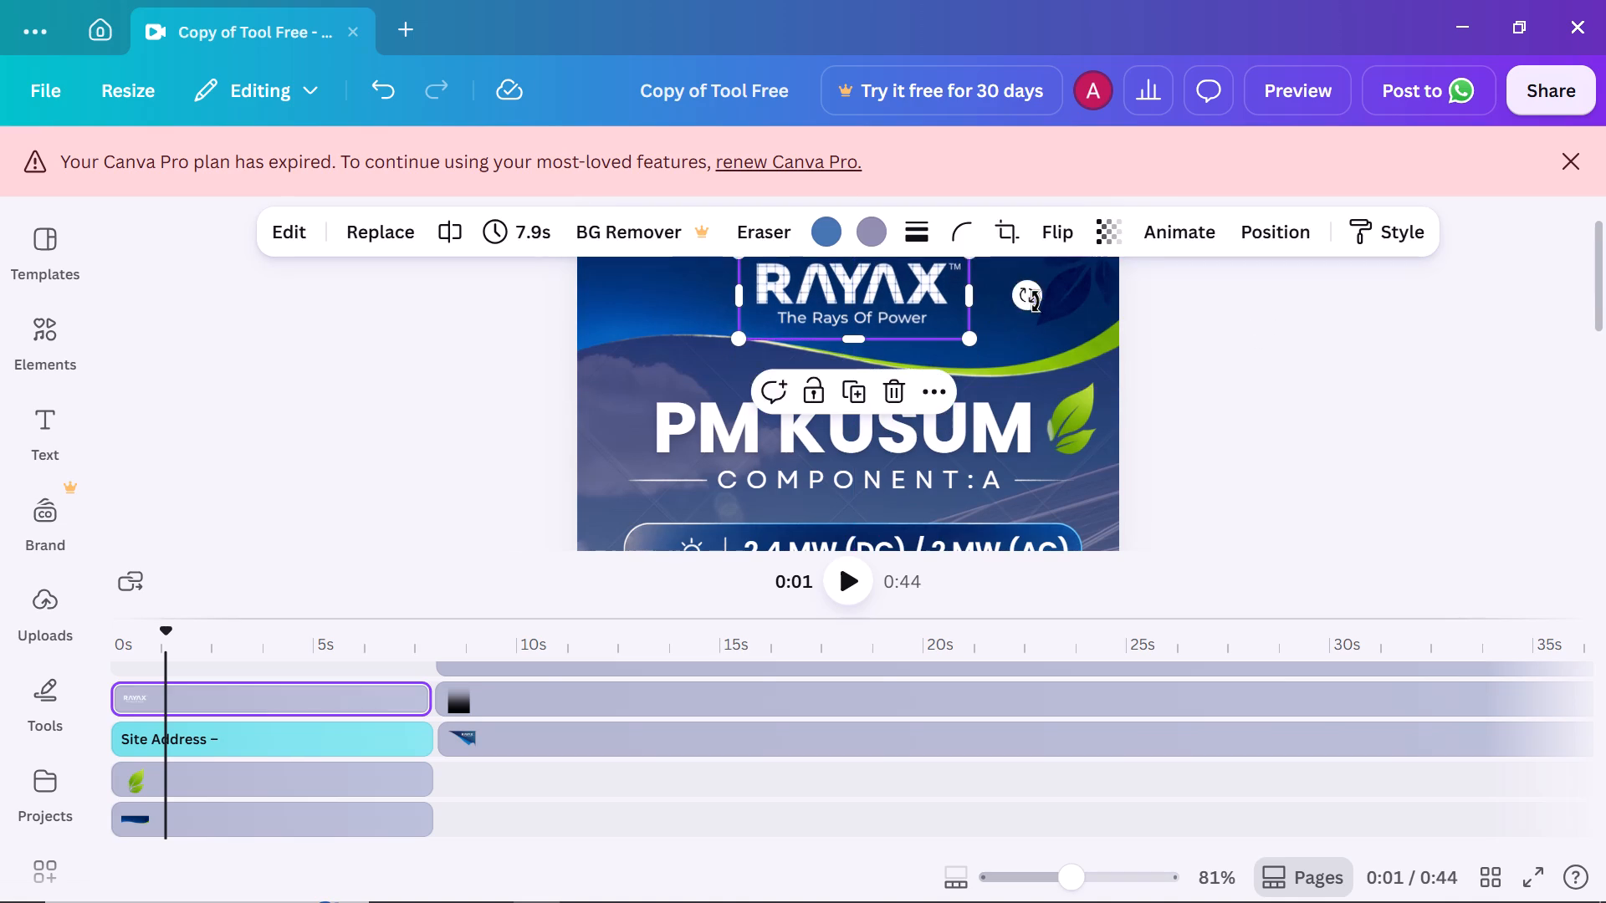
{"action": "scroll", "coordinate": [1036, 302], "scroll_direction": "up", "scroll_amount": 1}
{"action": "left_click", "coordinate": [1199, 350]}
Send the header wave graphic backward until it sits behind both thin decorative lines near the logo.
{"action": "left_click", "coordinate": [1000, 353]}
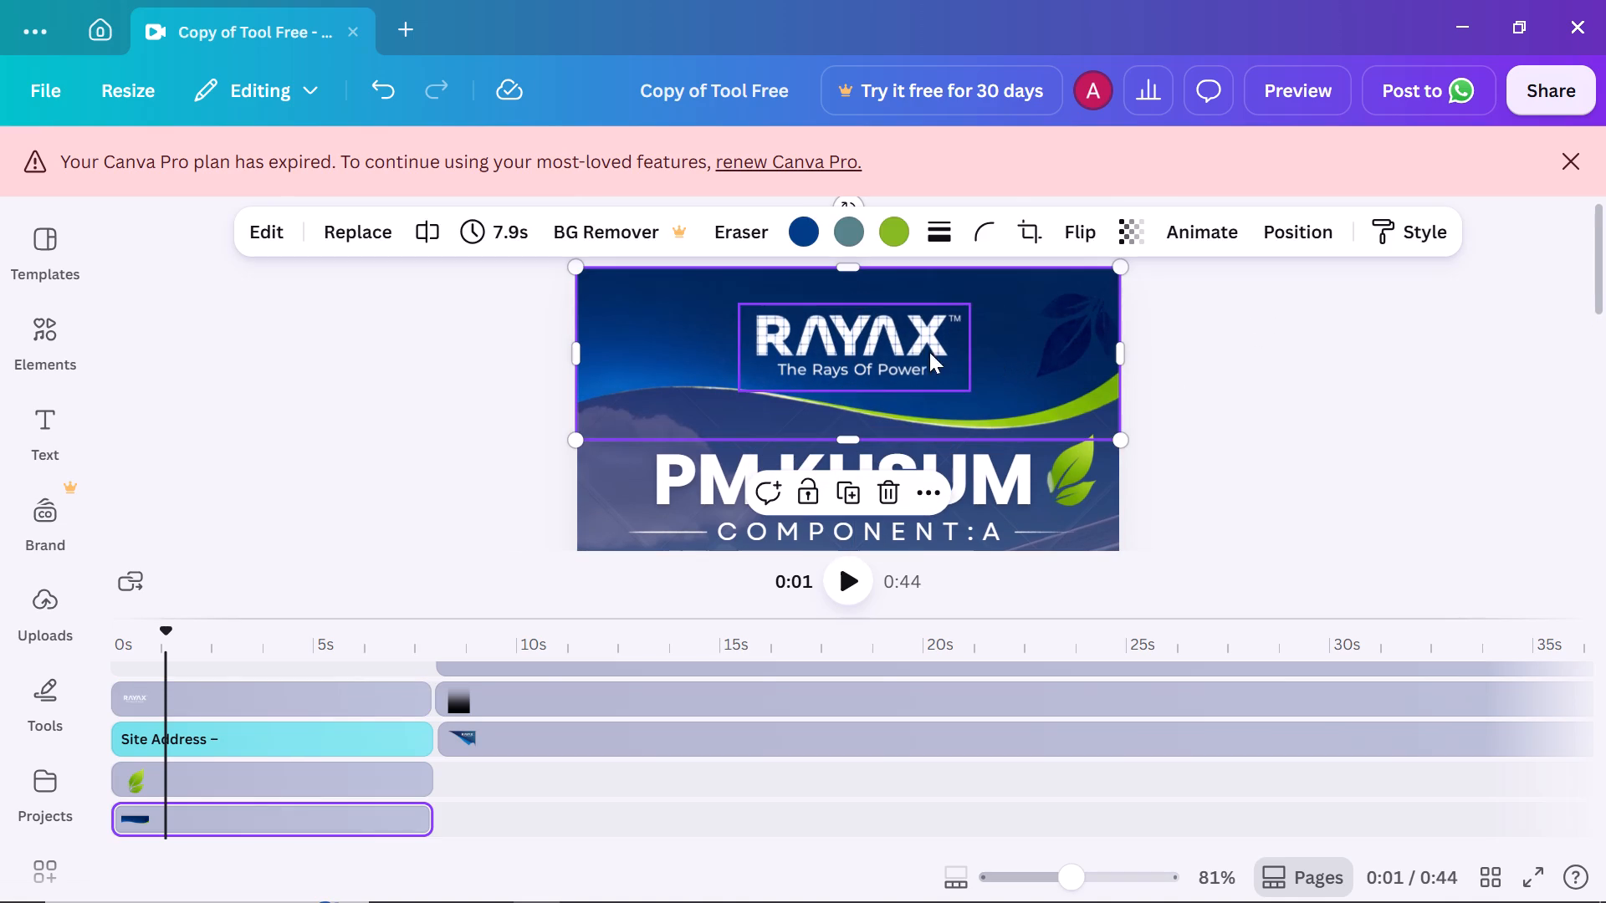
{"action": "key", "text": "ctrl+bracketleft"}
{"action": "key", "text": "ctrl+bracketleft"}
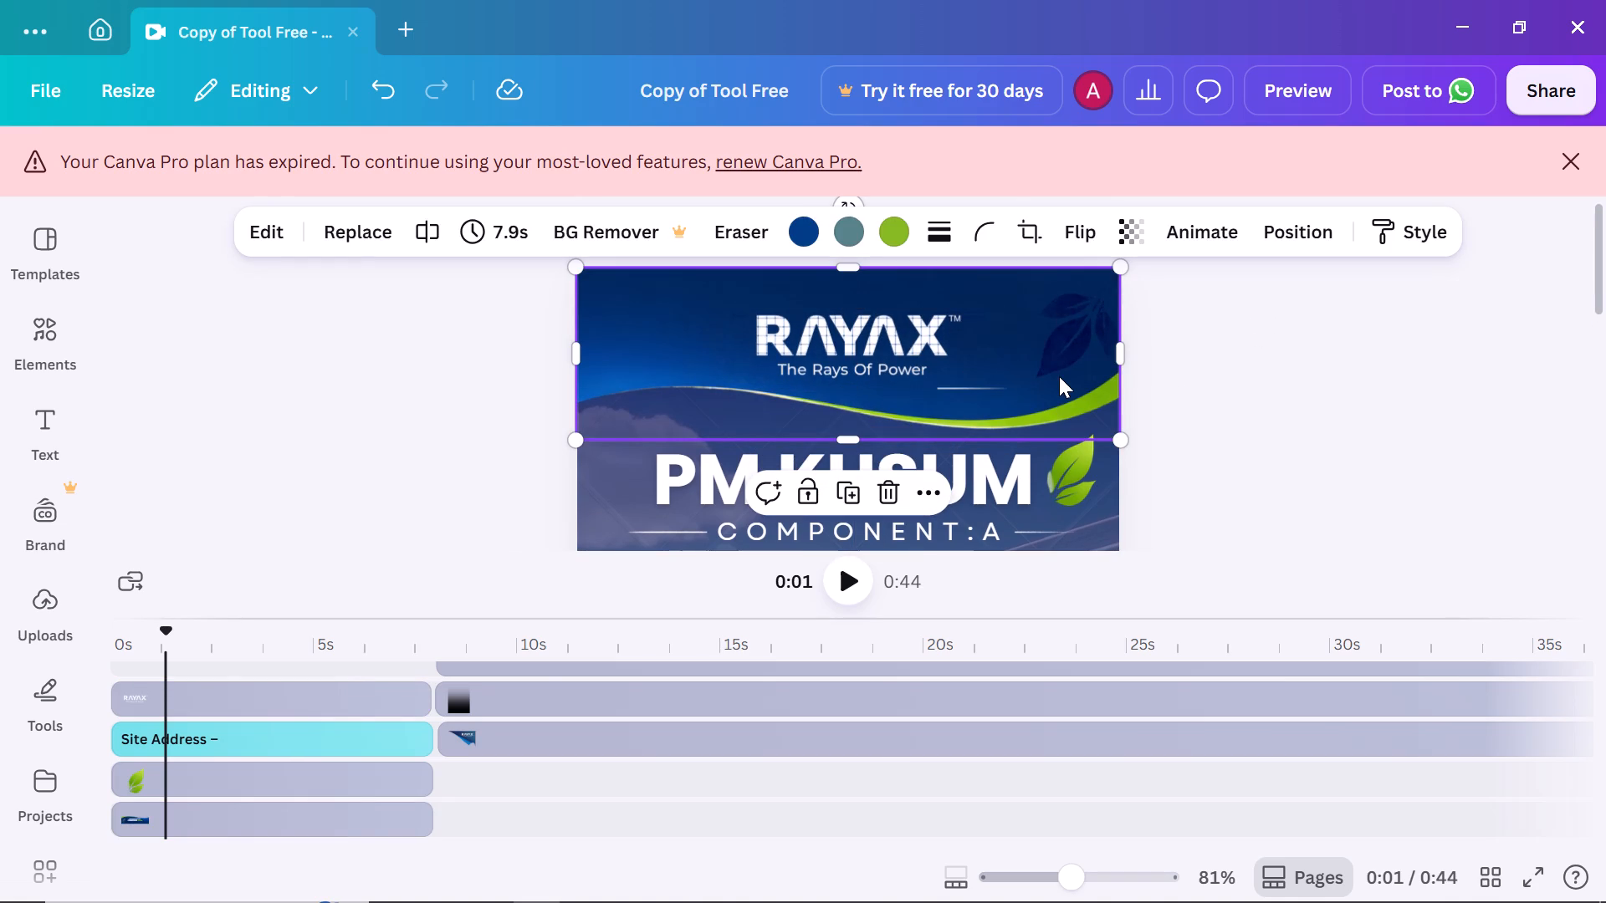
{"action": "key", "text": "ctrl+bracketleft"}
Move the thin decorative line right of the logo up level with the tagline "The Rays Of Power".
{"action": "scroll", "coordinate": [1107, 335], "scroll_direction": "up", "scroll_amount": 2, "text": "ctrl"}
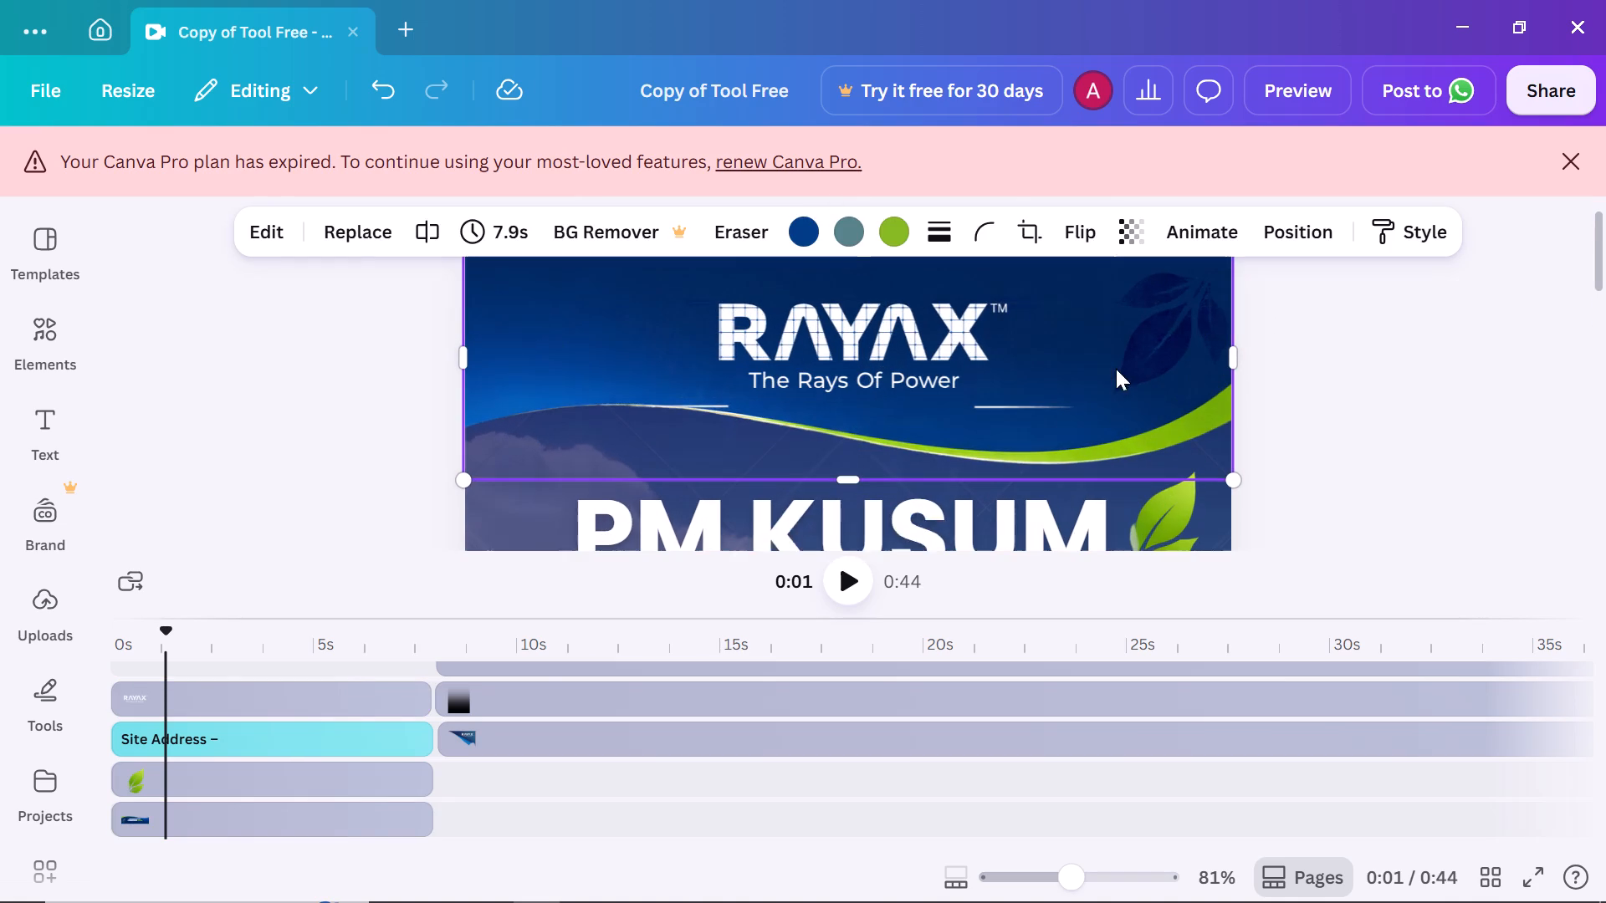
{"action": "left_click_drag", "start_coordinate": [1032, 406], "coordinate": [1036, 384]}
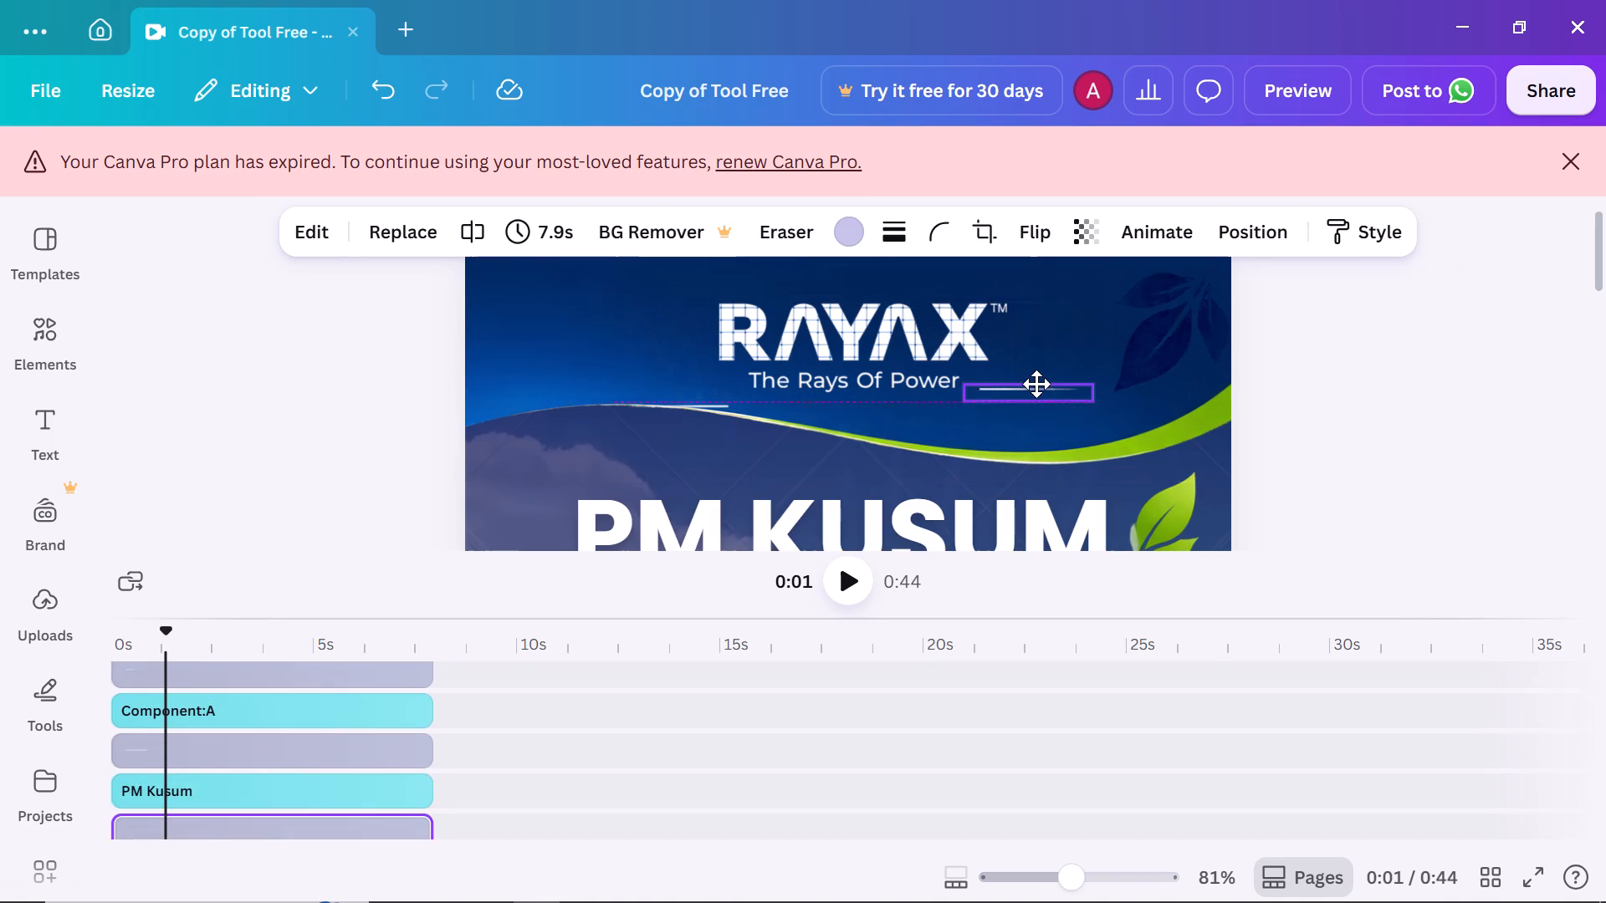
{"action": "left_click_drag", "start_coordinate": [1036, 384], "coordinate": [1034, 381]}
{"action": "scroll", "coordinate": [1253, 357], "scroll_direction": "up", "scroll_amount": 1, "text": "ctrl"}
{"action": "left_click", "coordinate": [1292, 342]}
{"action": "left_click", "coordinate": [1419, 347]}
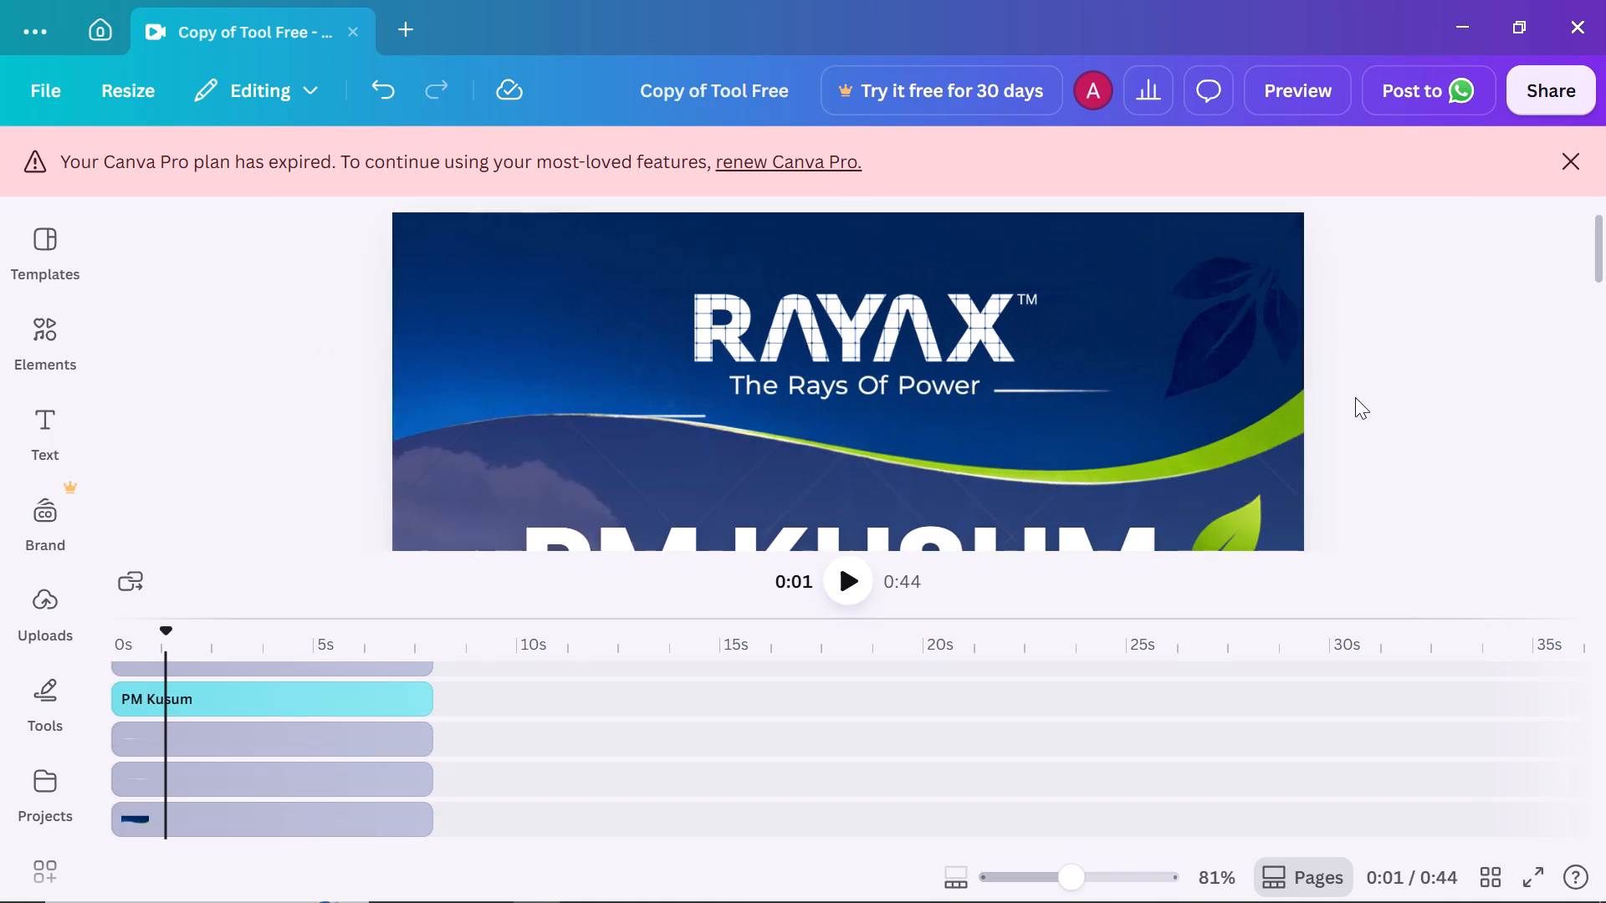
Move the other thin decorative line up to the left side of "The Rays Of Power", level with the tagline.
{"action": "scroll", "coordinate": [1056, 468], "scroll_direction": "up", "scroll_amount": 4, "text": "ctrl"}
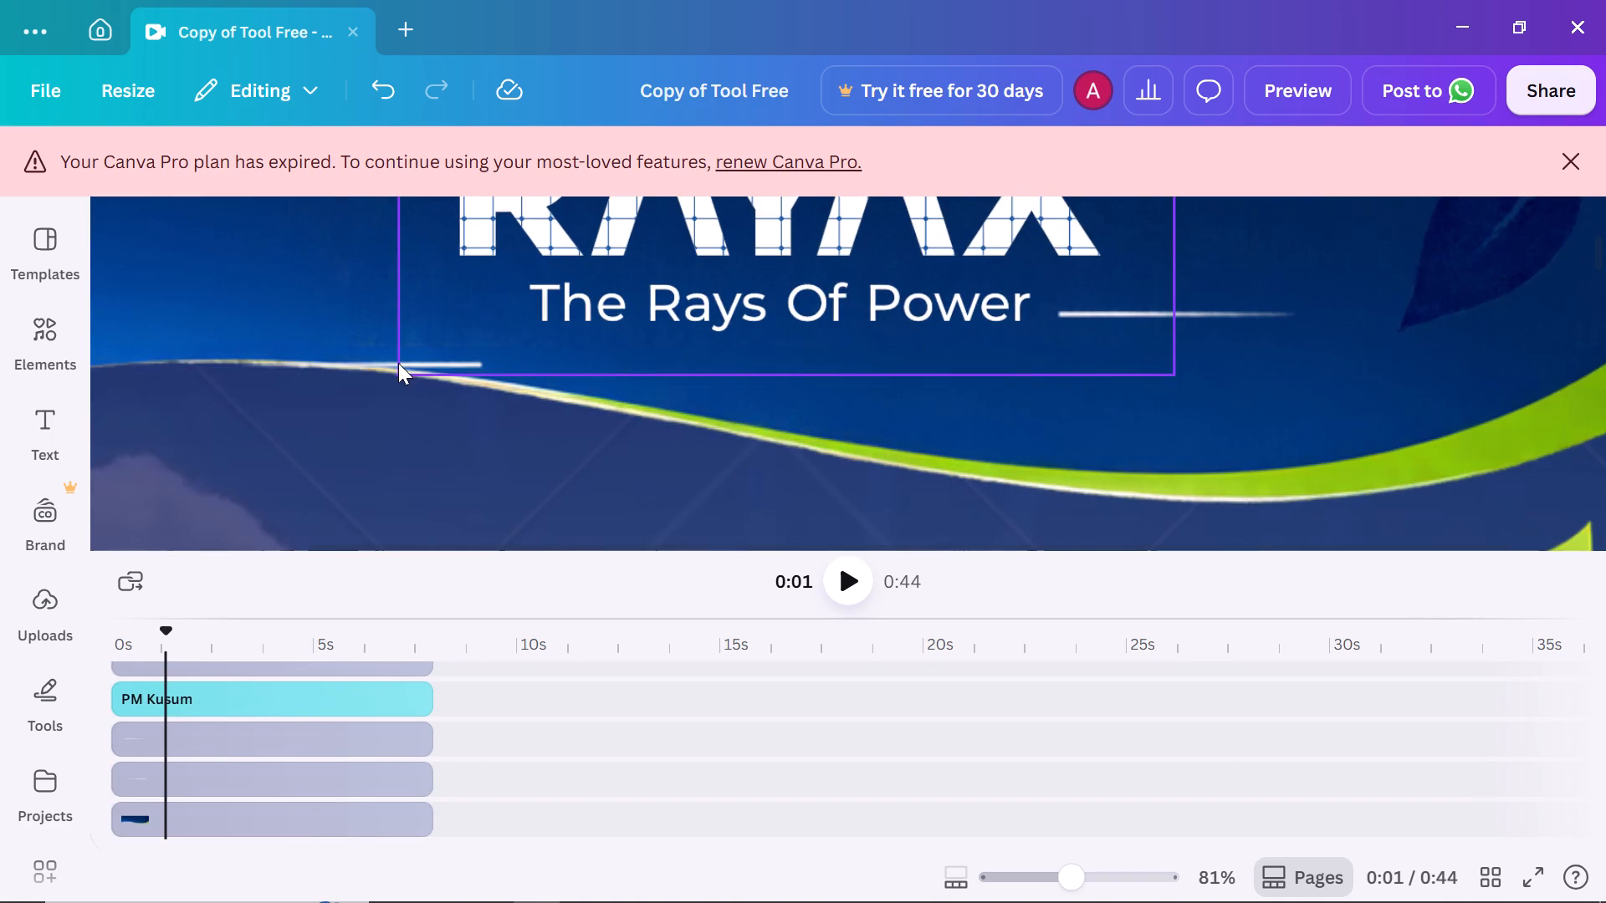
{"action": "left_click", "coordinate": [398, 363]}
{"action": "left_click", "coordinate": [344, 359]}
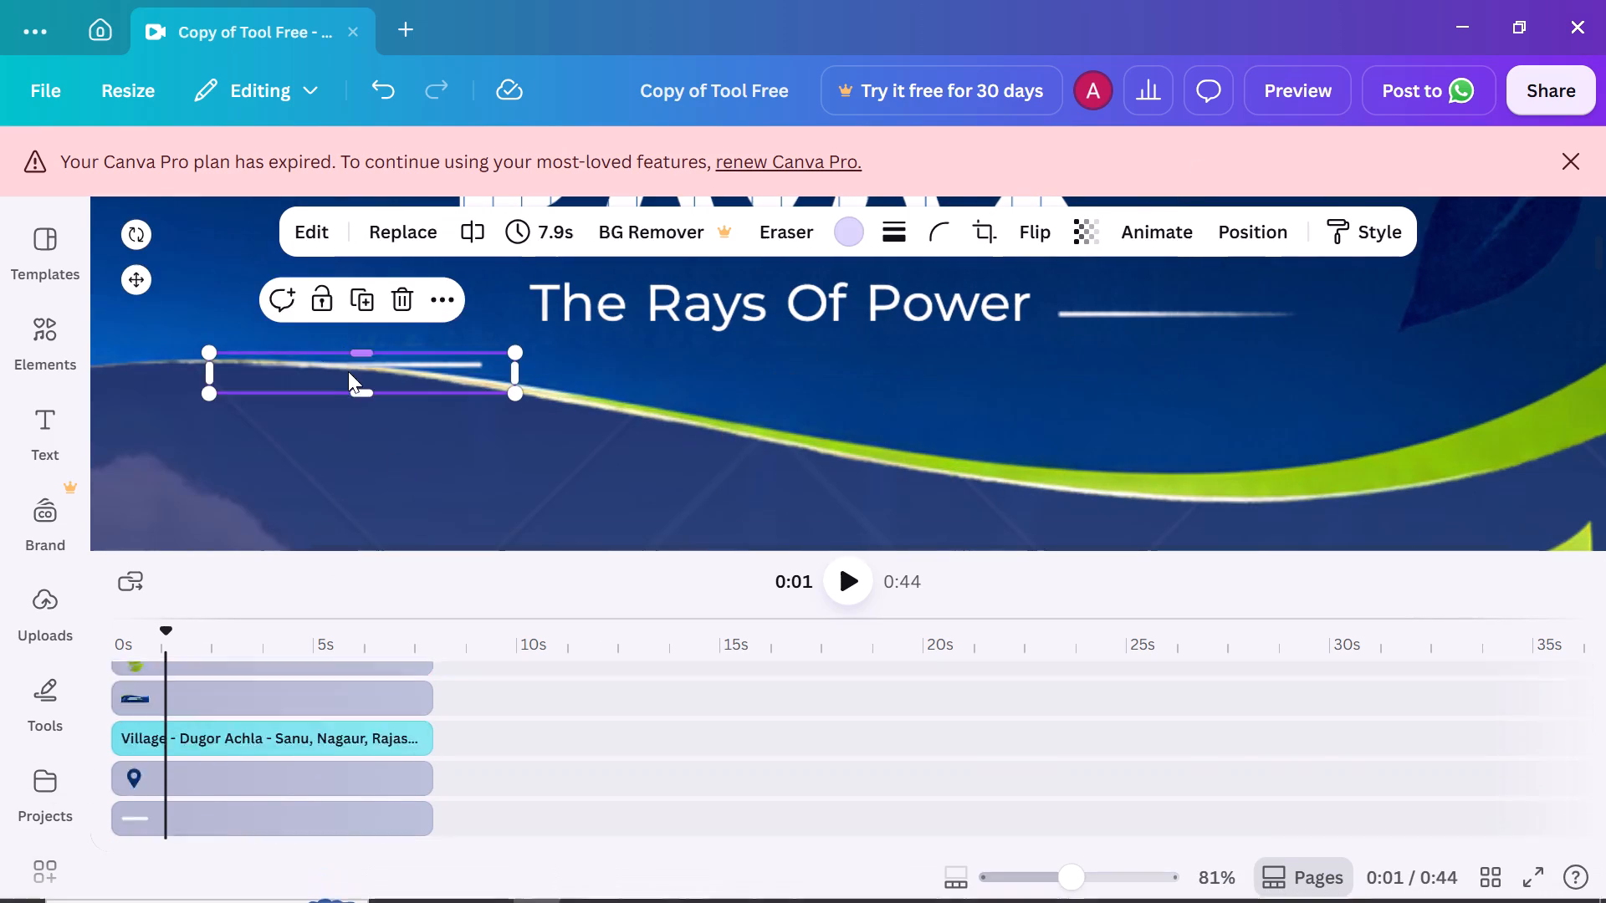
{"action": "left_click_drag", "start_coordinate": [351, 375], "coordinate": [361, 324]}
{"action": "left_click", "coordinate": [361, 369]}
{"action": "left_click", "coordinate": [437, 401]}
Examine the whole title section, comparing the new wave header with the "Powering India" footer.
{"action": "scroll", "coordinate": [449, 408], "scroll_direction": "down", "scroll_amount": 5, "text": "ctrl"}
{"action": "left_click", "coordinate": [1307, 298], "text": "ctrl"}
{"action": "scroll", "coordinate": [1315, 304], "scroll_direction": "down", "scroll_amount": 5, "text": "ctrl"}
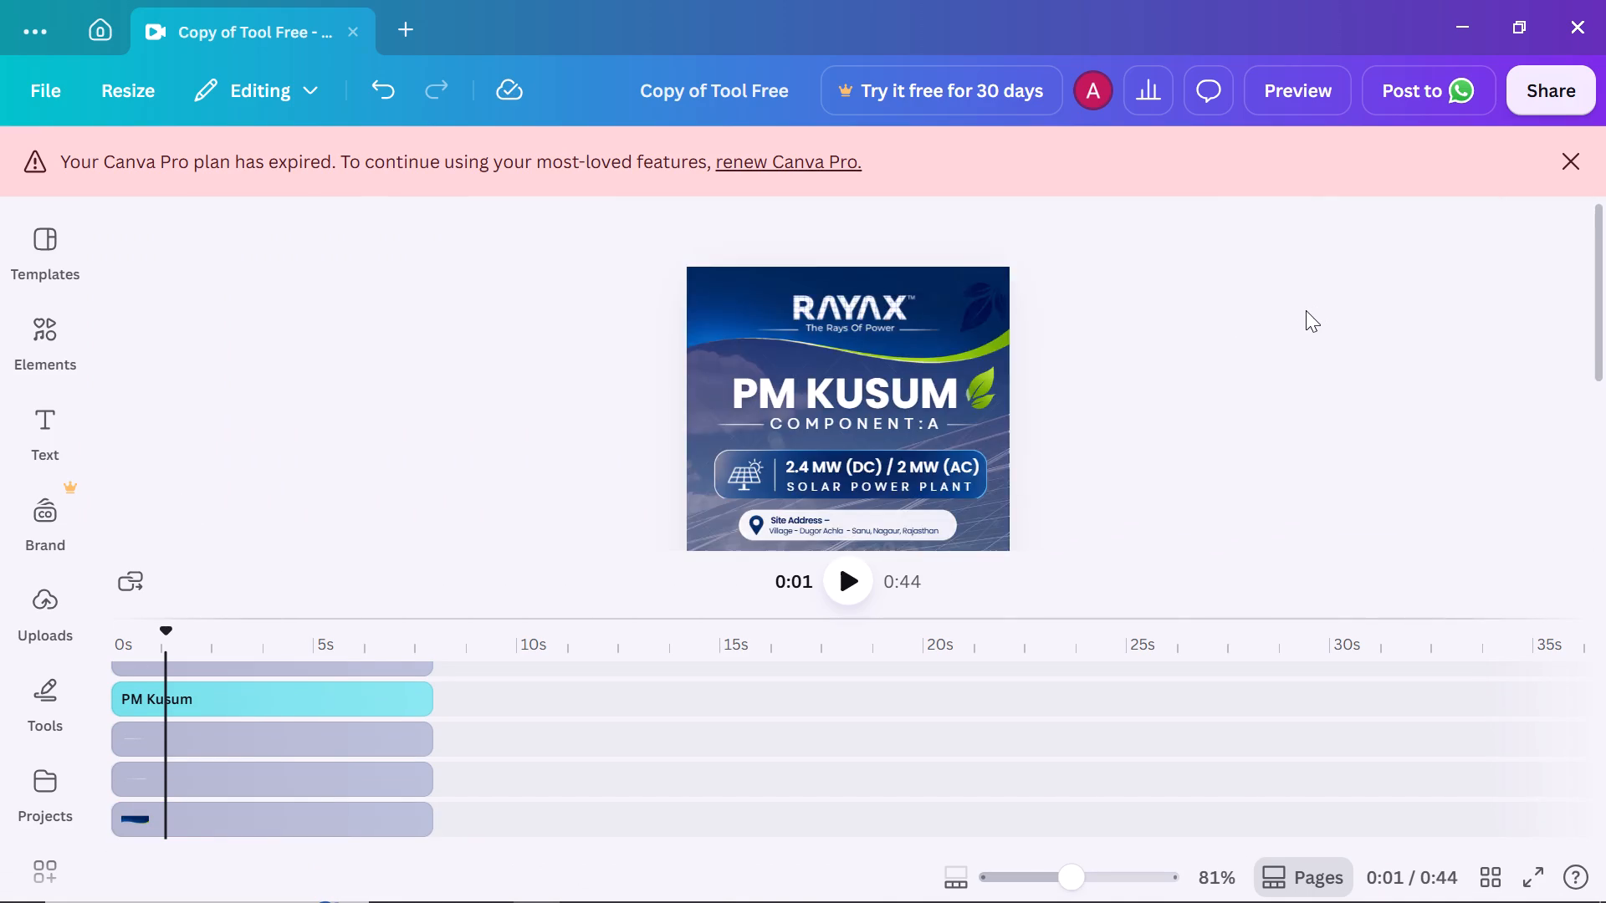
{"action": "scroll", "coordinate": [1301, 317], "scroll_direction": "down", "scroll_amount": 3}
{"action": "scroll", "coordinate": [1300, 317], "scroll_direction": "up", "scroll_amount": 3}
{"action": "scroll", "coordinate": [1300, 317], "scroll_direction": "down", "scroll_amount": 4, "text": "ctrl"}
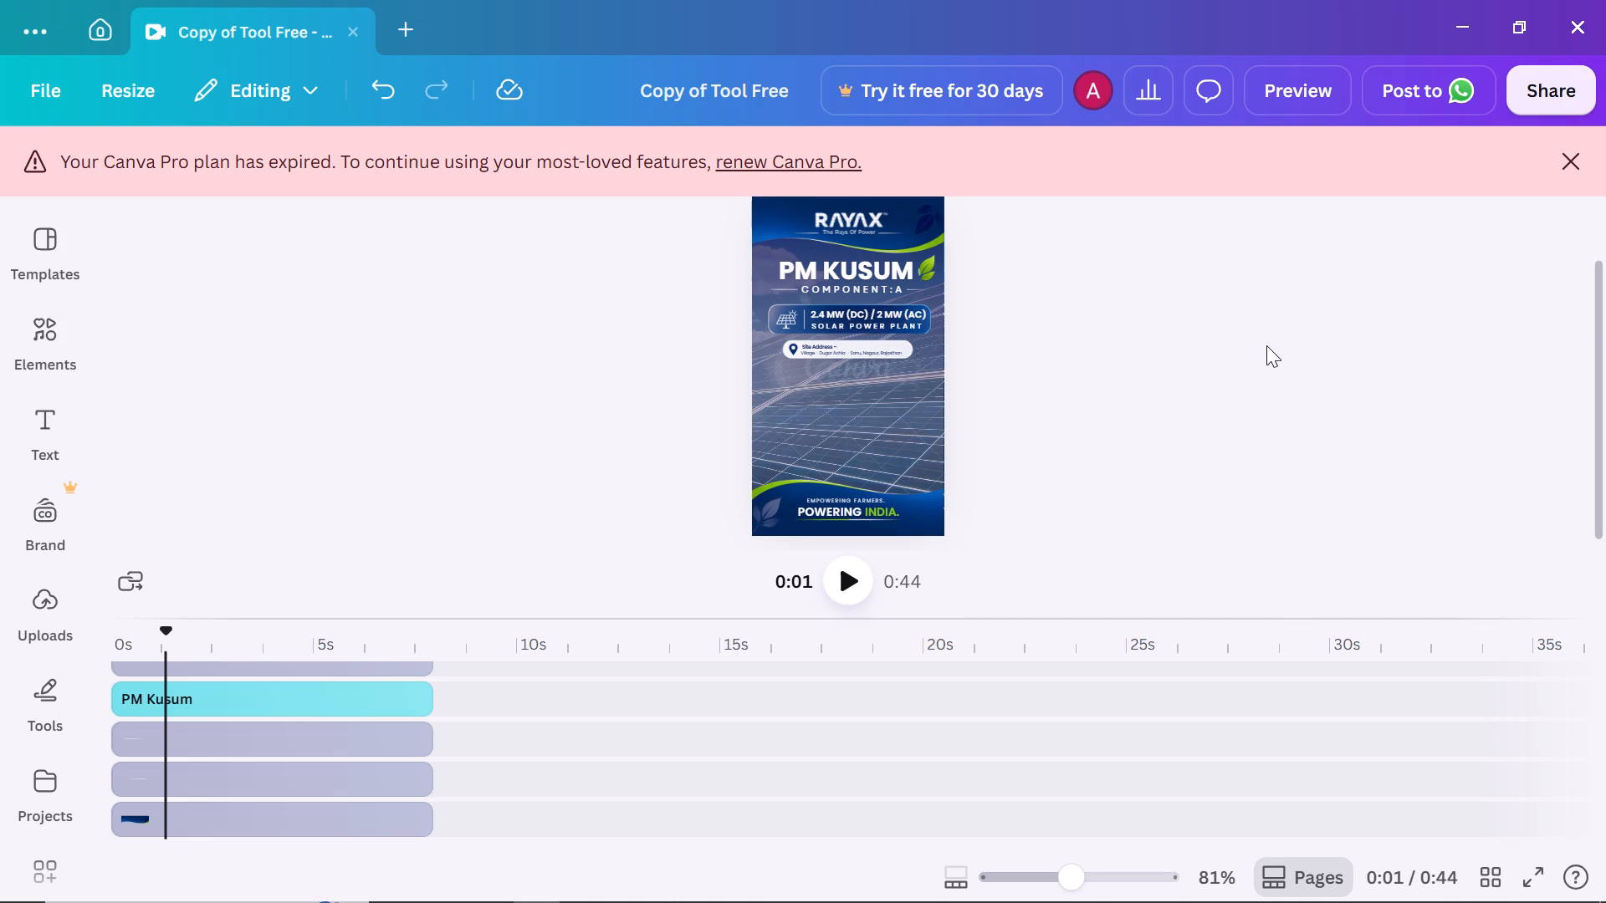
{"action": "left_click", "coordinate": [921, 231]}
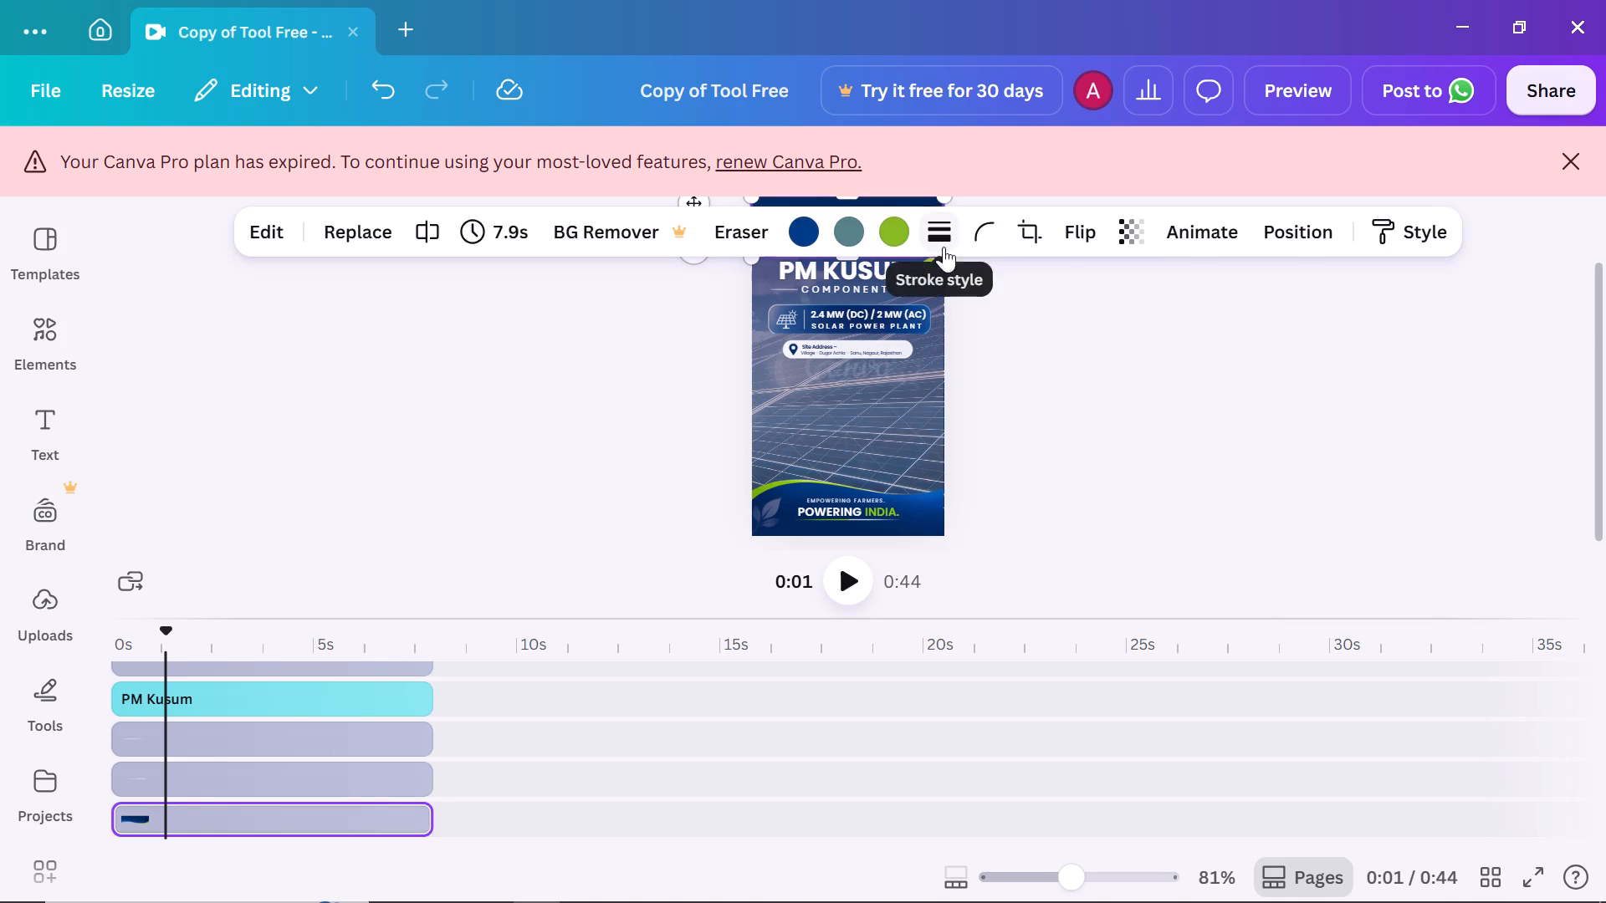
{"action": "left_click", "coordinate": [1154, 288]}
Enlarge the header wave graphic, shift it up past the page's top edge, and widen it beyond both page sides.
{"action": "scroll", "coordinate": [1153, 309], "scroll_direction": "up", "scroll_amount": 4, "text": "ctrl"}
{"action": "scroll", "coordinate": [1134, 311], "scroll_direction": "up", "scroll_amount": 3}
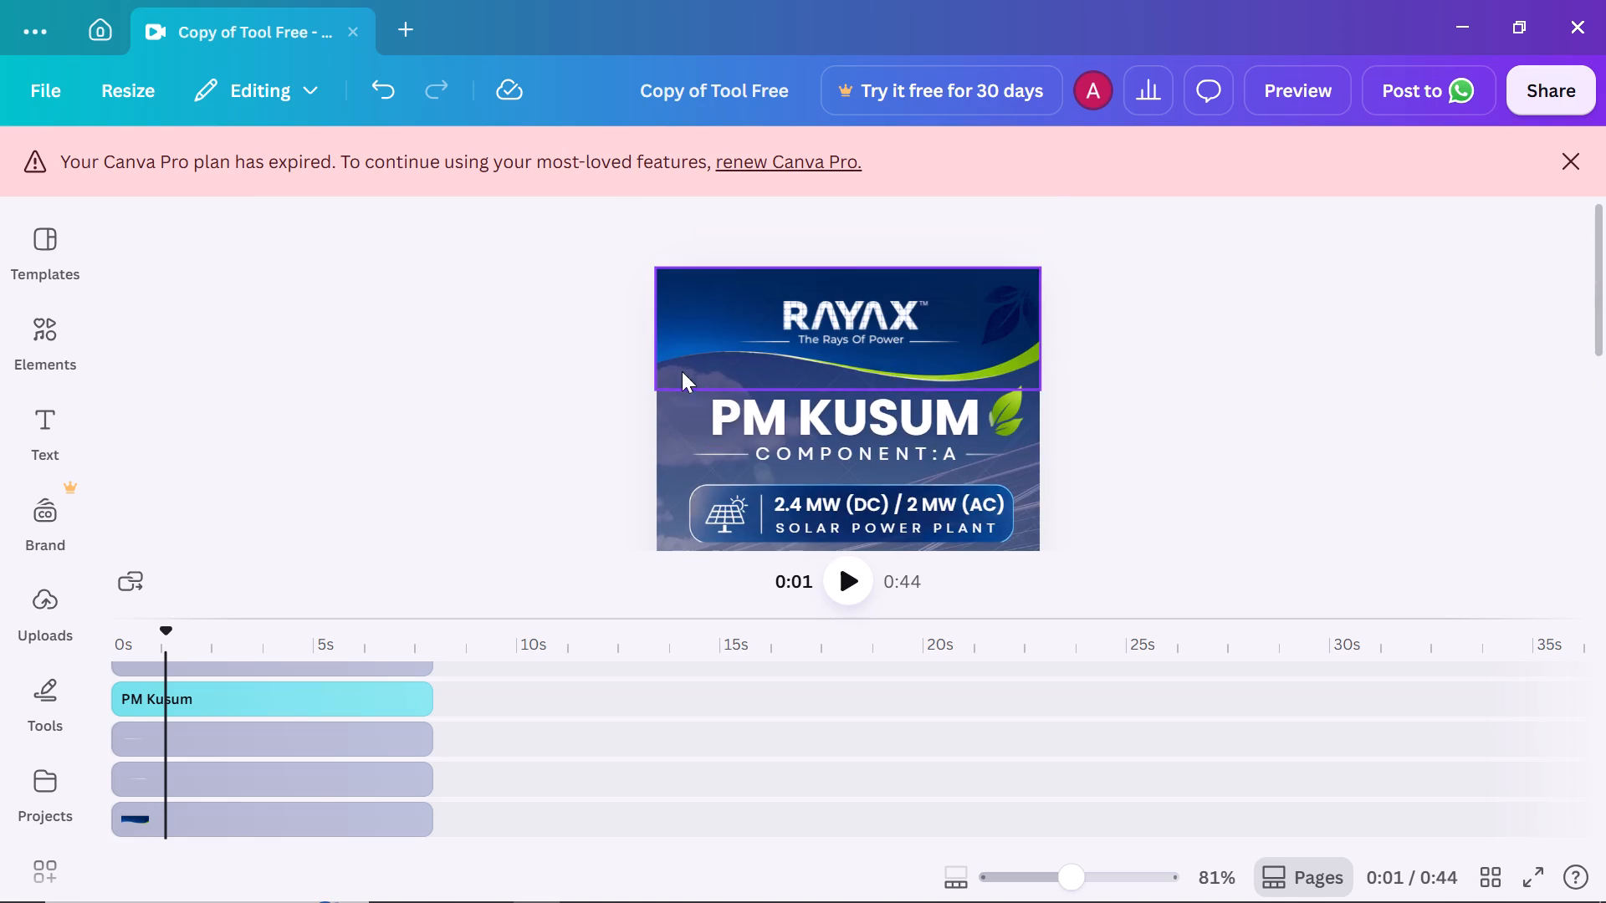
{"action": "left_click", "coordinate": [678, 351]}
{"action": "left_click_drag", "start_coordinate": [654, 381], "coordinate": [537, 466]}
{"action": "left_click_drag", "start_coordinate": [940, 357], "coordinate": [879, 344]}
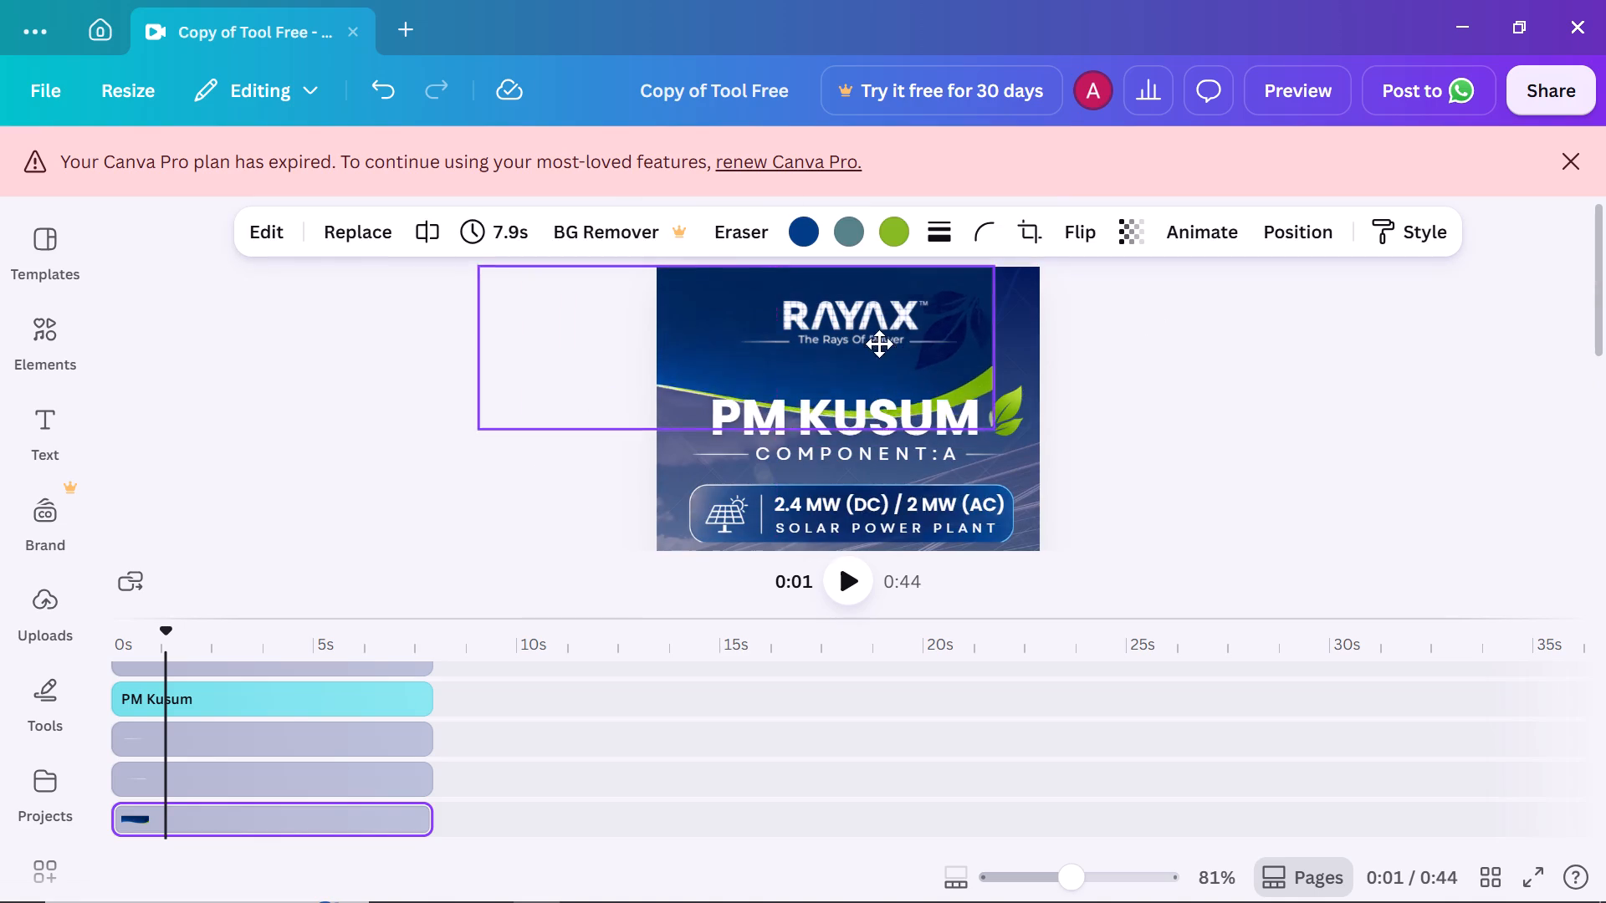
{"action": "left_click_drag", "start_coordinate": [879, 344], "coordinate": [884, 314]}
{"action": "left_click_drag", "start_coordinate": [979, 307], "coordinate": [982, 305]}
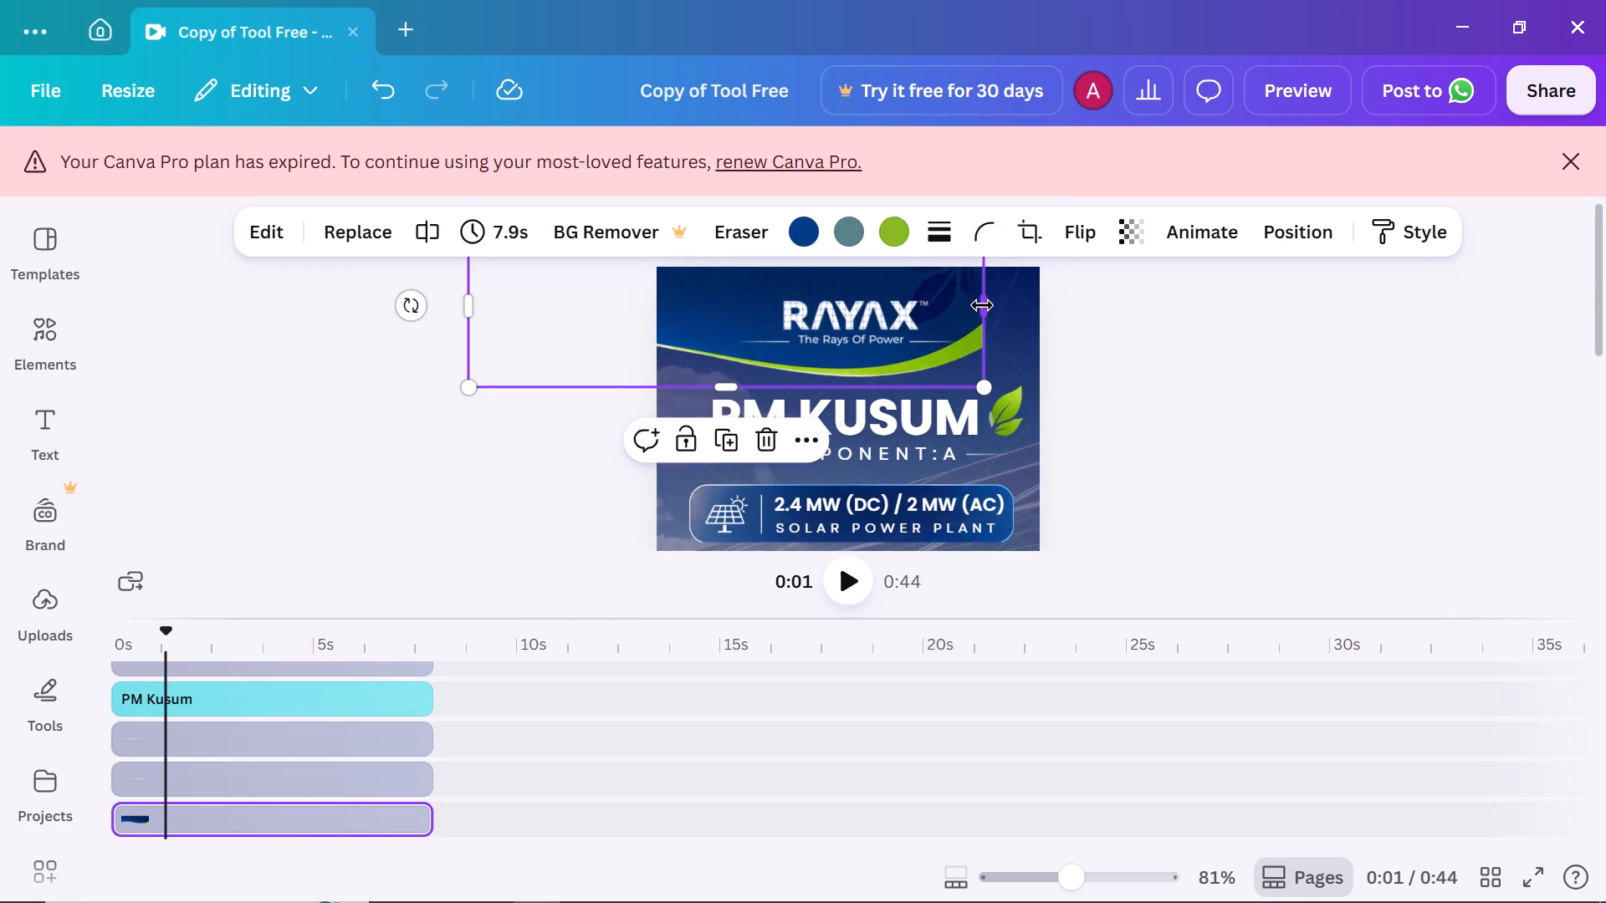
{"action": "left_click_drag", "start_coordinate": [982, 305], "coordinate": [1050, 303]}
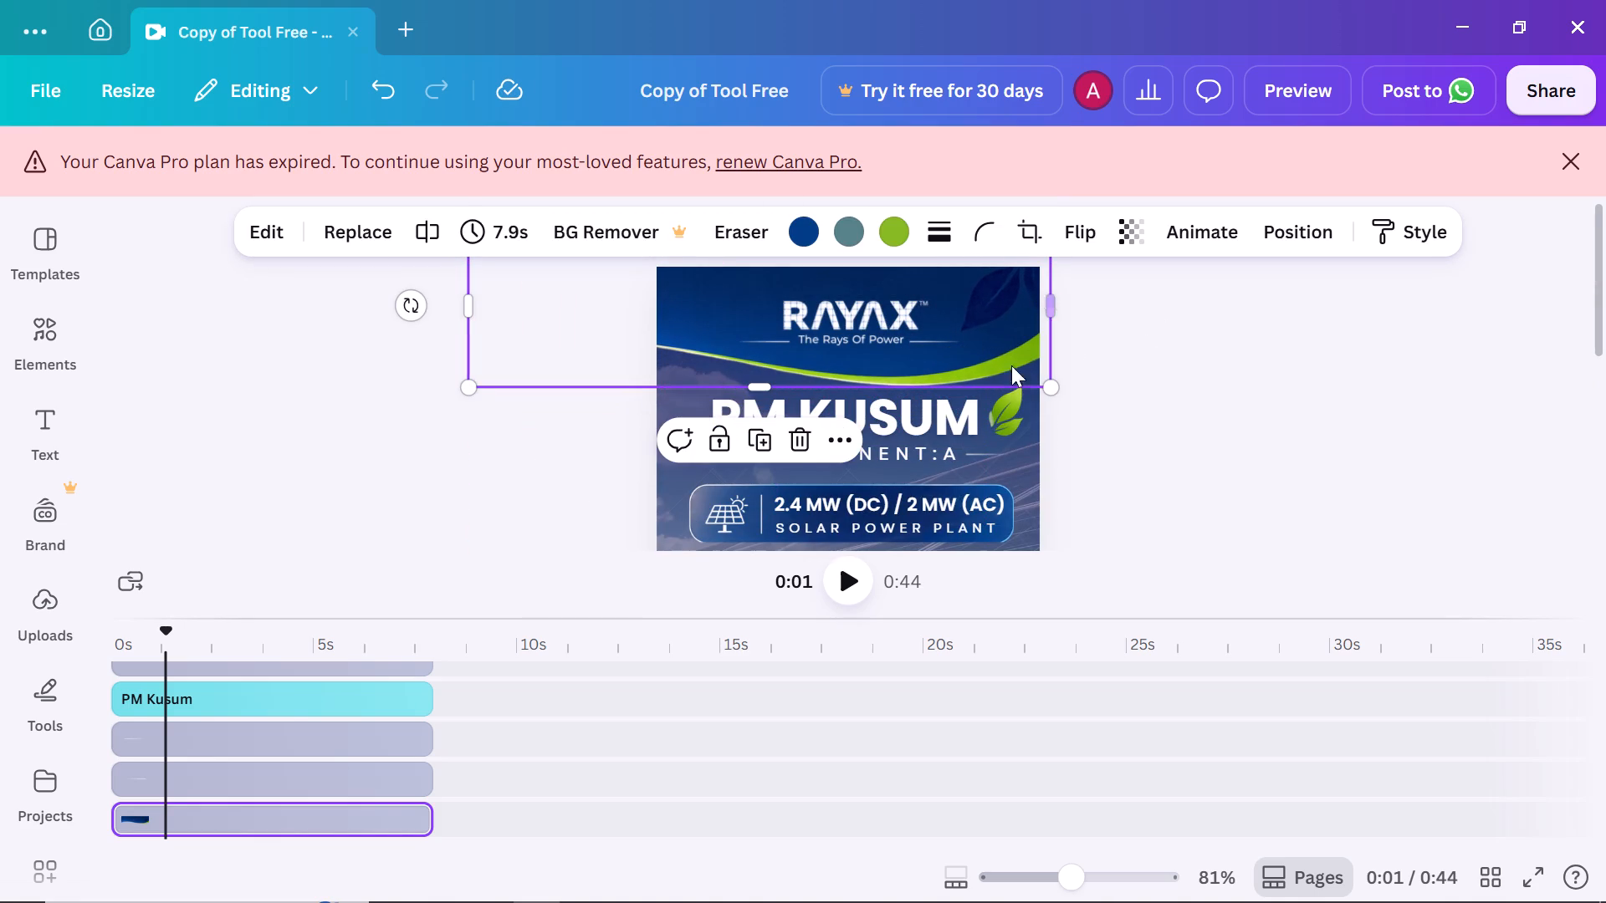
Tilt the header wave graphic so its green curve runs flatter below the logo, and shift it right.
{"action": "left_click_drag", "start_coordinate": [401, 314], "coordinate": [426, 340]}
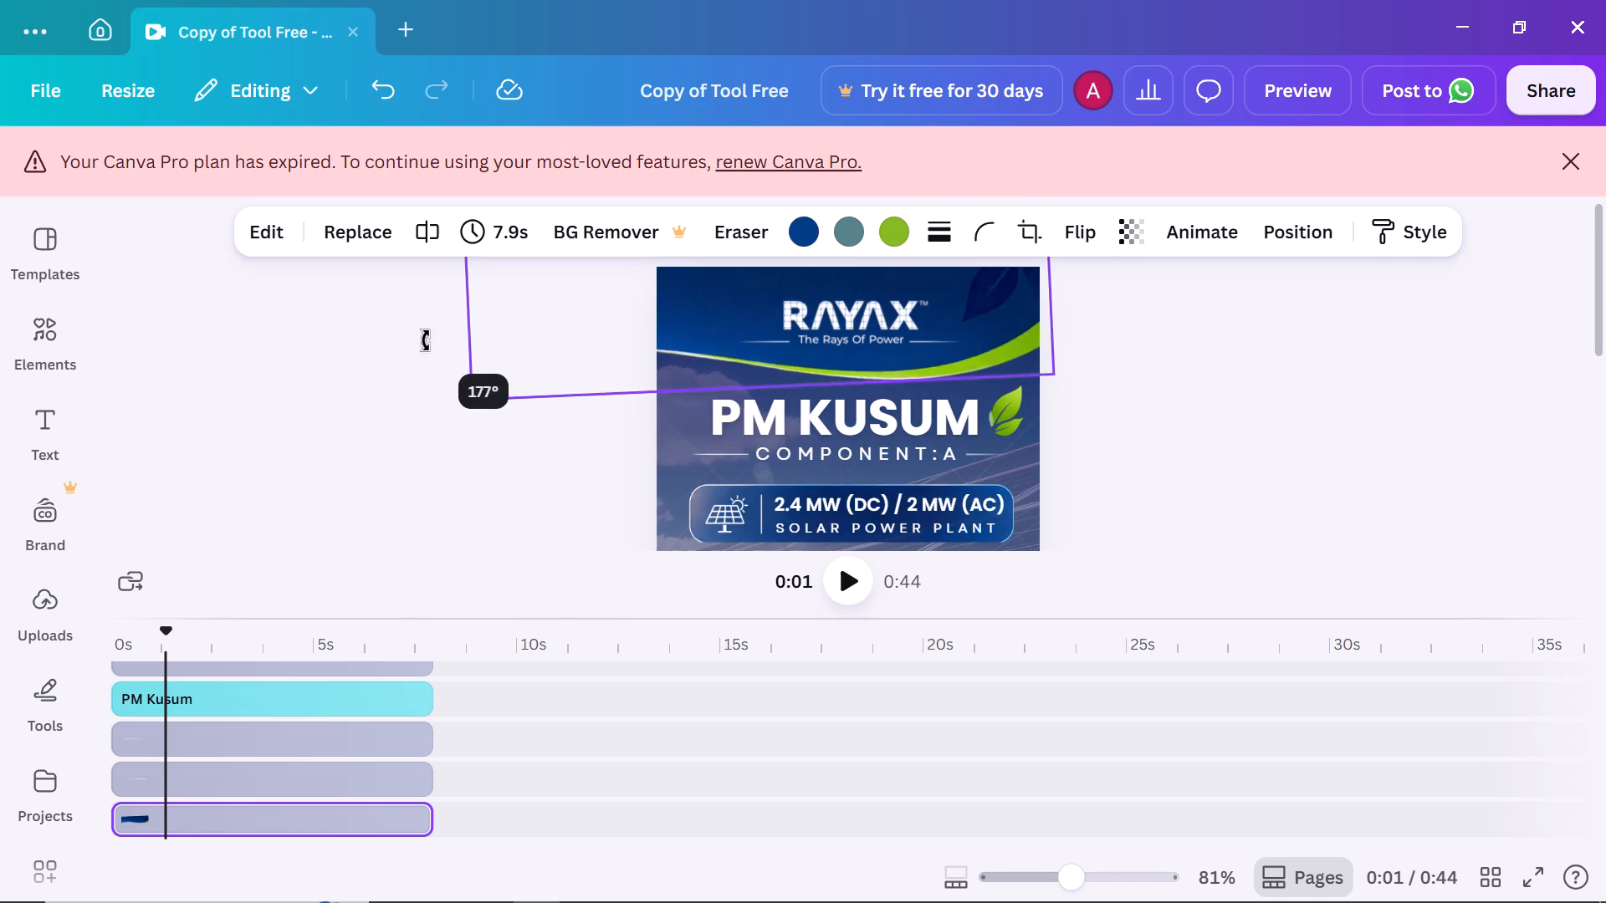
{"action": "left_click_drag", "start_coordinate": [426, 340], "coordinate": [444, 370]}
{"action": "left_click_drag", "start_coordinate": [1008, 274], "coordinate": [1054, 278]}
{"action": "scroll", "coordinate": [1049, 360], "scroll_direction": "up", "scroll_amount": 1}
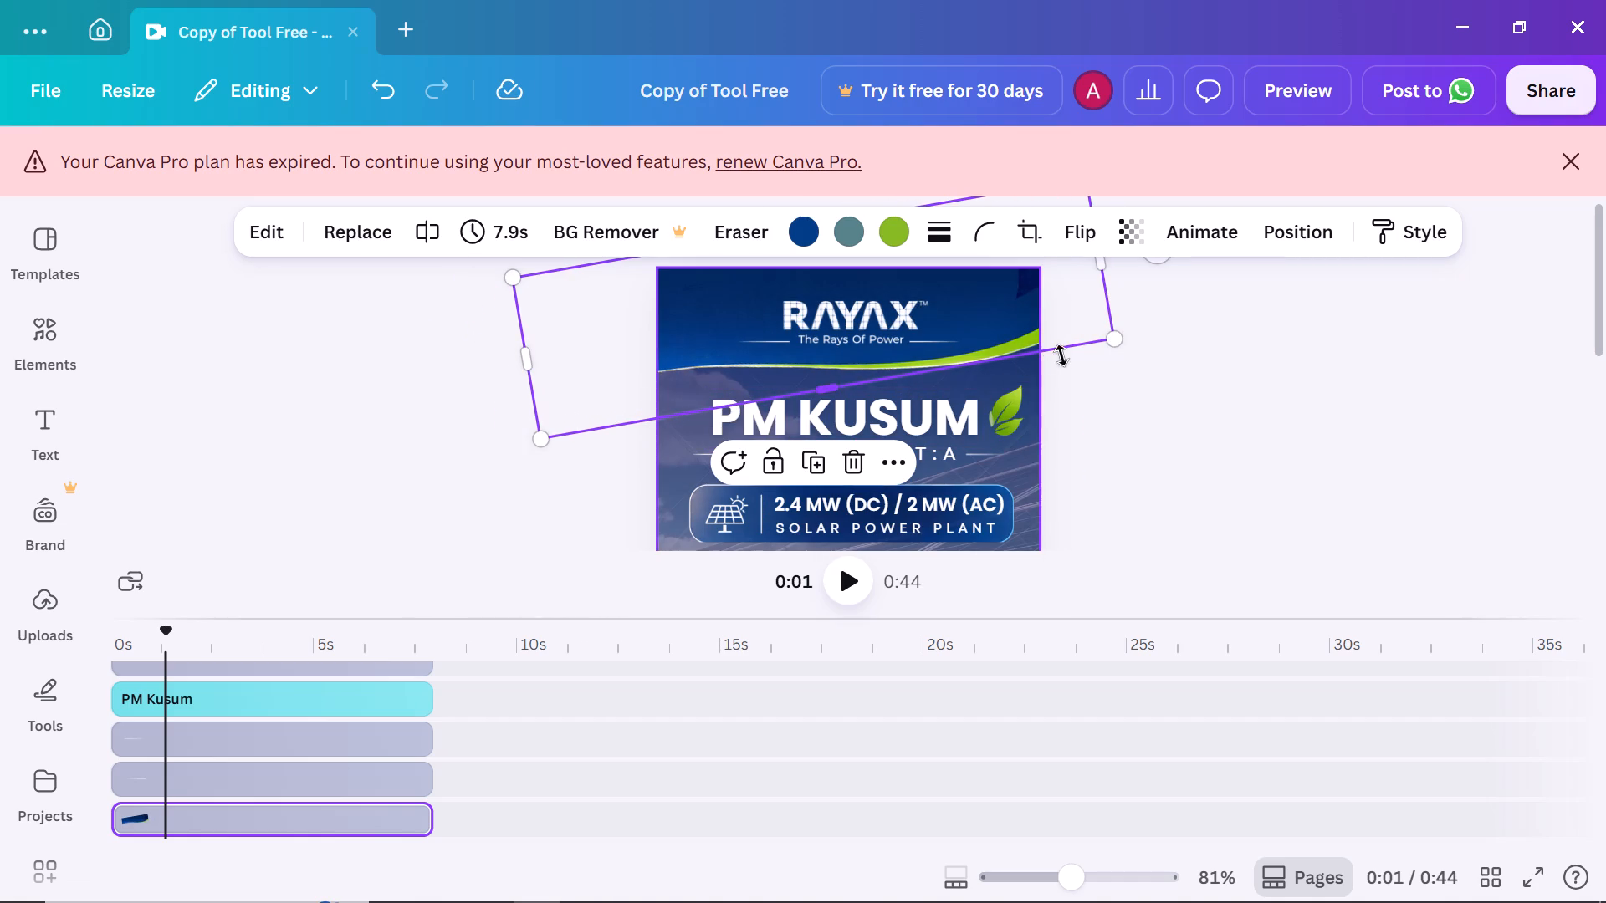
{"action": "scroll", "coordinate": [1133, 346], "scroll_direction": "up", "scroll_amount": 1}
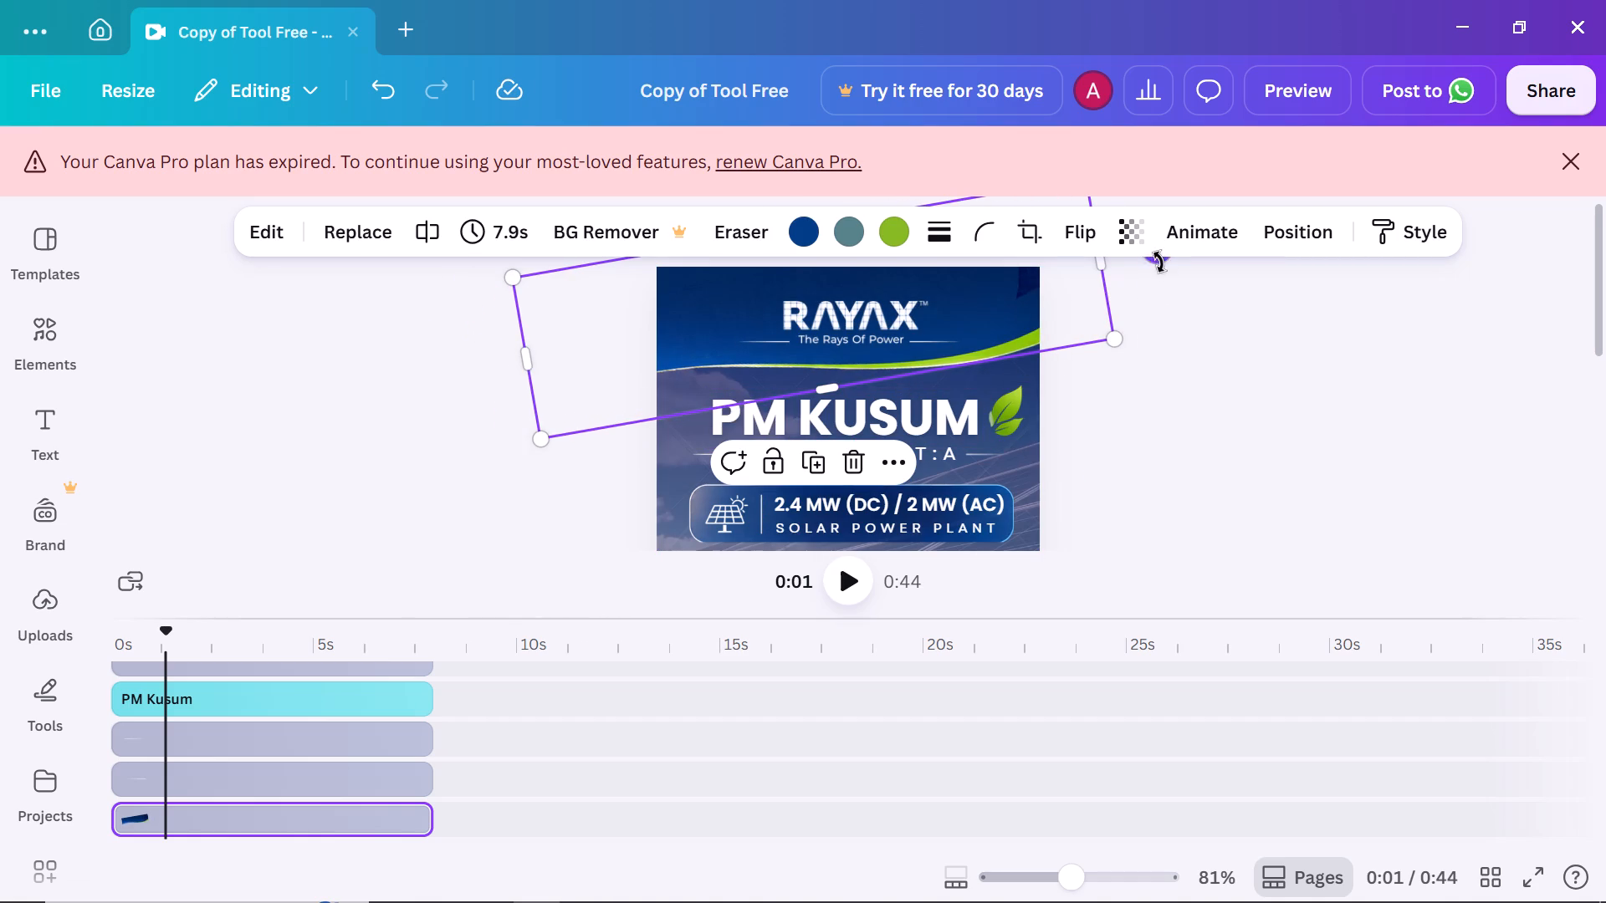
{"action": "scroll", "coordinate": [1177, 304], "scroll_direction": "up", "scroll_amount": 2}
{"action": "left_click", "coordinate": [1185, 336], "text": "ctrl"}
Reduce the header wave graphic's tilt slightly so its green curve dips a little more below the logo.
{"action": "scroll", "coordinate": [1186, 338], "scroll_direction": "down", "scroll_amount": 2, "text": "ctrl"}
{"action": "scroll", "coordinate": [1137, 331], "scroll_direction": "up", "scroll_amount": 1}
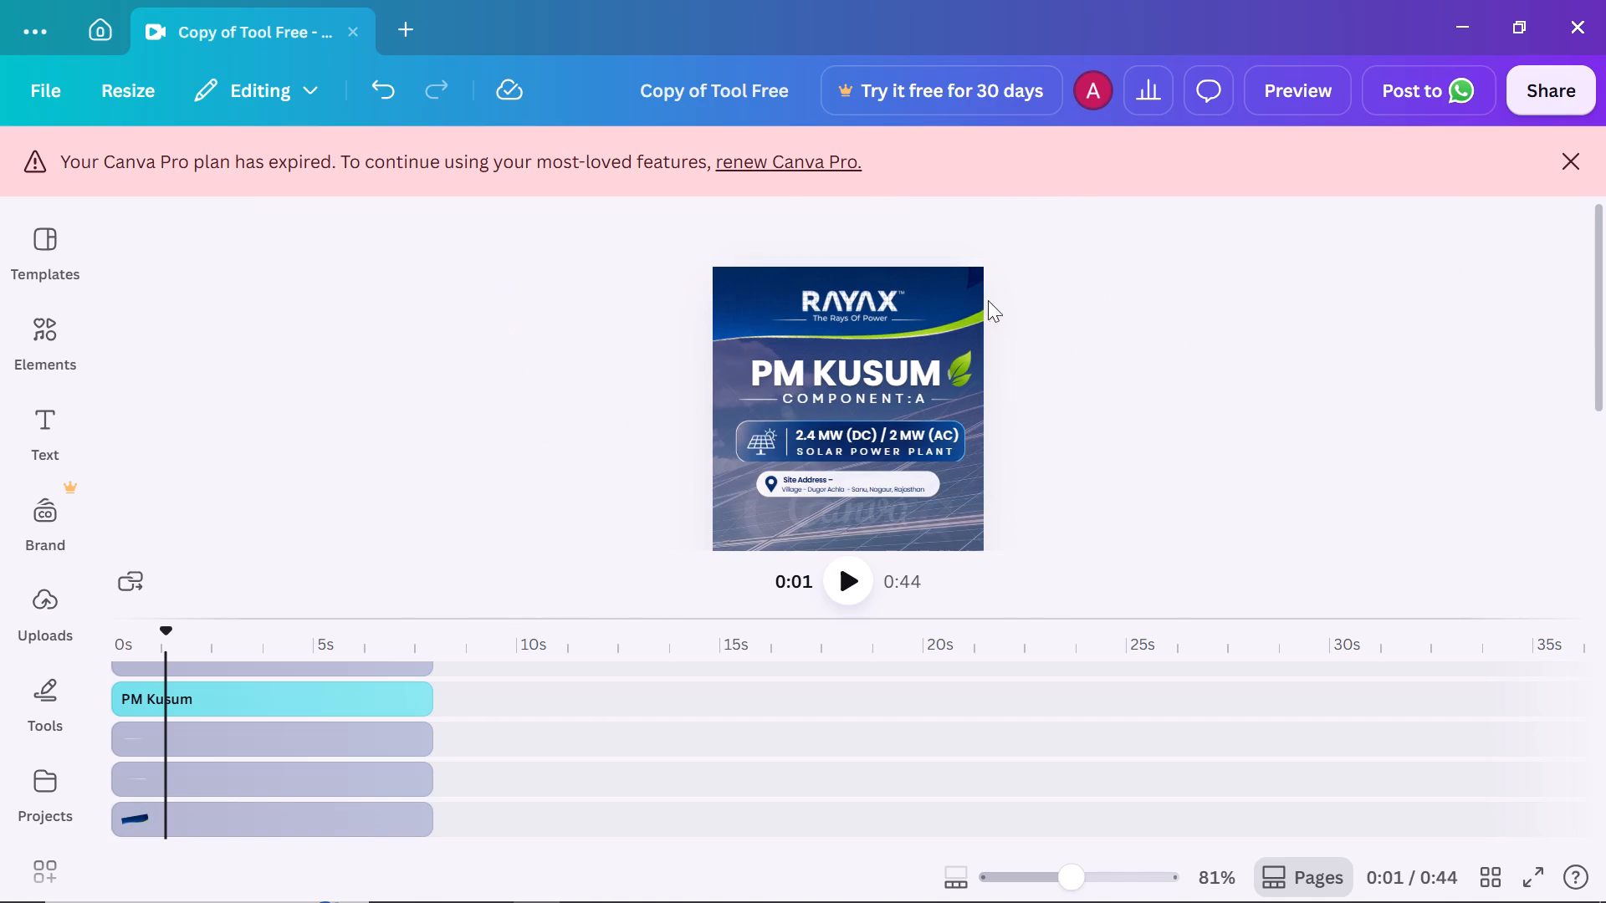
{"action": "left_click", "coordinate": [944, 298]}
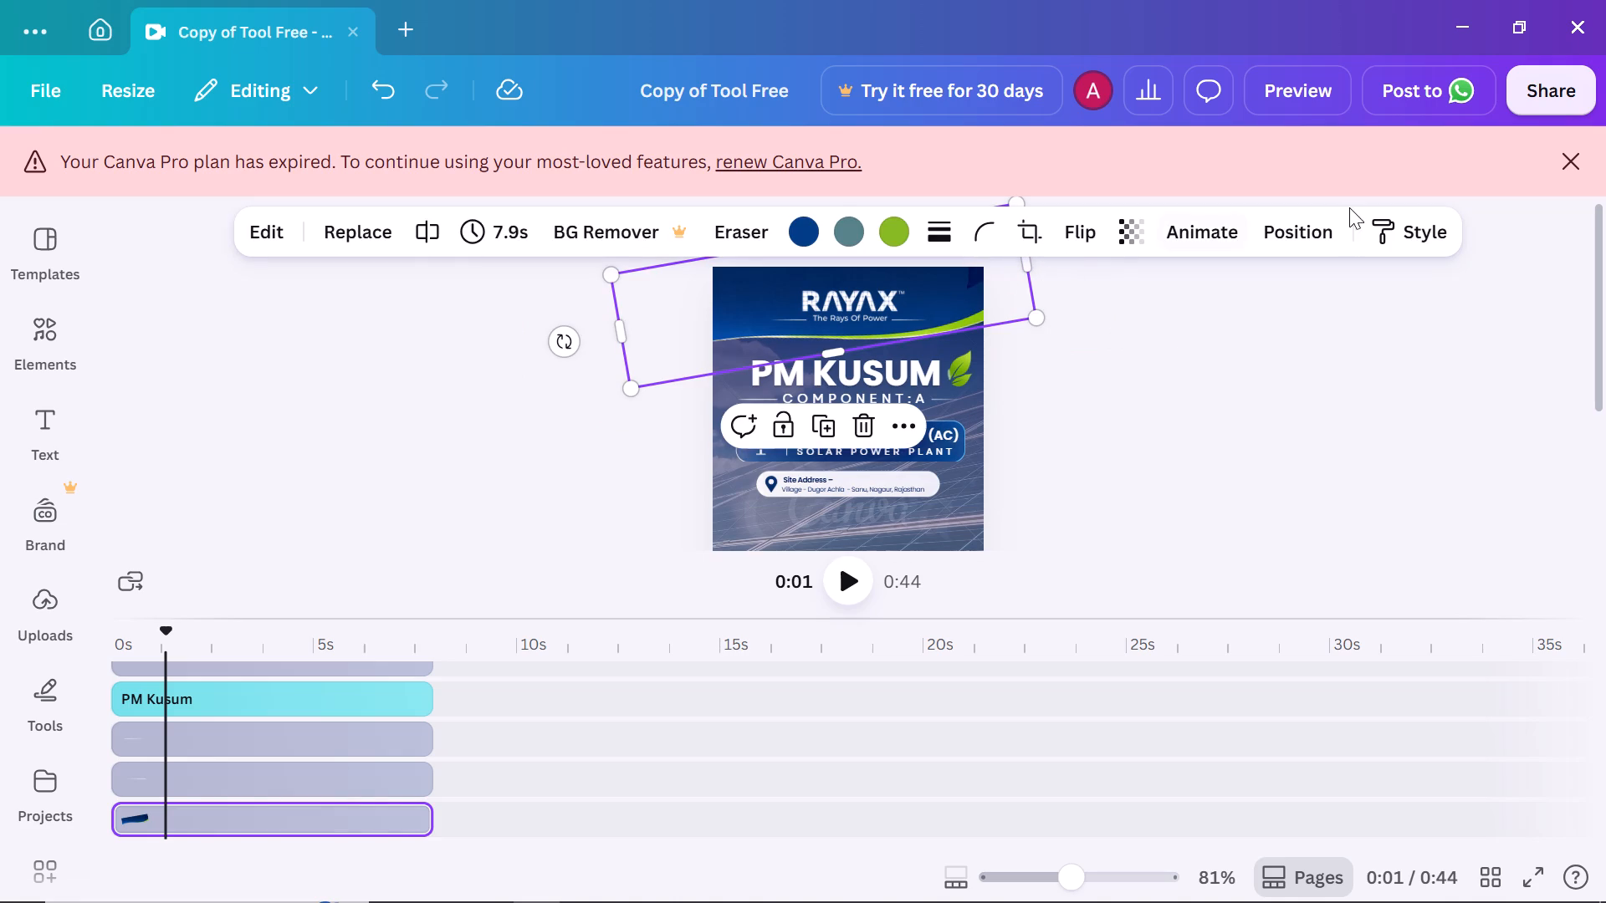
{"action": "scroll", "coordinate": [1074, 395], "scroll_direction": "up", "scroll_amount": 5}
{"action": "left_click_drag", "start_coordinate": [575, 339], "coordinate": [560, 327]}
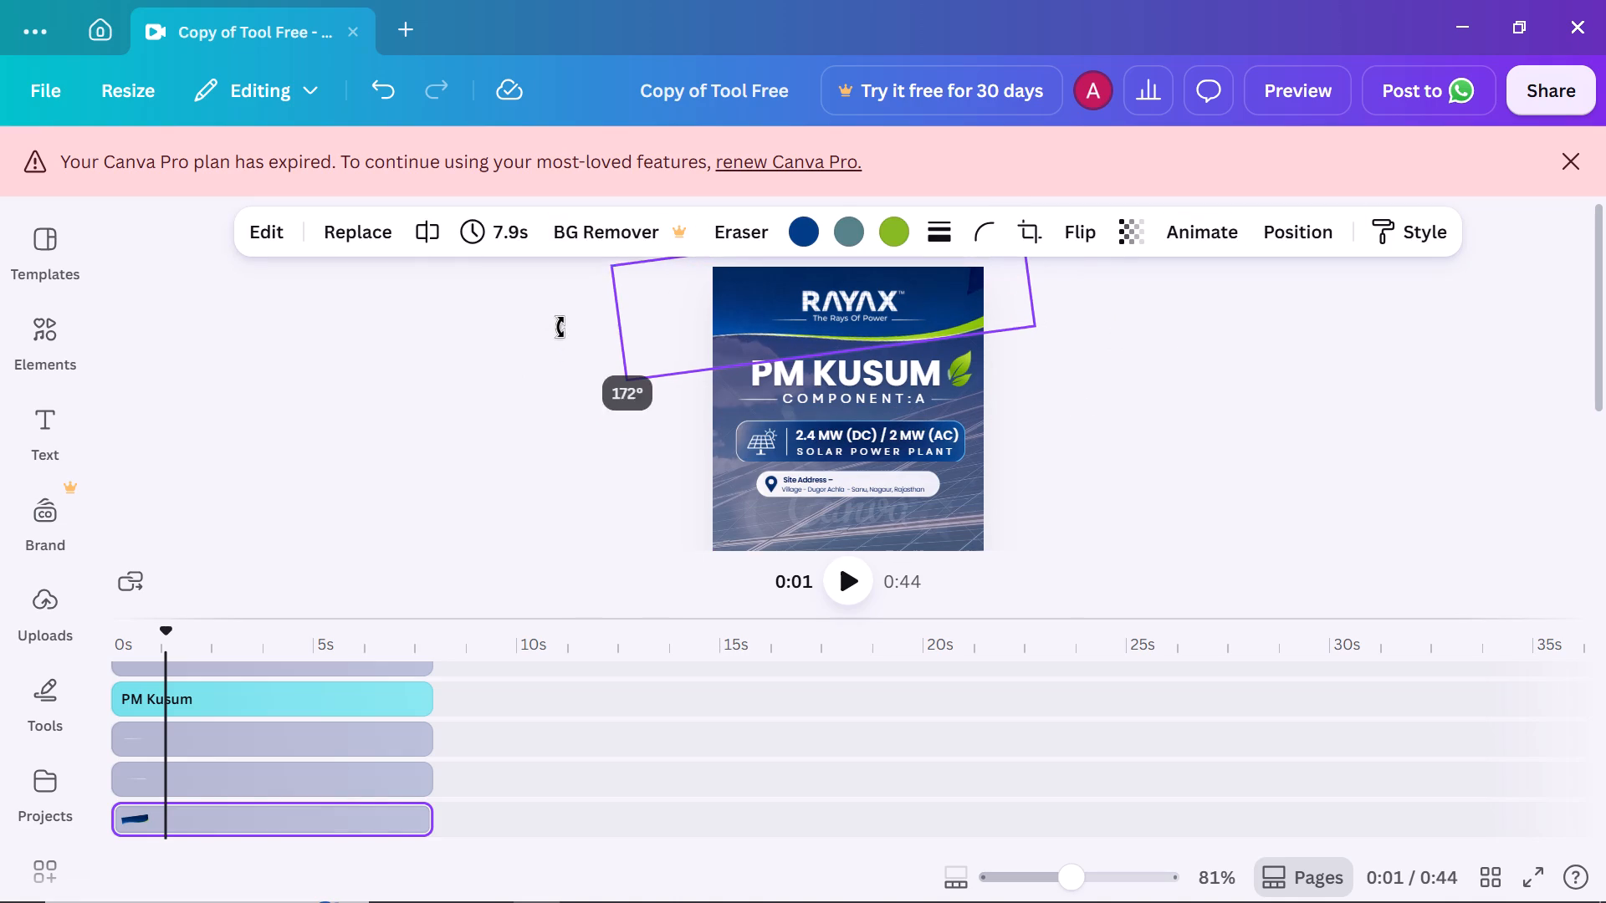
{"action": "left_click_drag", "start_coordinate": [560, 327], "coordinate": [564, 321]}
{"action": "left_click", "coordinate": [1123, 411]}
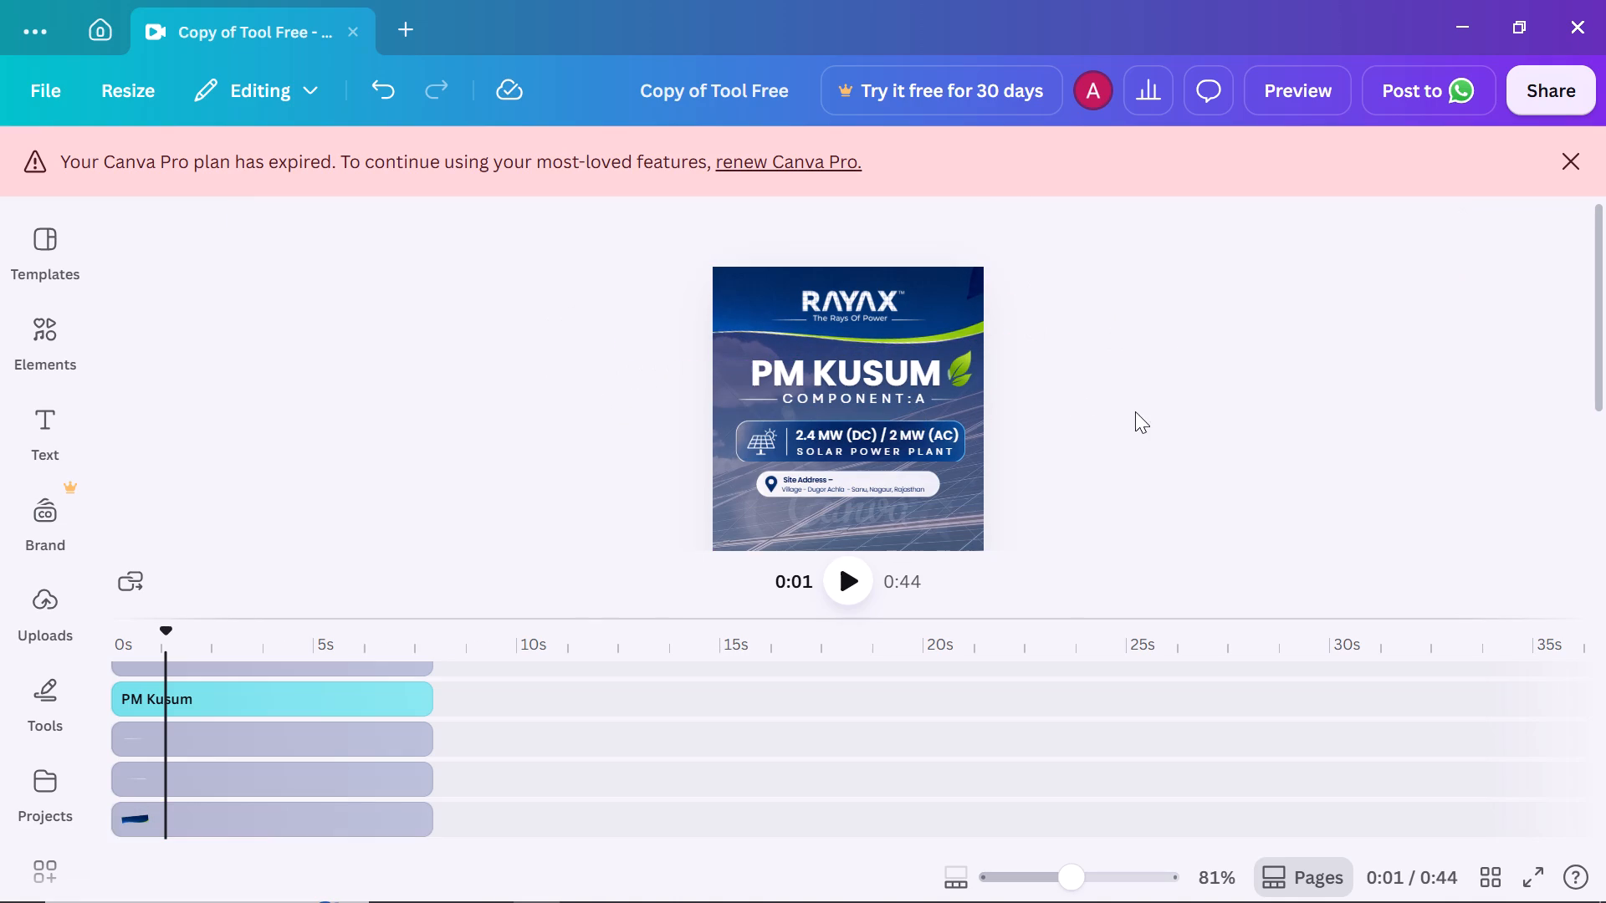
Examine the title section's balance between the adjusted wave header and the "Powering India" footer.
{"action": "scroll", "coordinate": [1237, 383], "scroll_direction": "down", "scroll_amount": 1, "text": "ctrl"}
{"action": "scroll", "coordinate": [1246, 382], "scroll_direction": "down", "scroll_amount": 1}
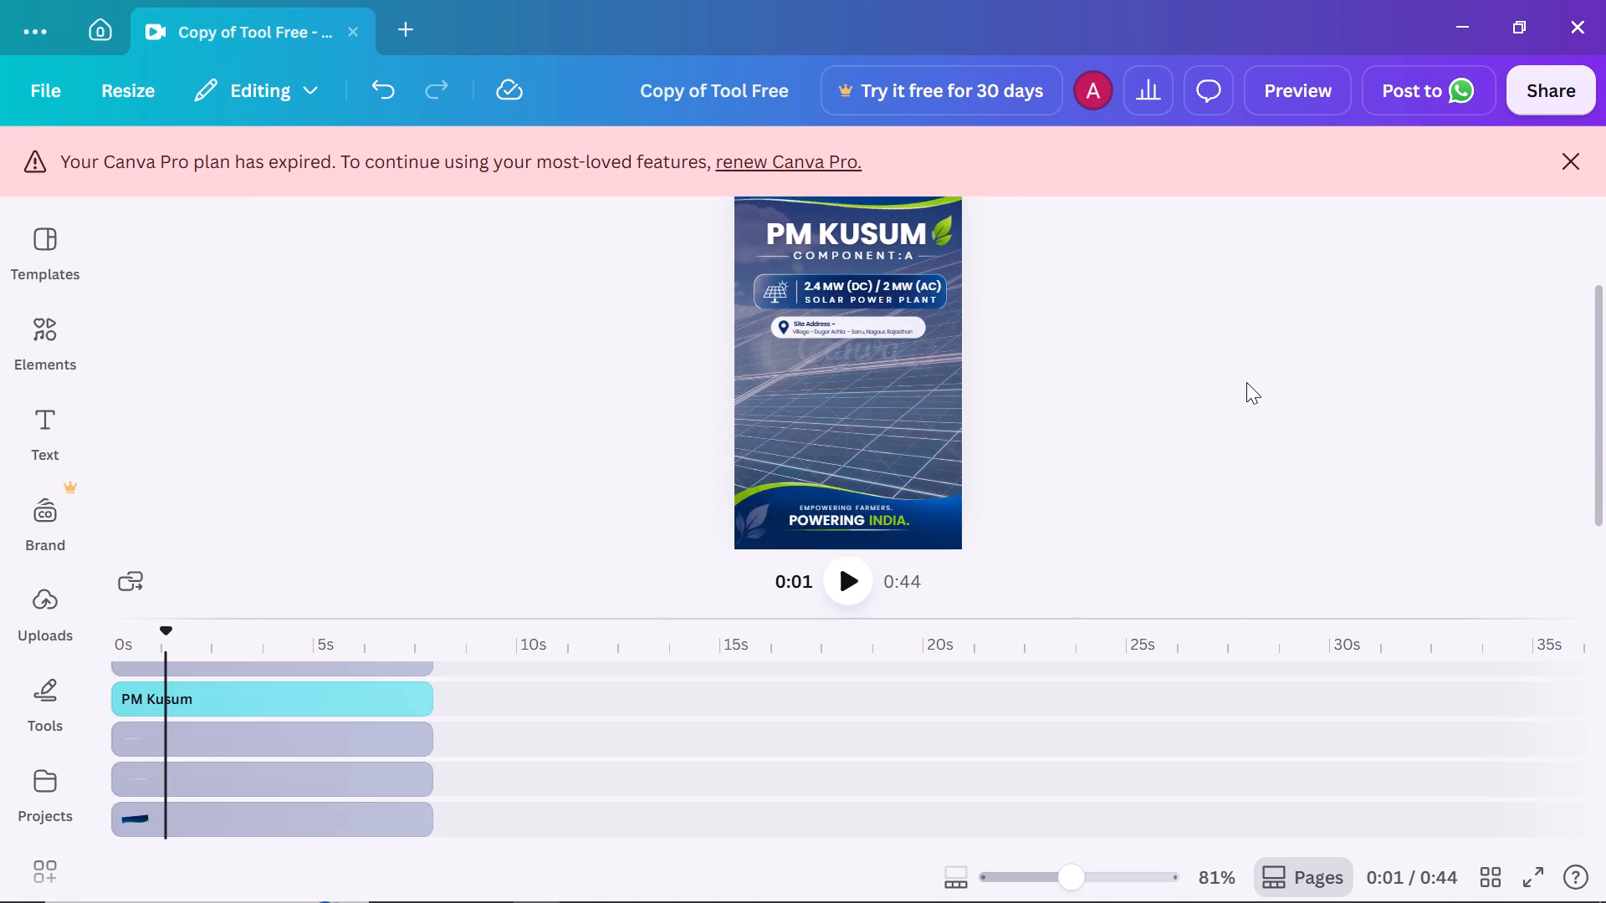
{"action": "scroll", "coordinate": [1246, 382], "scroll_direction": "down", "scroll_amount": 2, "text": "ctrl"}
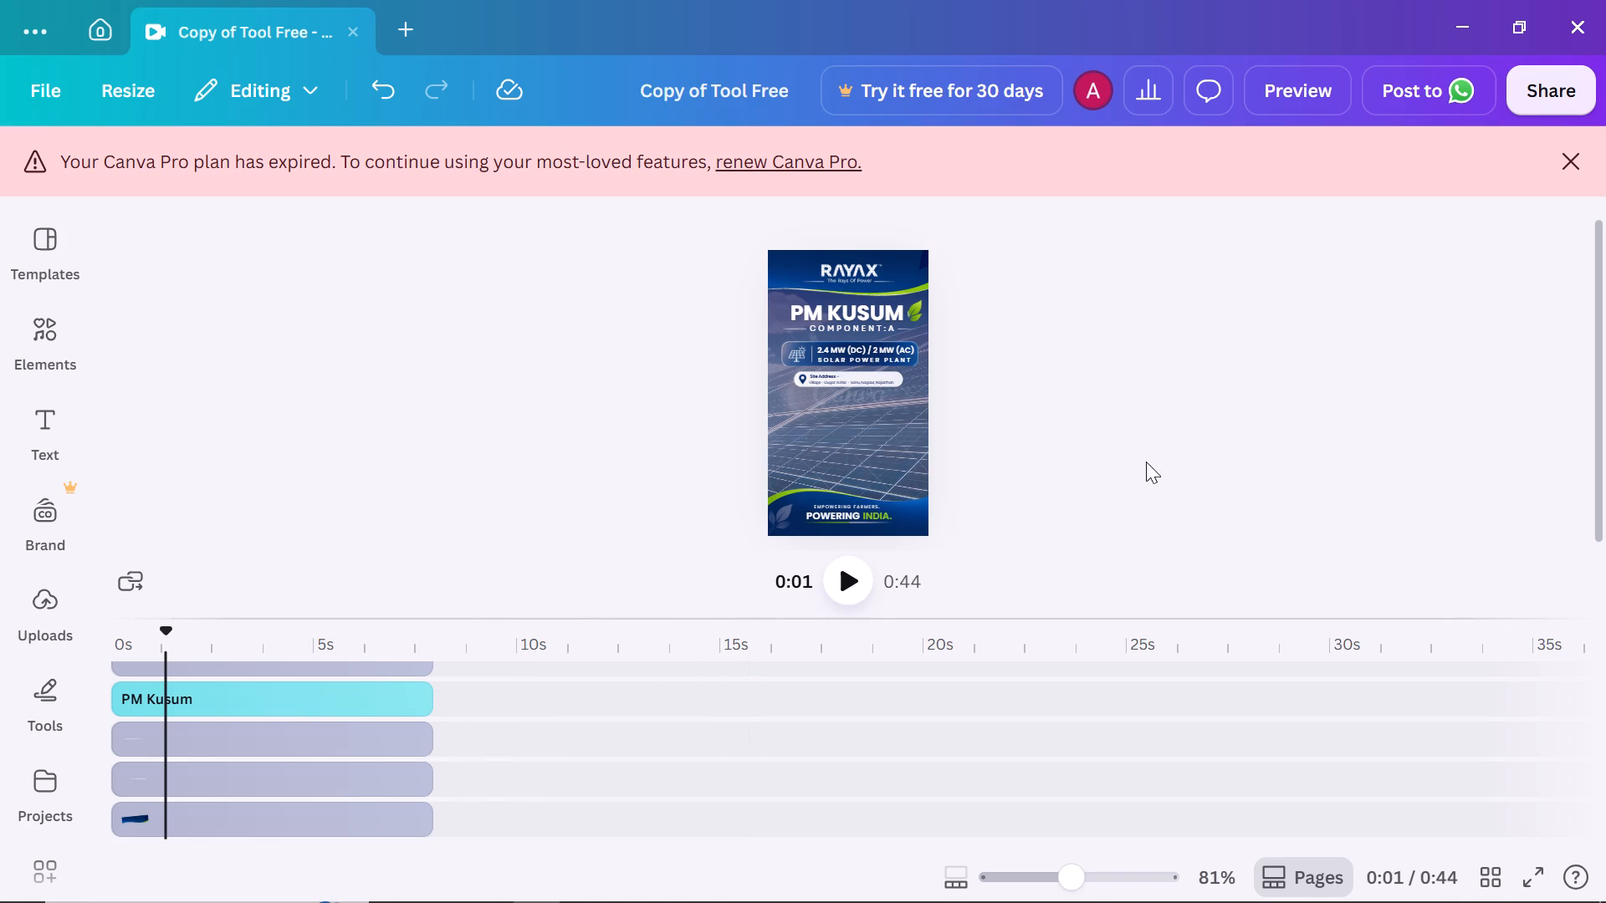
{"action": "left_click", "coordinate": [975, 380]}
{"action": "scroll", "coordinate": [1003, 371], "scroll_direction": "up", "scroll_amount": 5, "text": "ctrl"}
{"action": "scroll", "coordinate": [1037, 377], "scroll_direction": "up", "scroll_amount": 2}
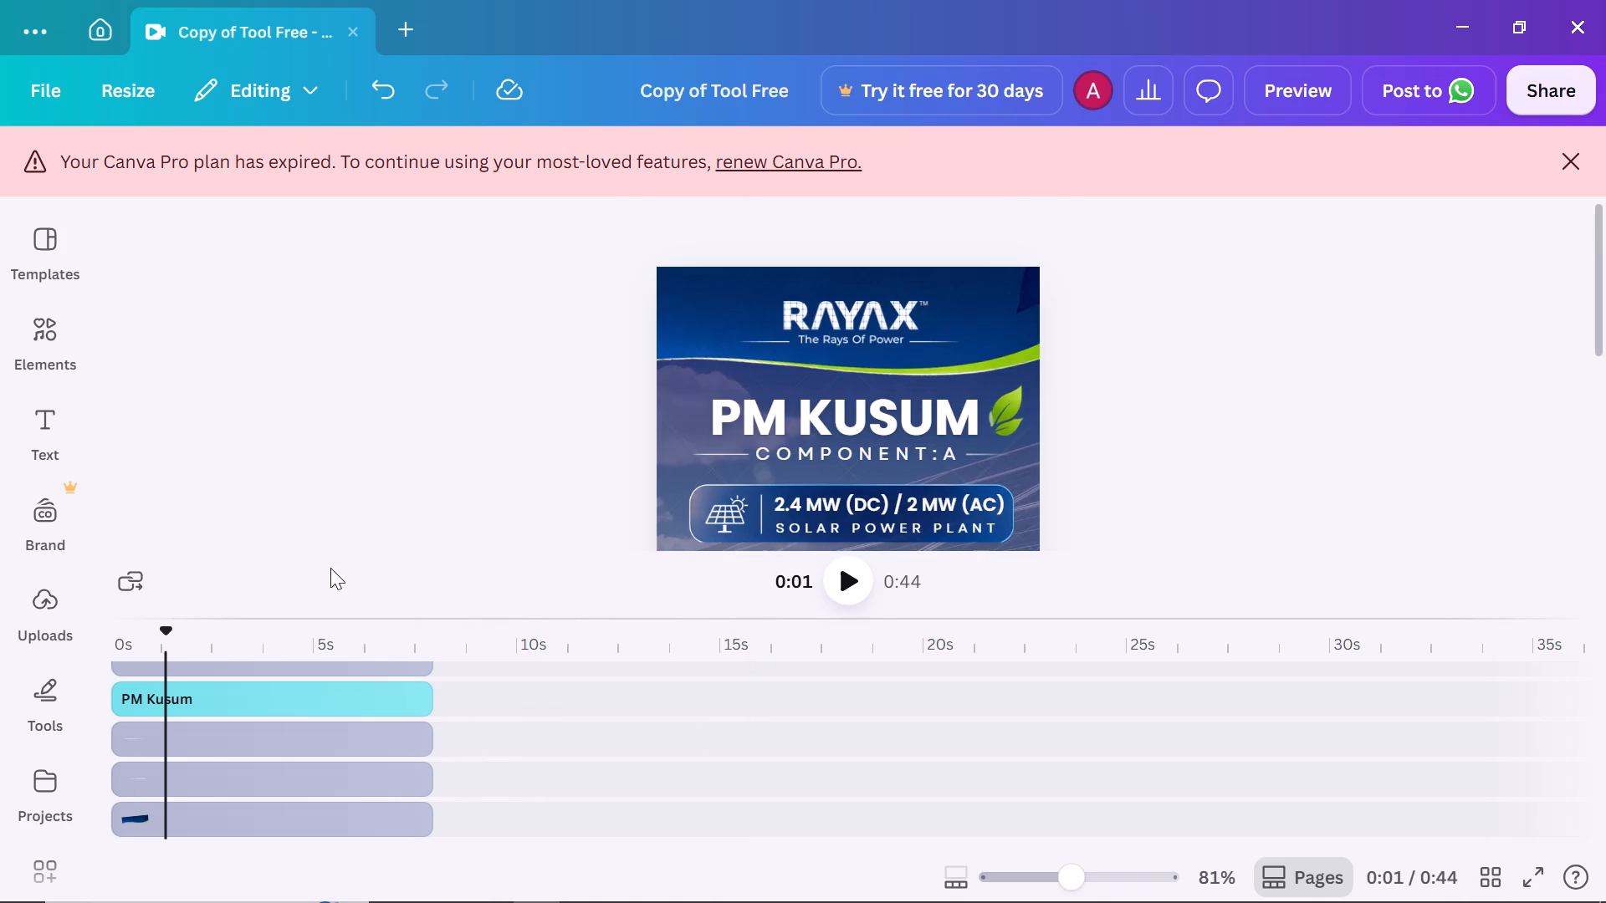
{"action": "scroll", "coordinate": [1311, 339], "scroll_direction": "down", "scroll_amount": 4, "text": "ctrl"}
{"action": "scroll", "coordinate": [845, 541], "scroll_direction": "down", "scroll_amount": 3}
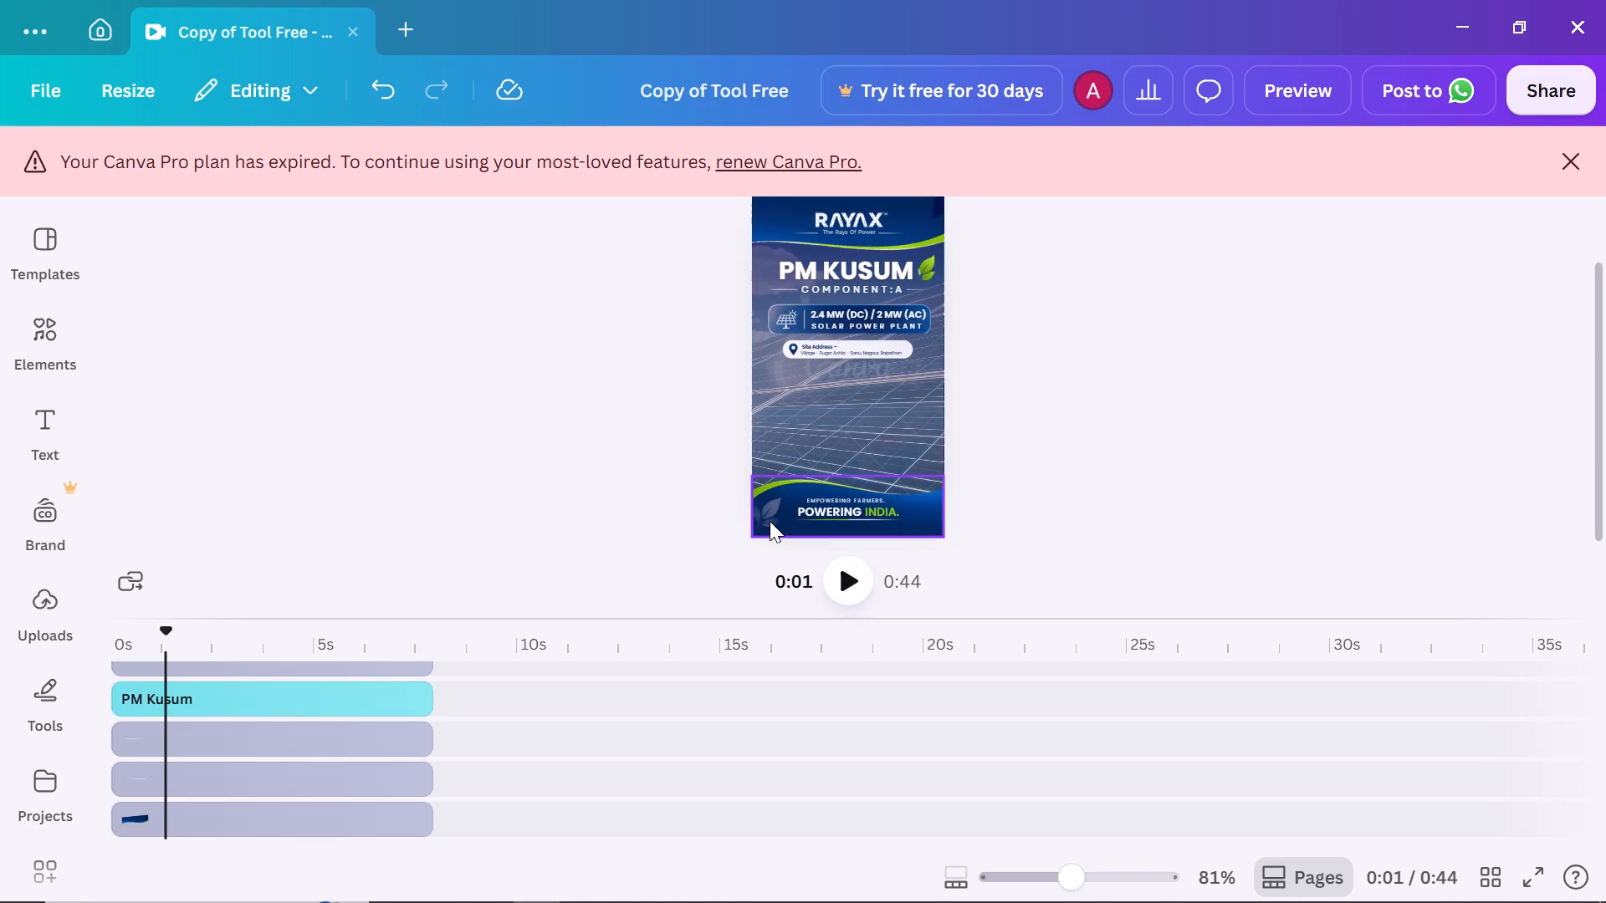
Duplicate the faded leaf from the "Powering India" footer and place the copy beside the RAYAX logo in the header.
{"action": "left_click", "coordinate": [770, 520]}
{"action": "left_click", "coordinate": [772, 513]}
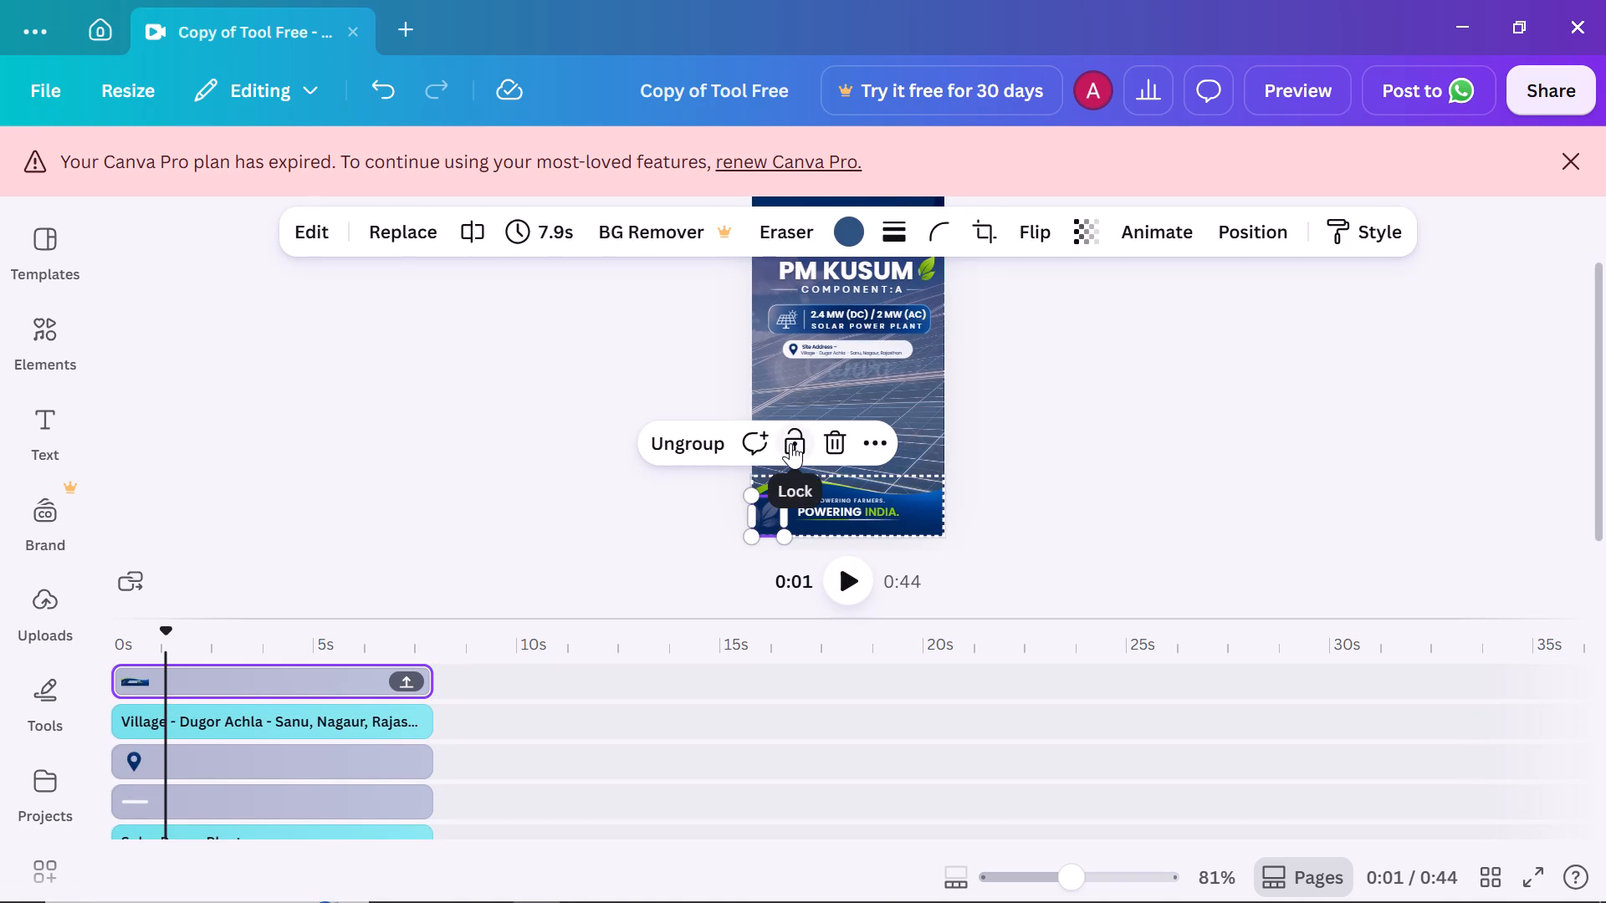
{"action": "key", "text": "ctrl+c"}
{"action": "key", "text": "ctrl+v"}
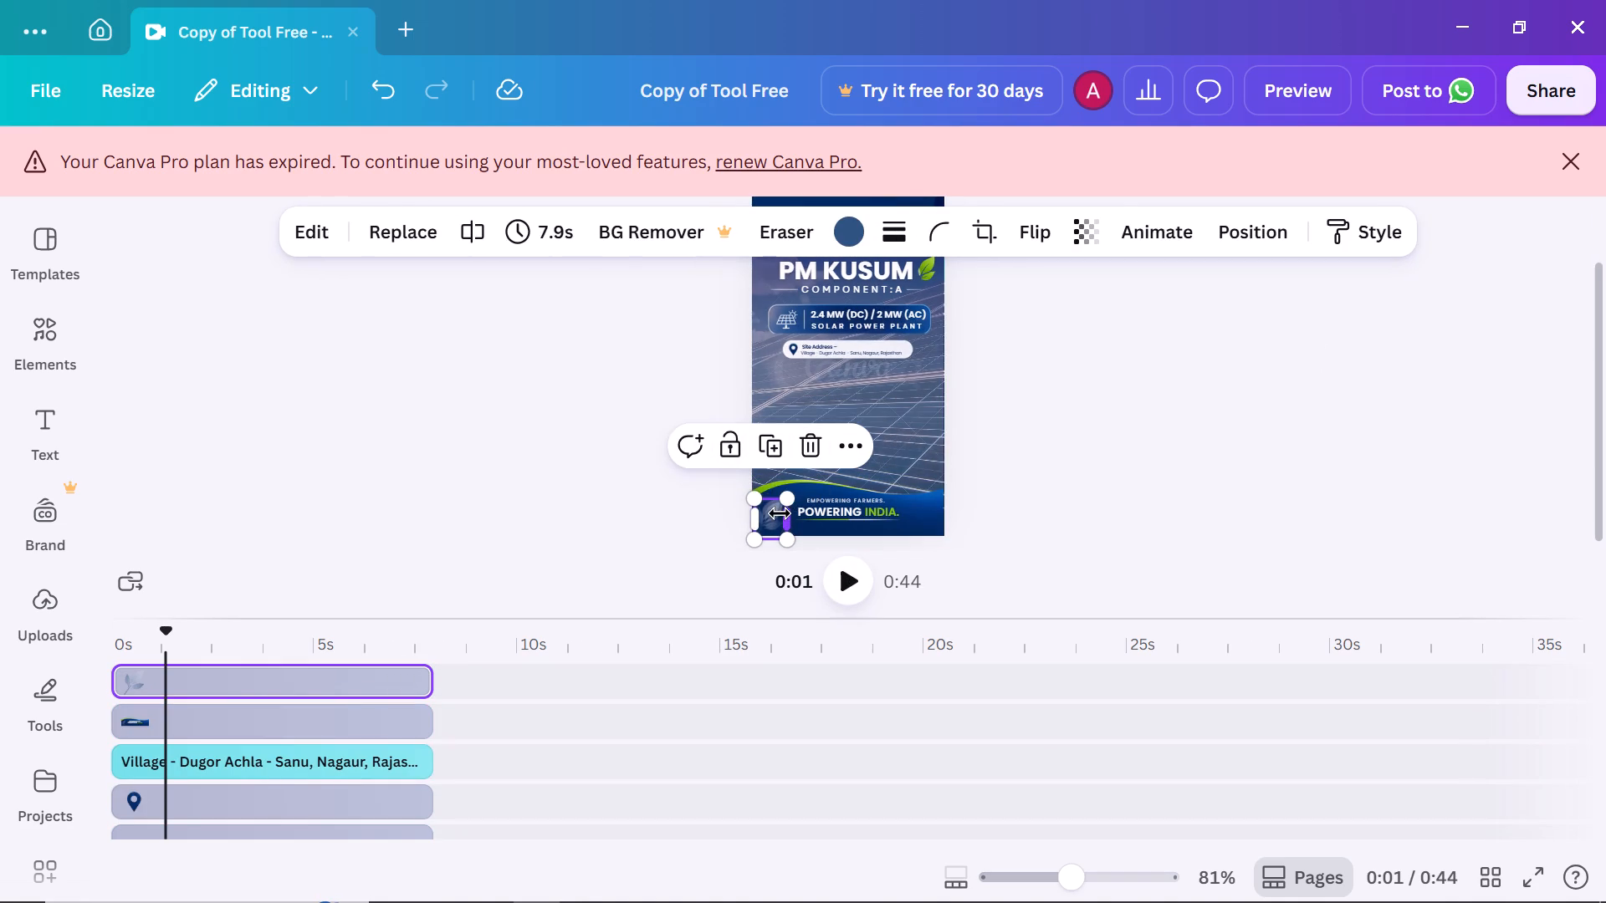
{"action": "left_click_drag", "start_coordinate": [775, 518], "coordinate": [910, 385]}
{"action": "scroll", "coordinate": [910, 385], "scroll_direction": "up", "scroll_amount": 3}
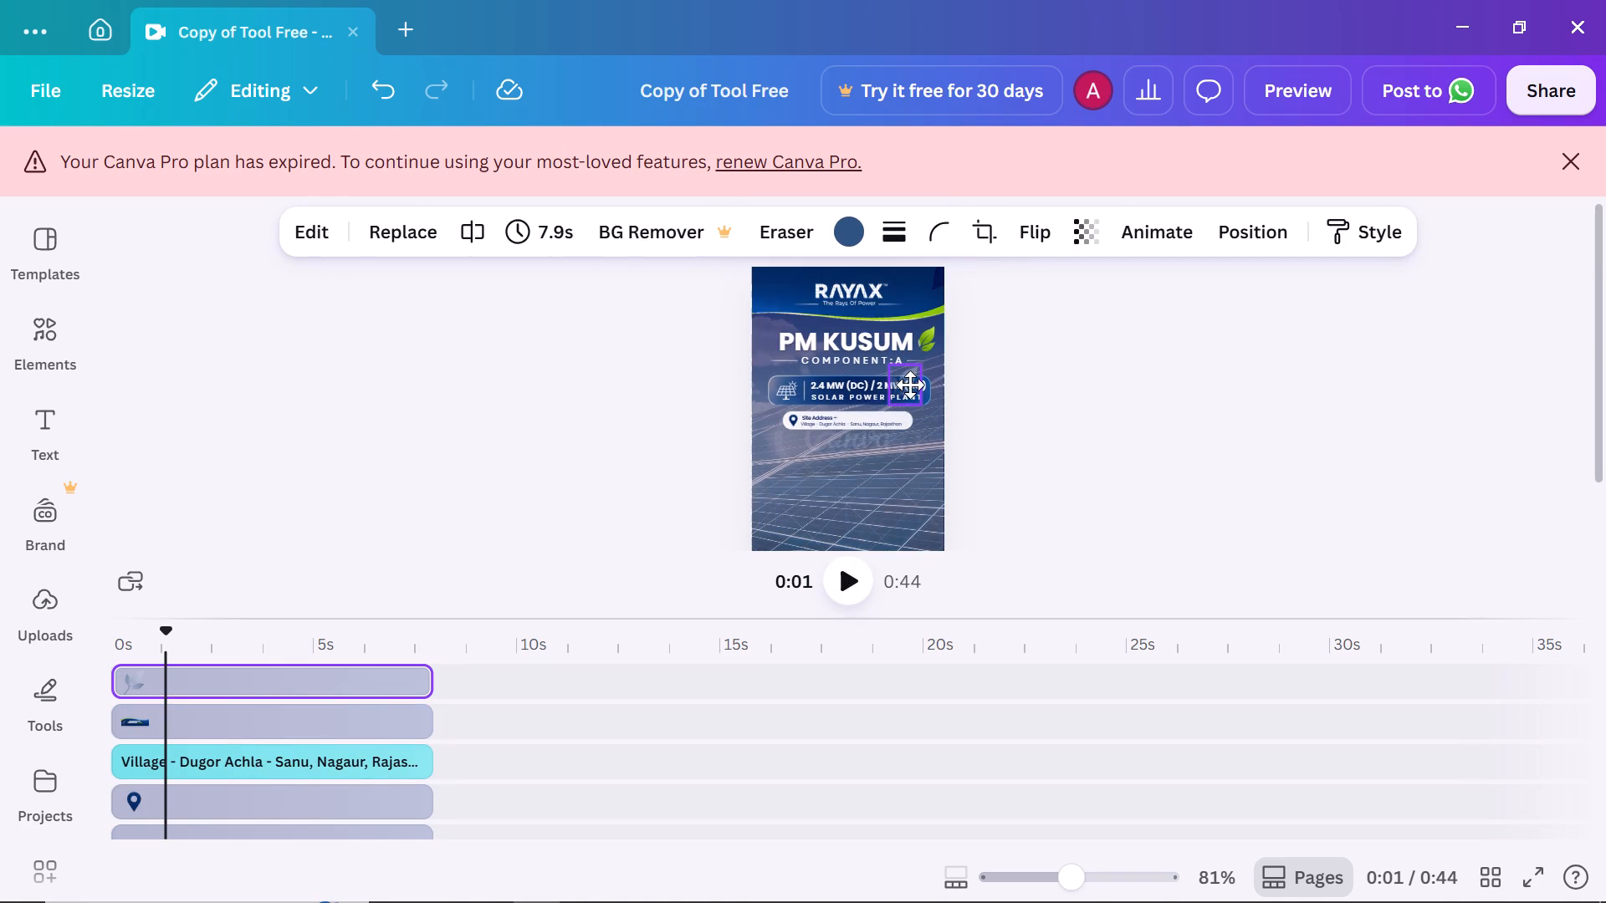
{"action": "left_click_drag", "start_coordinate": [910, 385], "coordinate": [912, 299]}
{"action": "scroll", "coordinate": [986, 315], "scroll_direction": "up", "scroll_amount": 15, "text": "ctrl"}
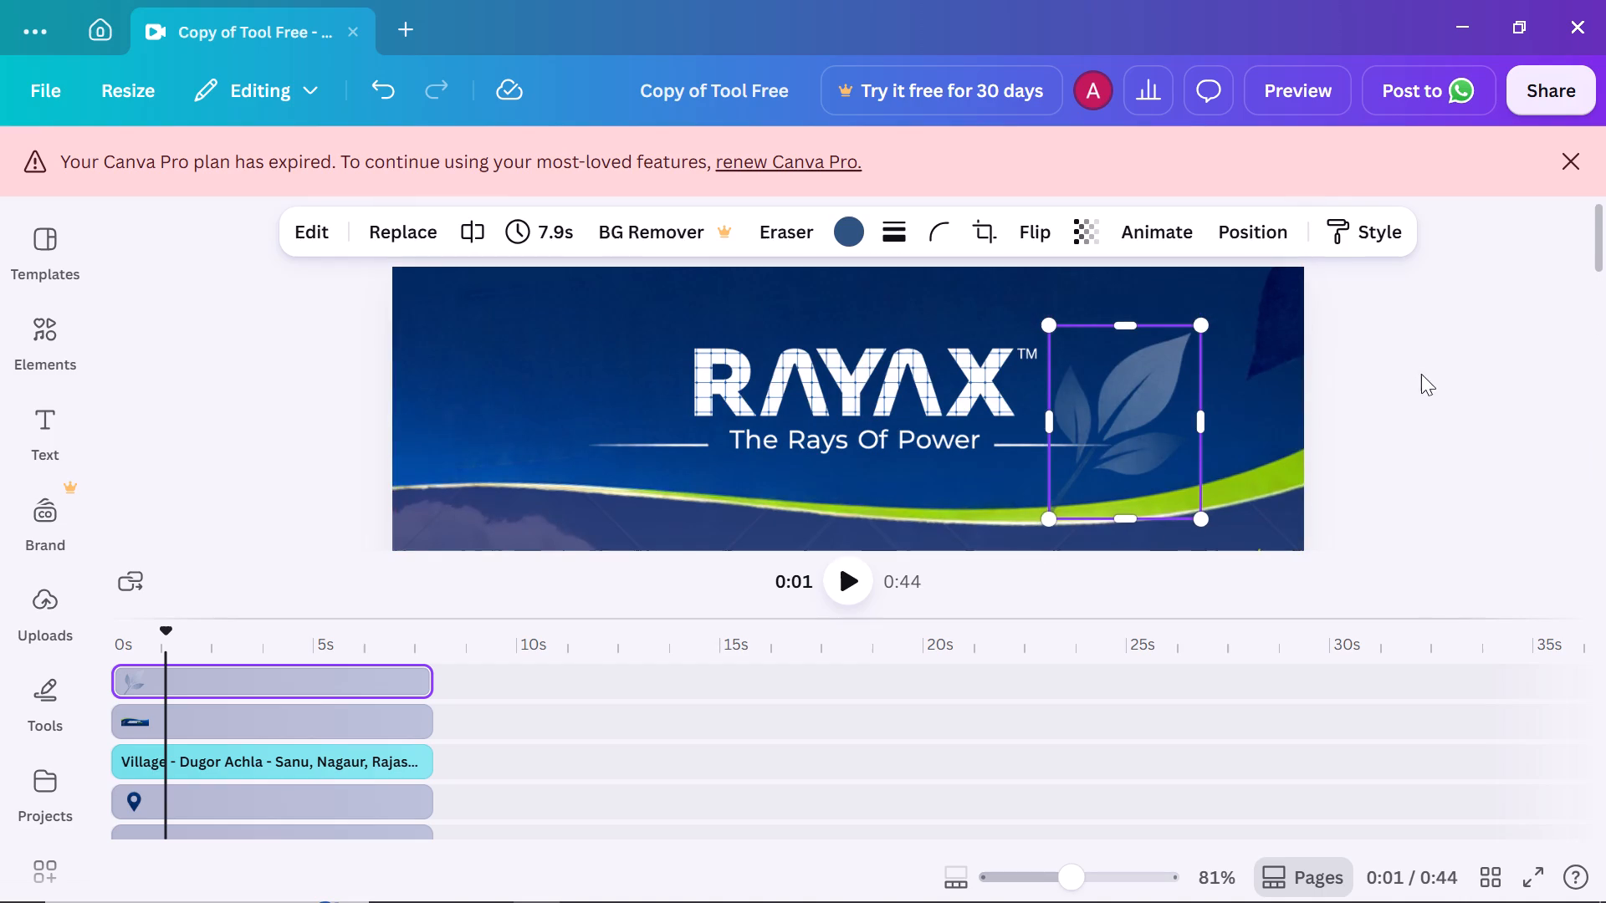
{"action": "left_click_drag", "start_coordinate": [1125, 451], "coordinate": [1187, 417]}
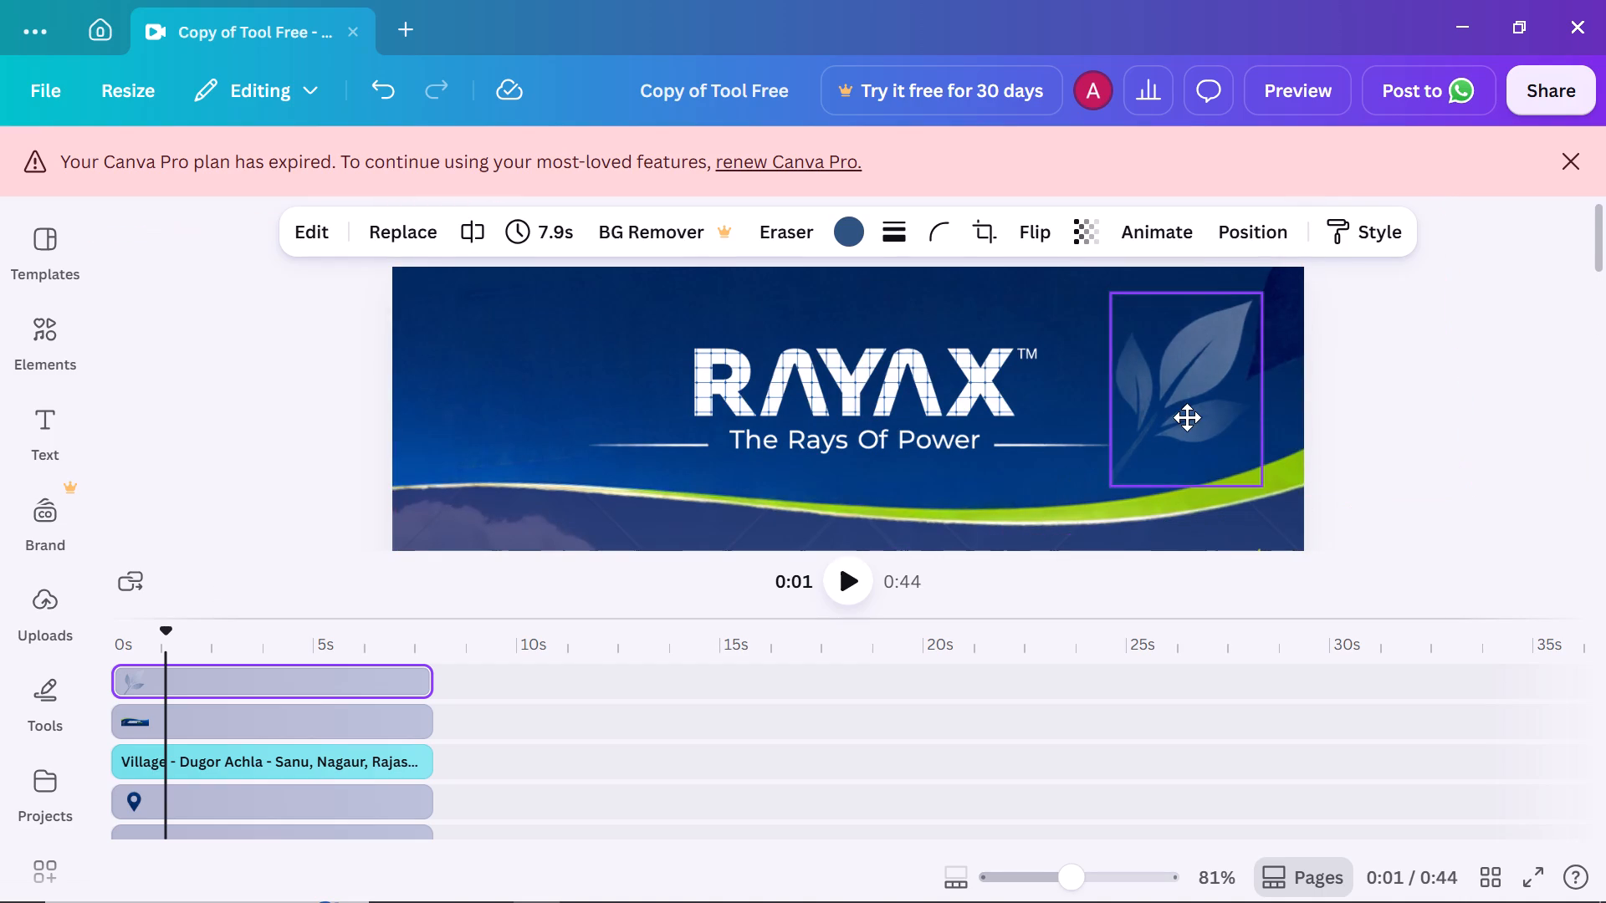
{"action": "left_click_drag", "start_coordinate": [1187, 417], "coordinate": [1185, 416]}
Turn the copied leaf roughly upside down with a slight tilt and tuck it into the page's upper-right corner, partly beyond the page edges.
{"action": "left_click_drag", "start_coordinate": [1186, 529], "coordinate": [1148, 245]}
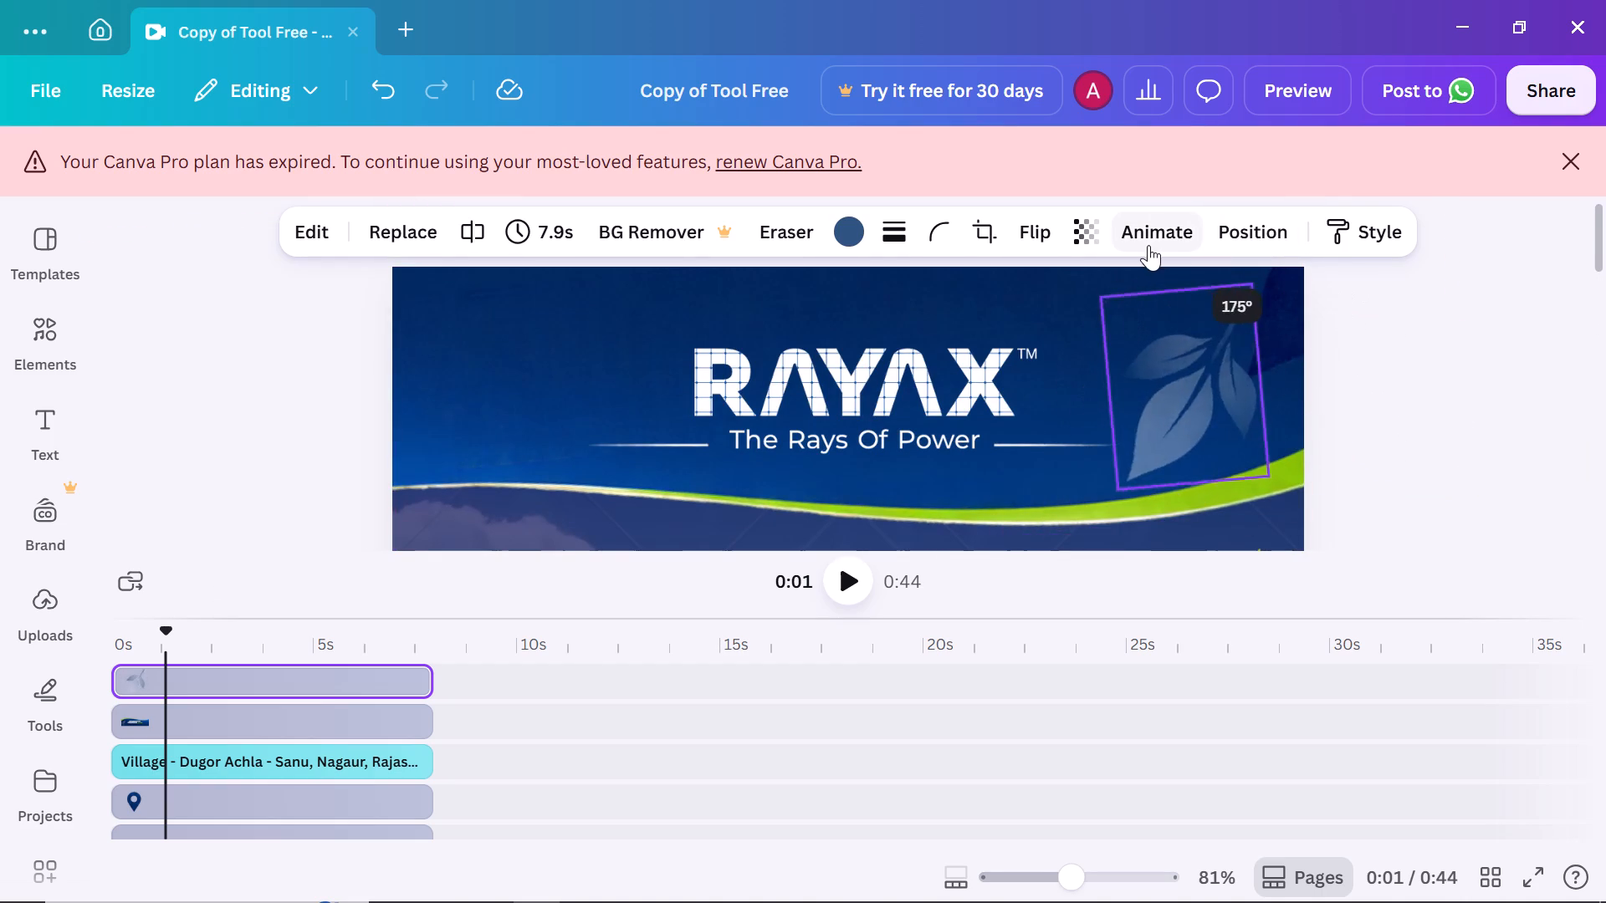
{"action": "left_click_drag", "start_coordinate": [1148, 245], "coordinate": [1184, 273]}
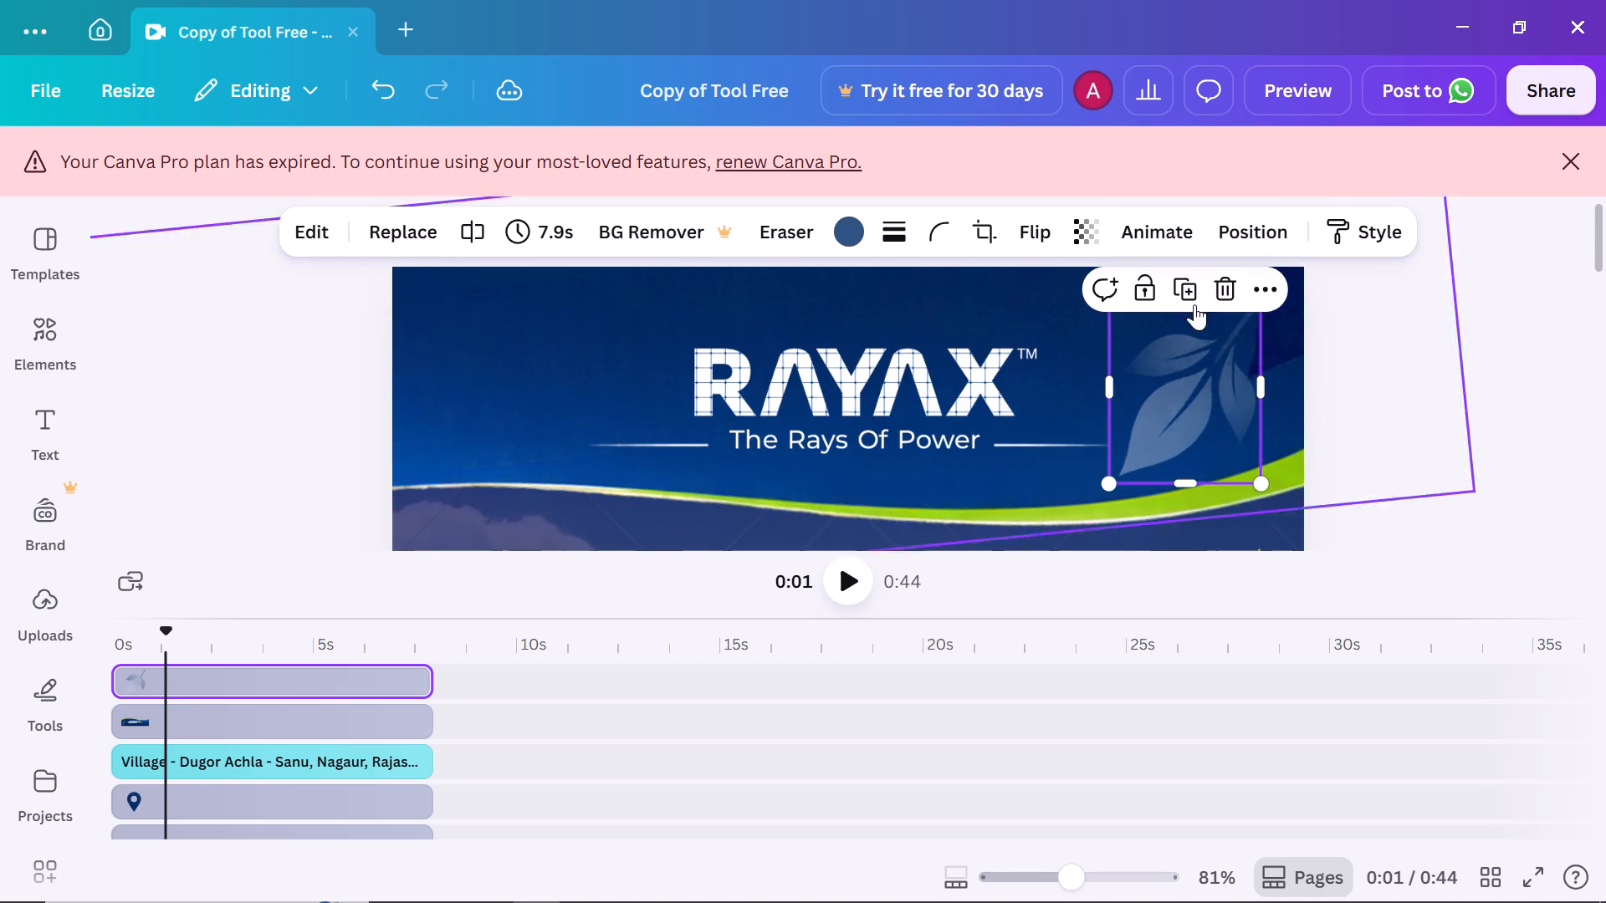
{"action": "left_click_drag", "start_coordinate": [1217, 395], "coordinate": [1353, 271]}
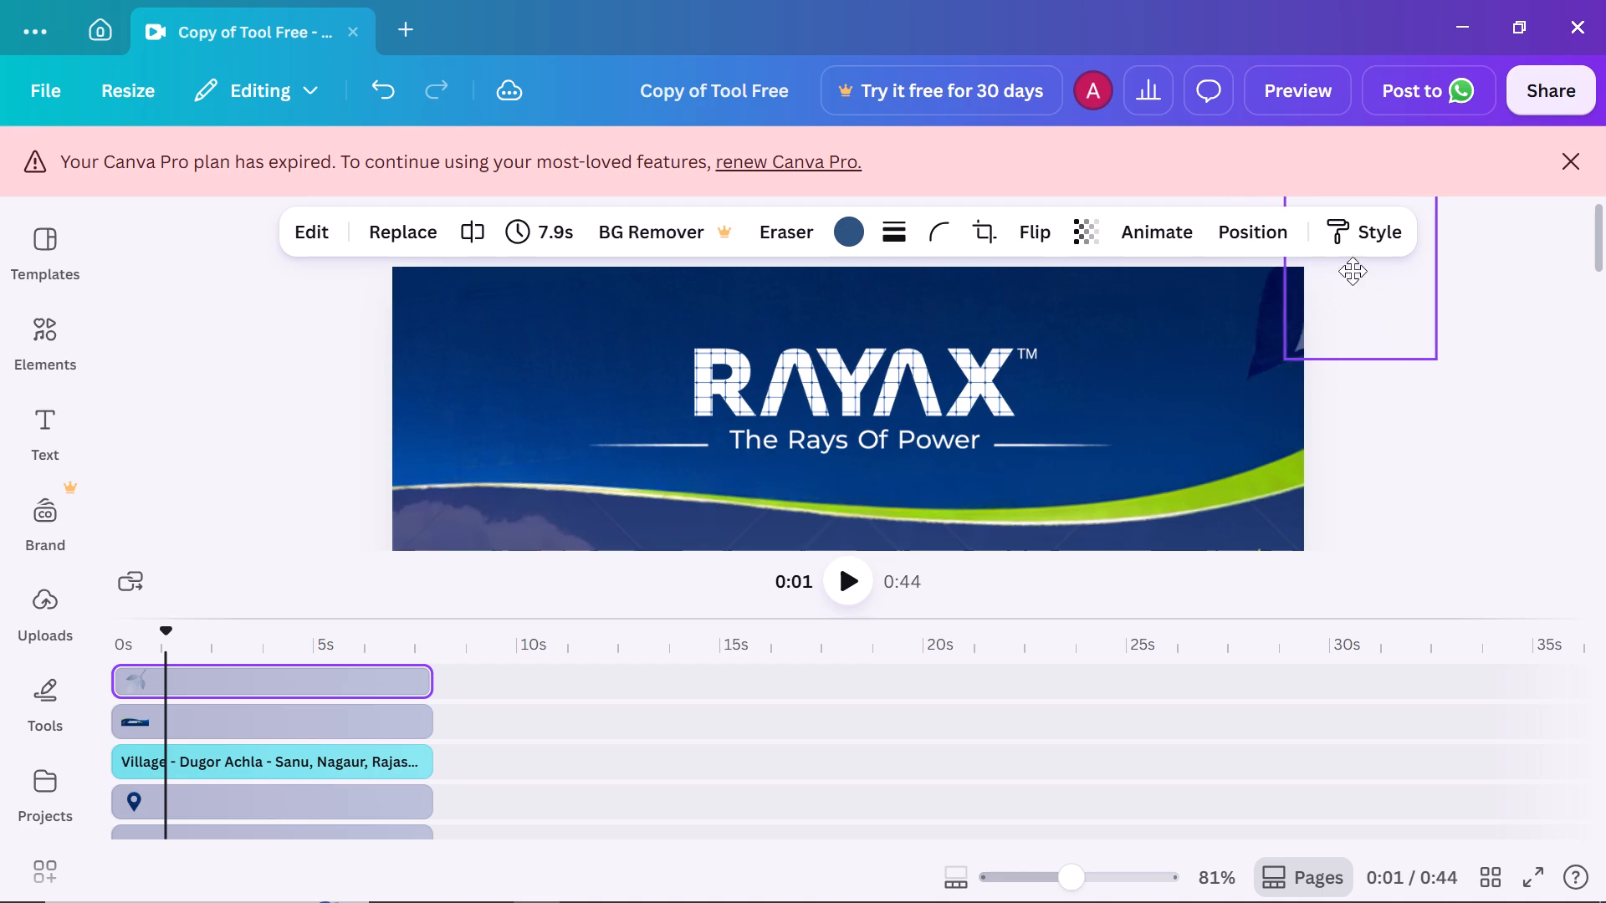
{"action": "left_click_drag", "start_coordinate": [1353, 271], "coordinate": [1261, 306]}
{"action": "left_click_drag", "start_coordinate": [1103, 301], "coordinate": [1109, 316]}
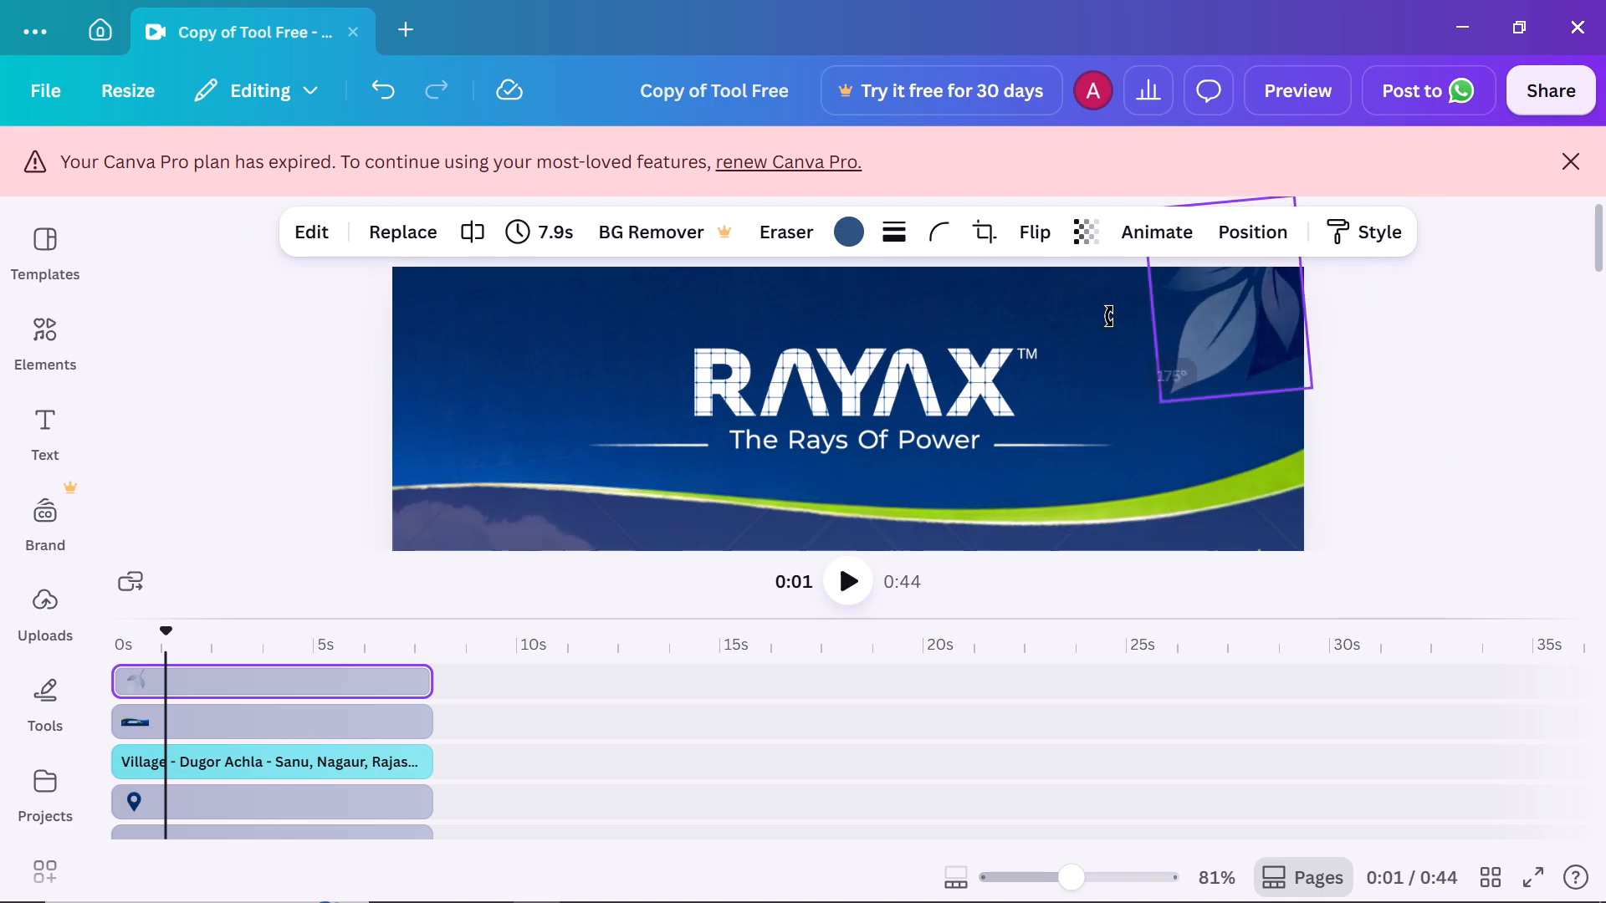
{"action": "left_click_drag", "start_coordinate": [1109, 316], "coordinate": [1111, 319]}
{"action": "left_click_drag", "start_coordinate": [1312, 376], "coordinate": [1337, 390], "text": "alt"}
{"action": "left_click_drag", "start_coordinate": [1210, 350], "coordinate": [1282, 309]}
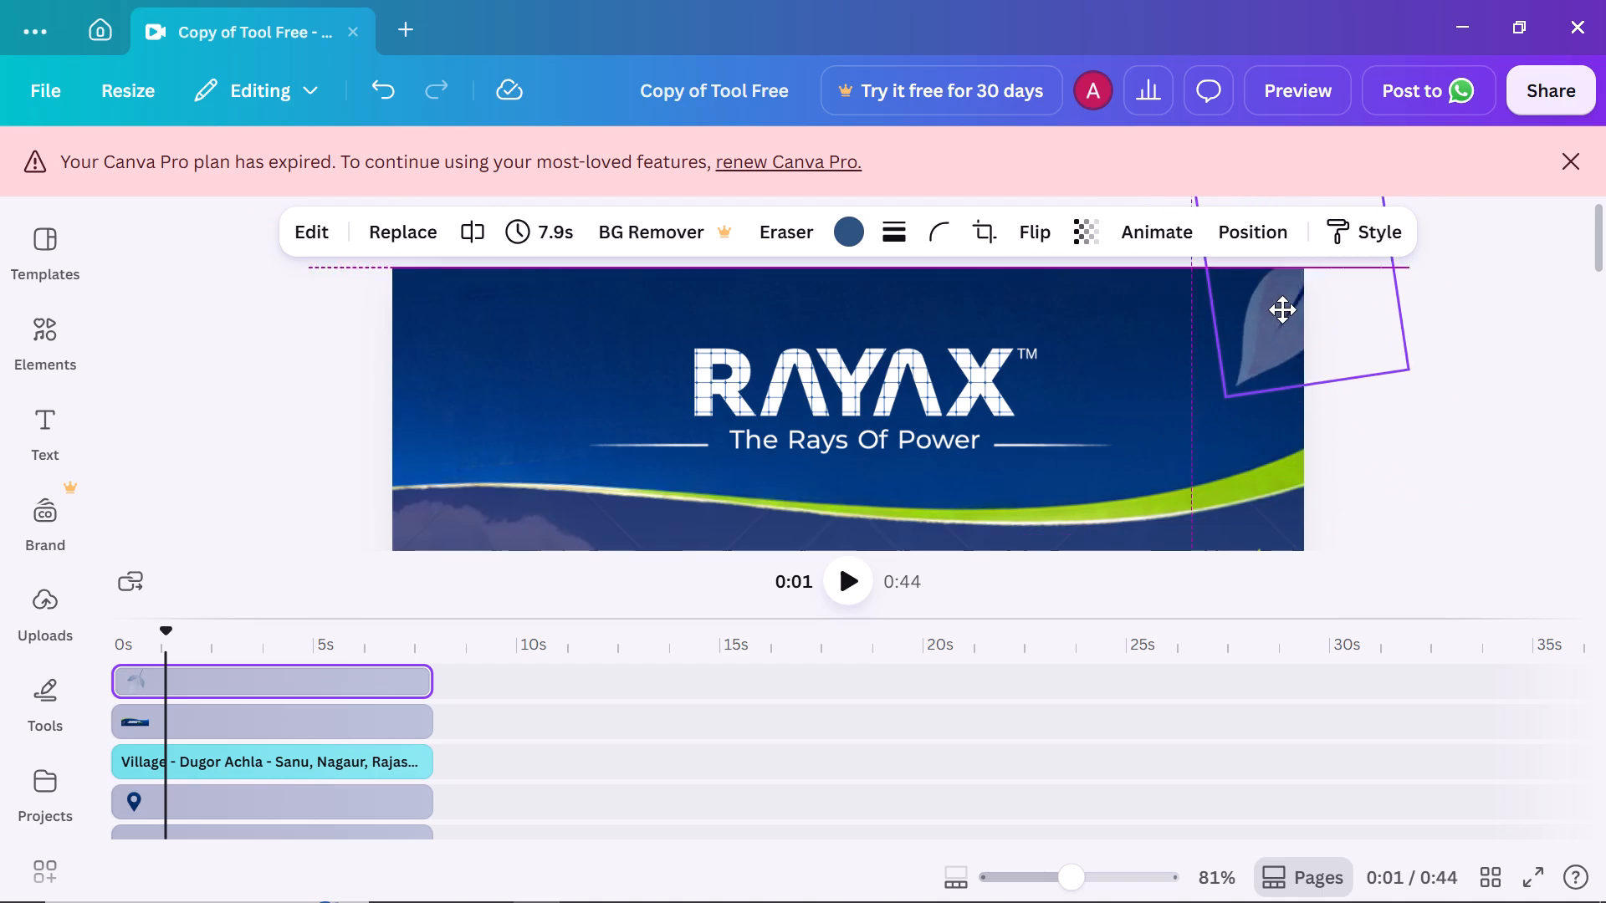
{"action": "left_click_drag", "start_coordinate": [1282, 309], "coordinate": [1299, 312]}
{"action": "left_click", "coordinate": [1435, 375]}
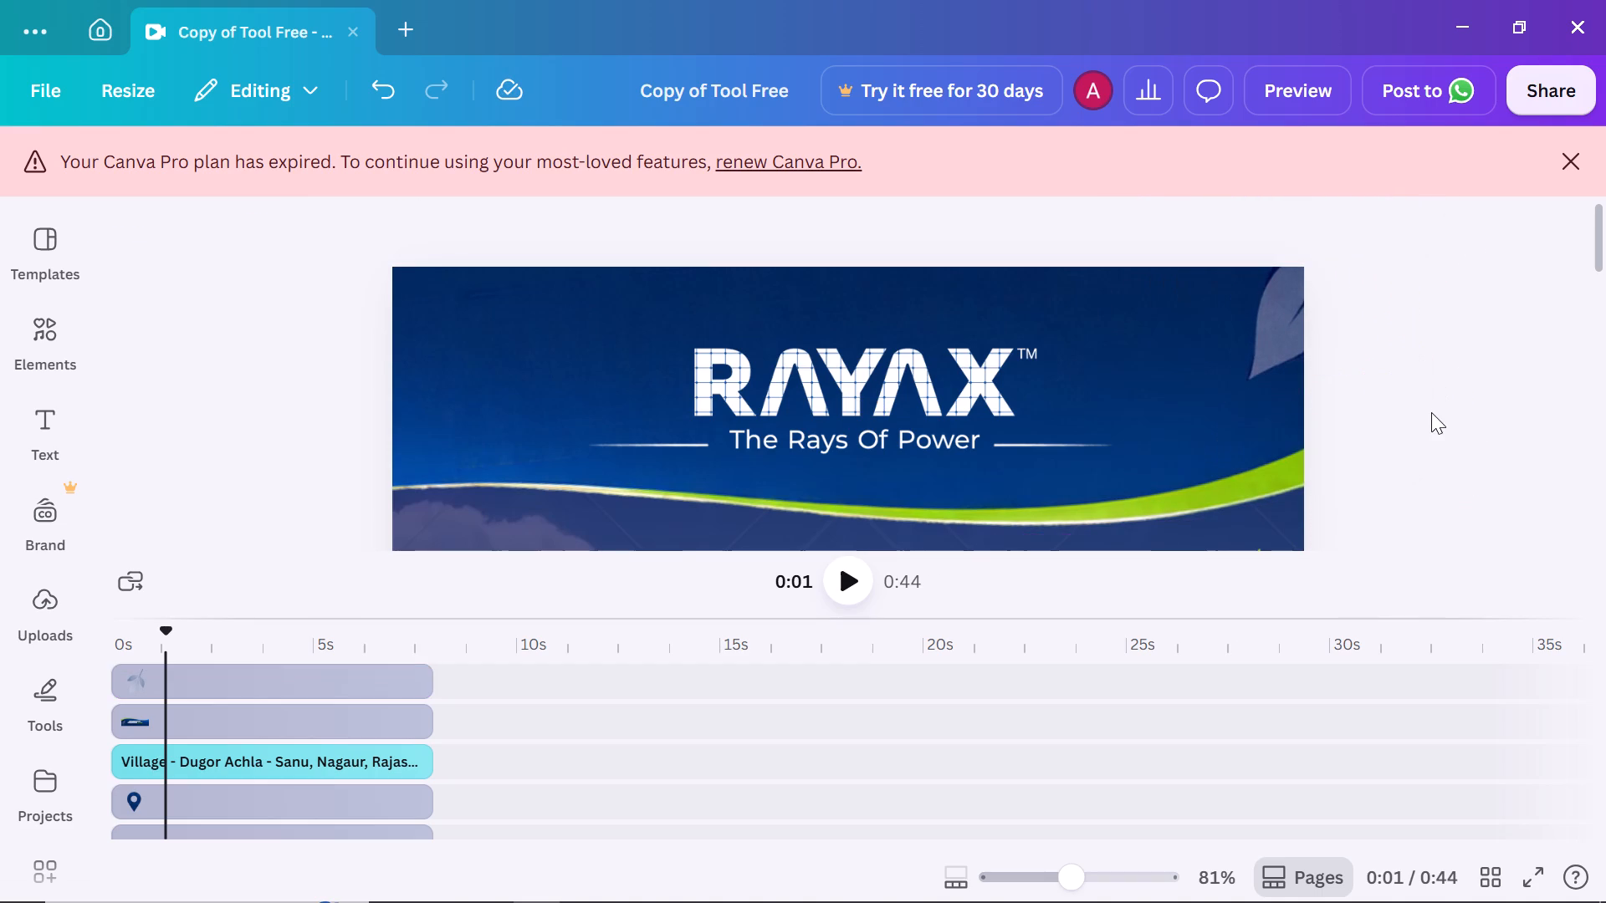
Nudge the upside-down corner leaf slightly left to fine-tune its position over the header wave.
{"action": "left_click", "coordinate": [1279, 344]}
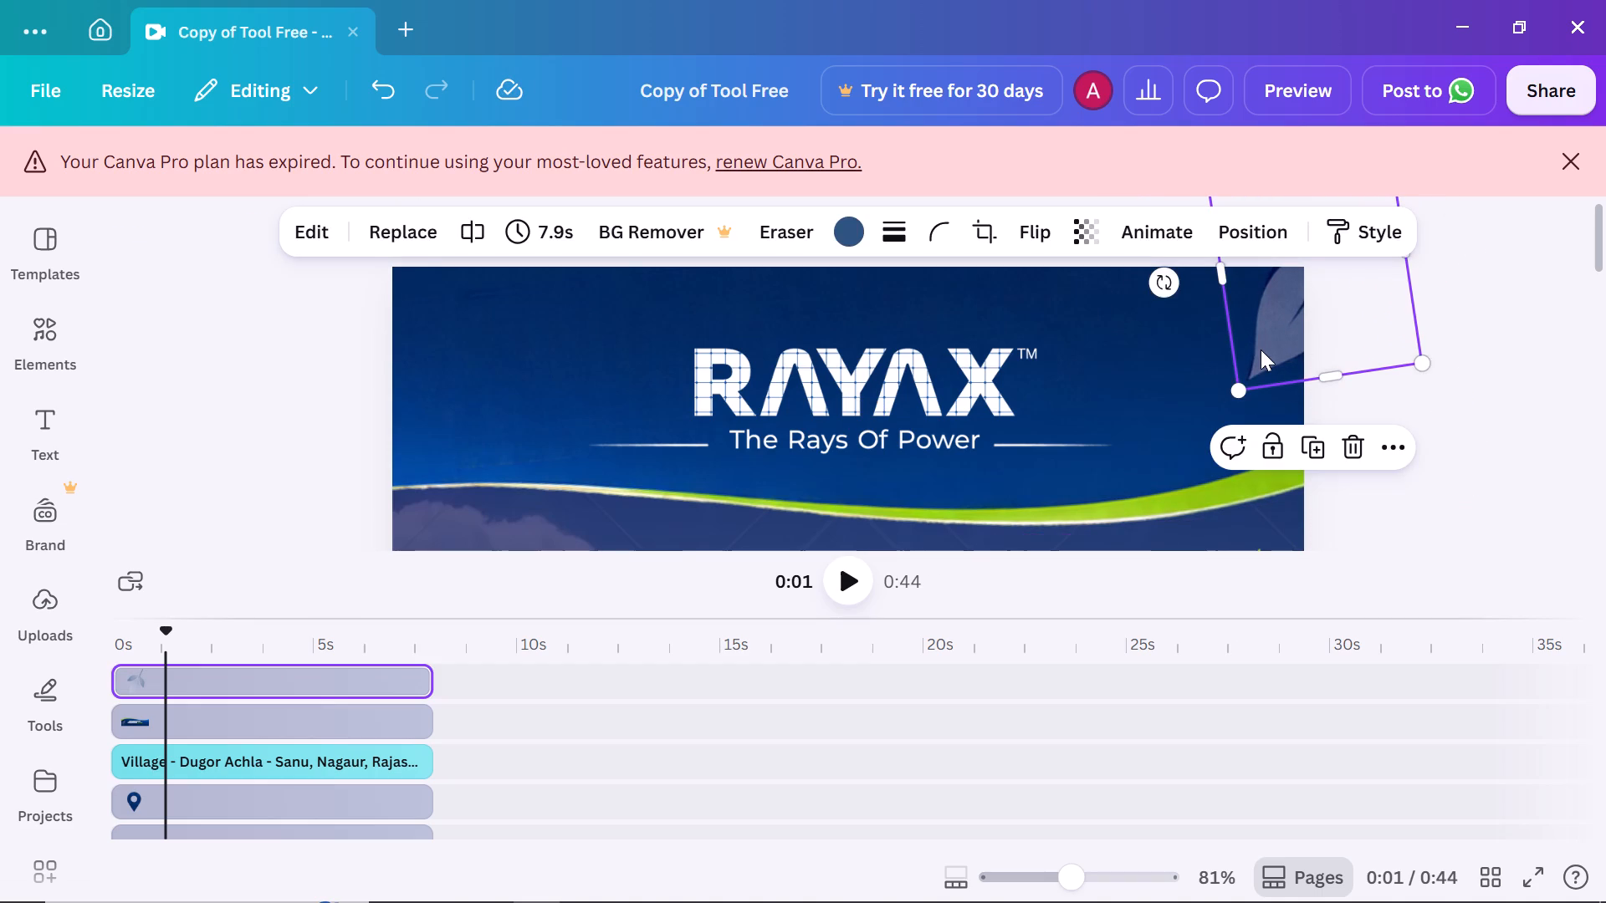
{"action": "key", "text": "Up"}
{"action": "key", "text": "Left"}
{"action": "key", "text": "Left"}
{"action": "key", "text": "Left"}
{"action": "key", "text": "Down"}
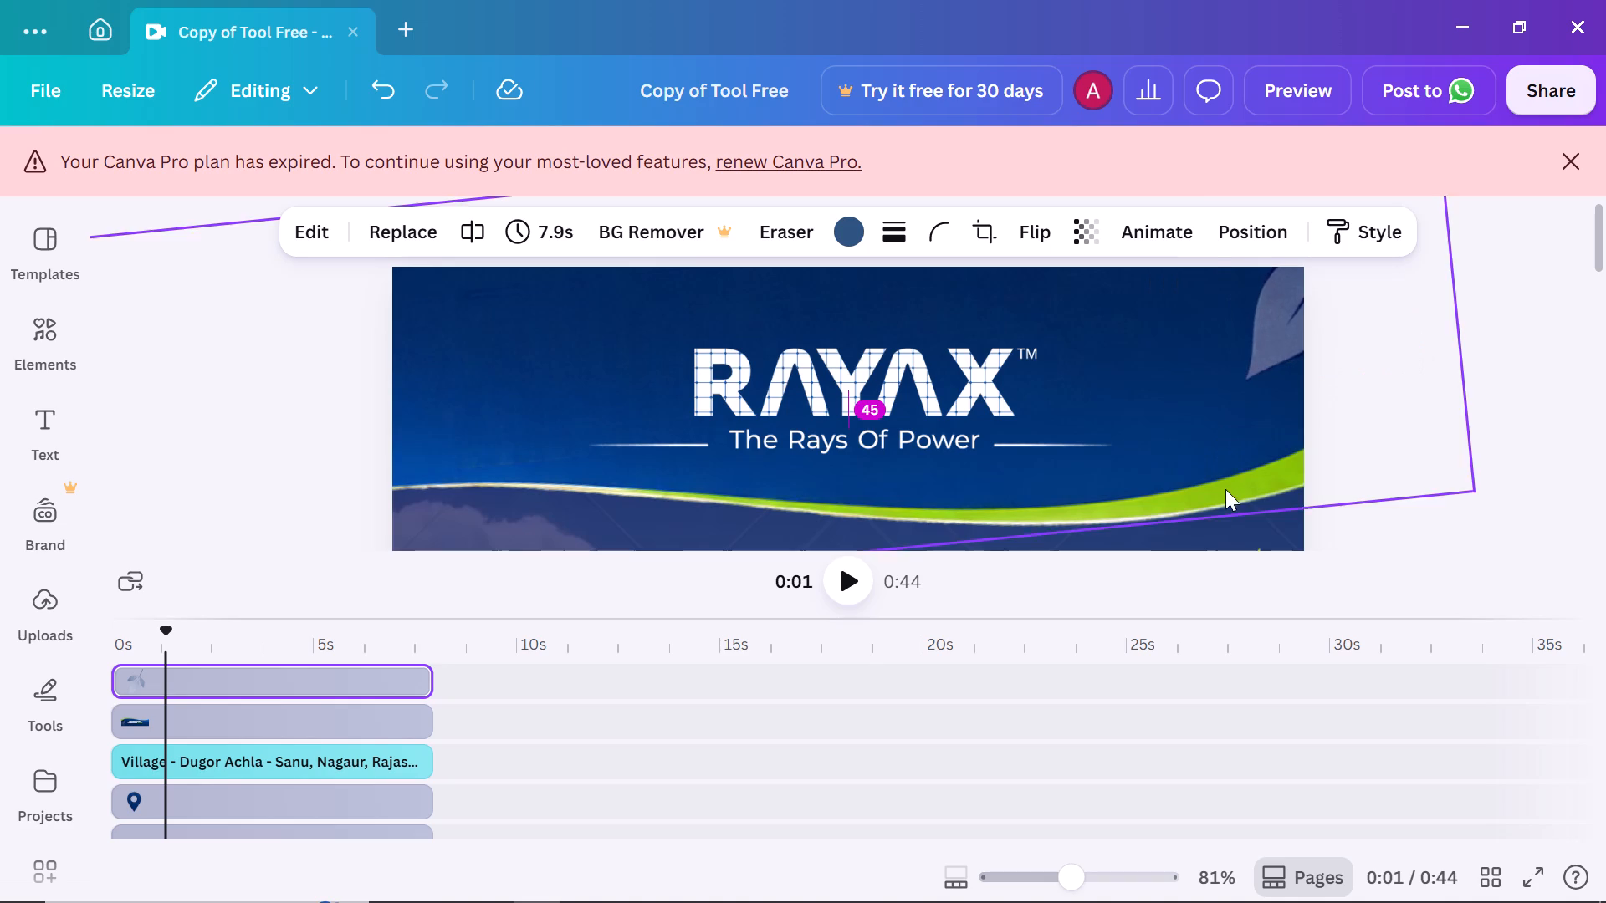
{"action": "scroll", "coordinate": [1199, 523], "scroll_direction": "down", "scroll_amount": 3, "text": "ctrl"}
{"action": "left_click", "coordinate": [1297, 472], "text": "ctrl"}
Group the location pin, the "Site Address" heading, the village line and their white pill background.
{"action": "scroll", "coordinate": [1206, 552], "scroll_direction": "down", "scroll_amount": 5, "text": "ctrl"}
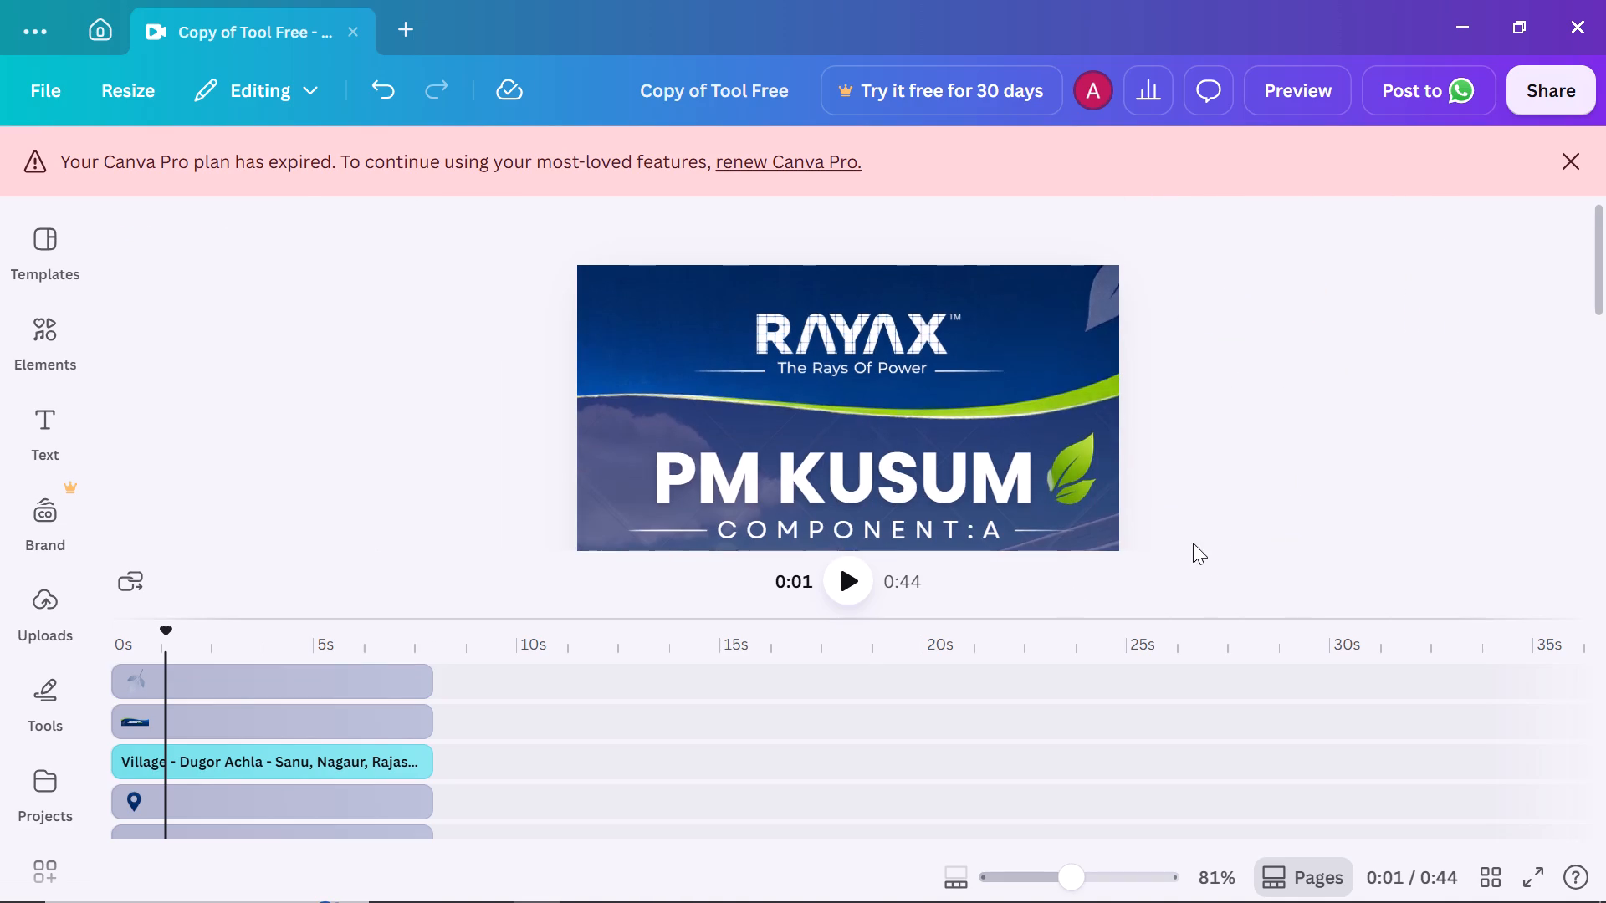
{"action": "scroll", "coordinate": [1193, 543], "scroll_direction": "down", "scroll_amount": 5, "text": "ctrl"}
{"action": "scroll", "coordinate": [1117, 499], "scroll_direction": "up", "scroll_amount": 1}
{"action": "left_click", "coordinate": [883, 489]}
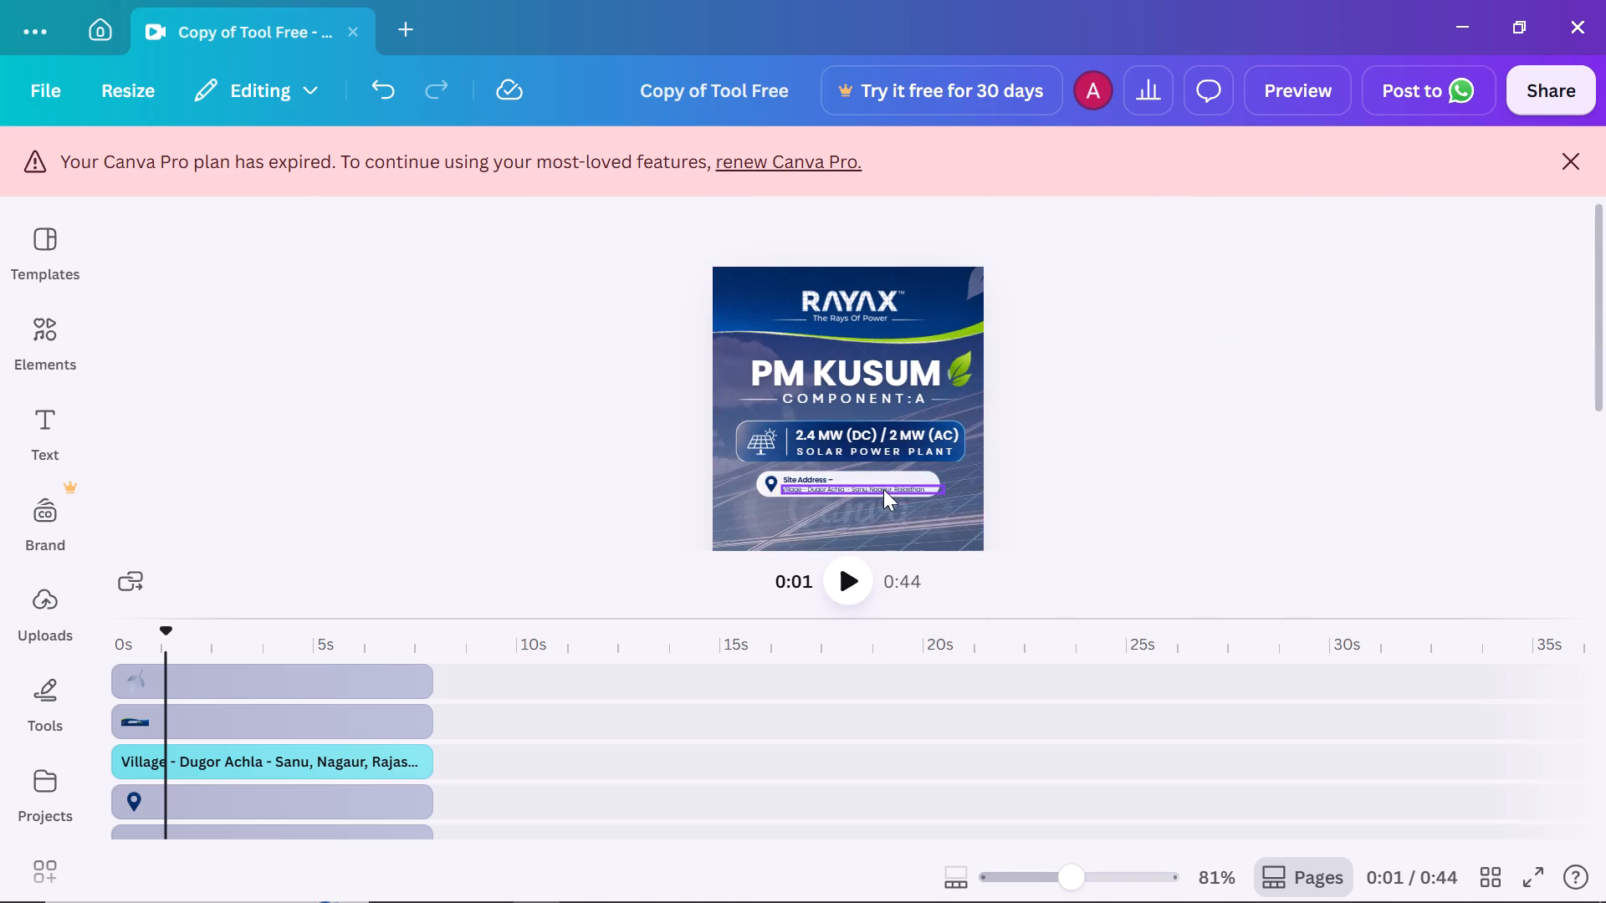
{"action": "scroll", "coordinate": [1140, 539], "scroll_direction": "up", "scroll_amount": 6, "text": "ctrl"}
{"action": "left_click", "coordinate": [658, 417]}
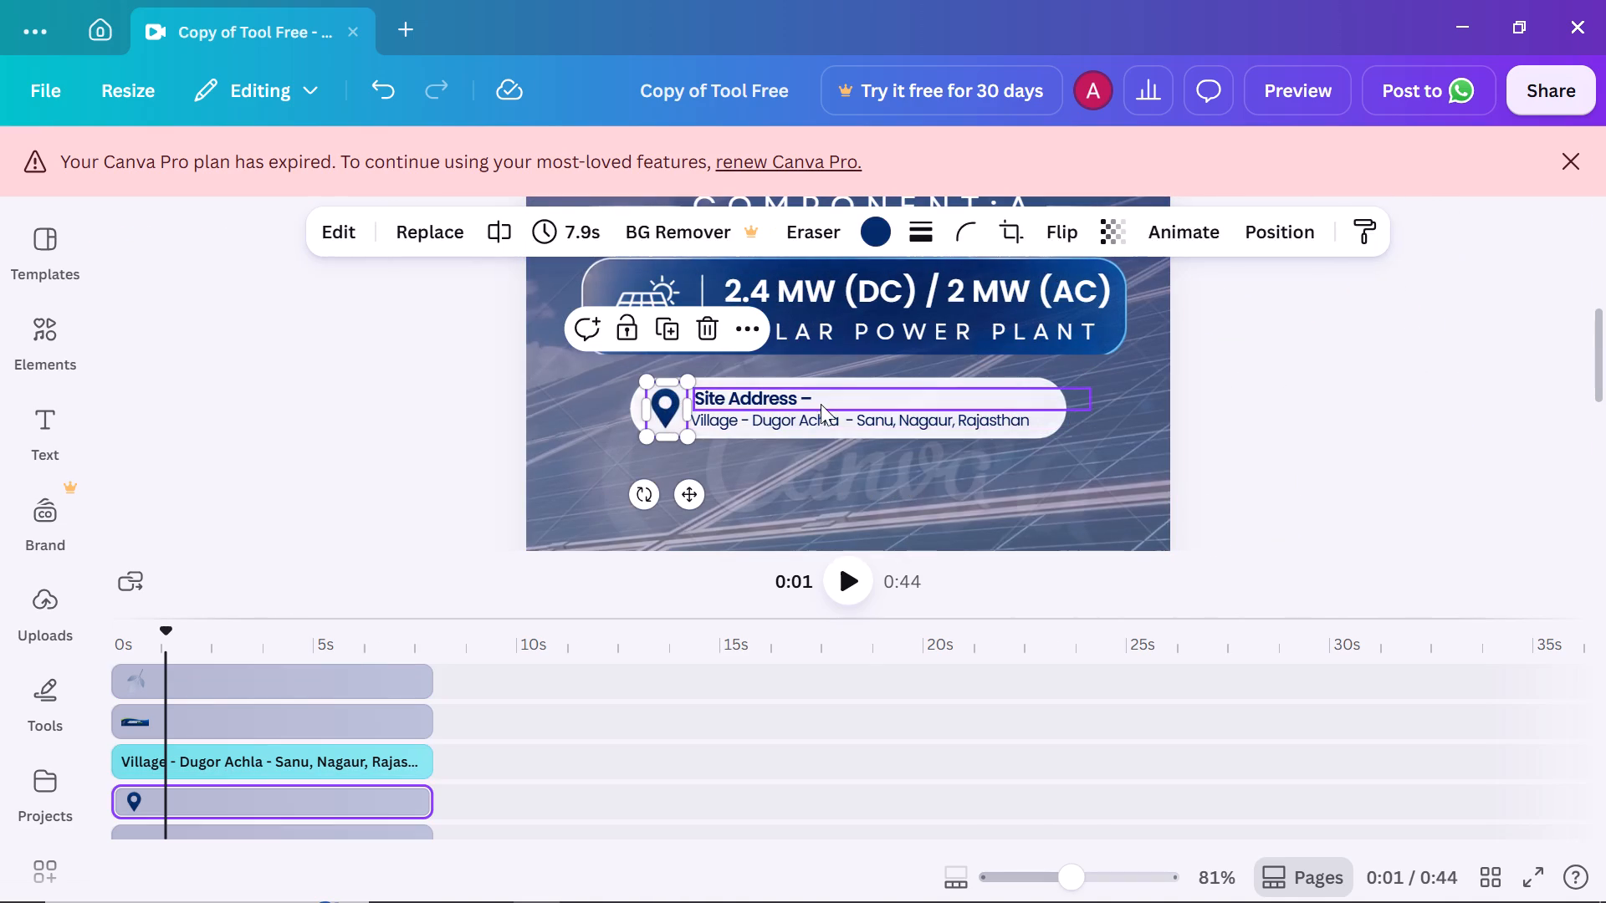
{"action": "left_click", "coordinate": [826, 400], "text": "shift"}
{"action": "left_click", "coordinate": [885, 421], "text": "shift"}
{"action": "left_click", "coordinate": [944, 445], "text": "shift"}
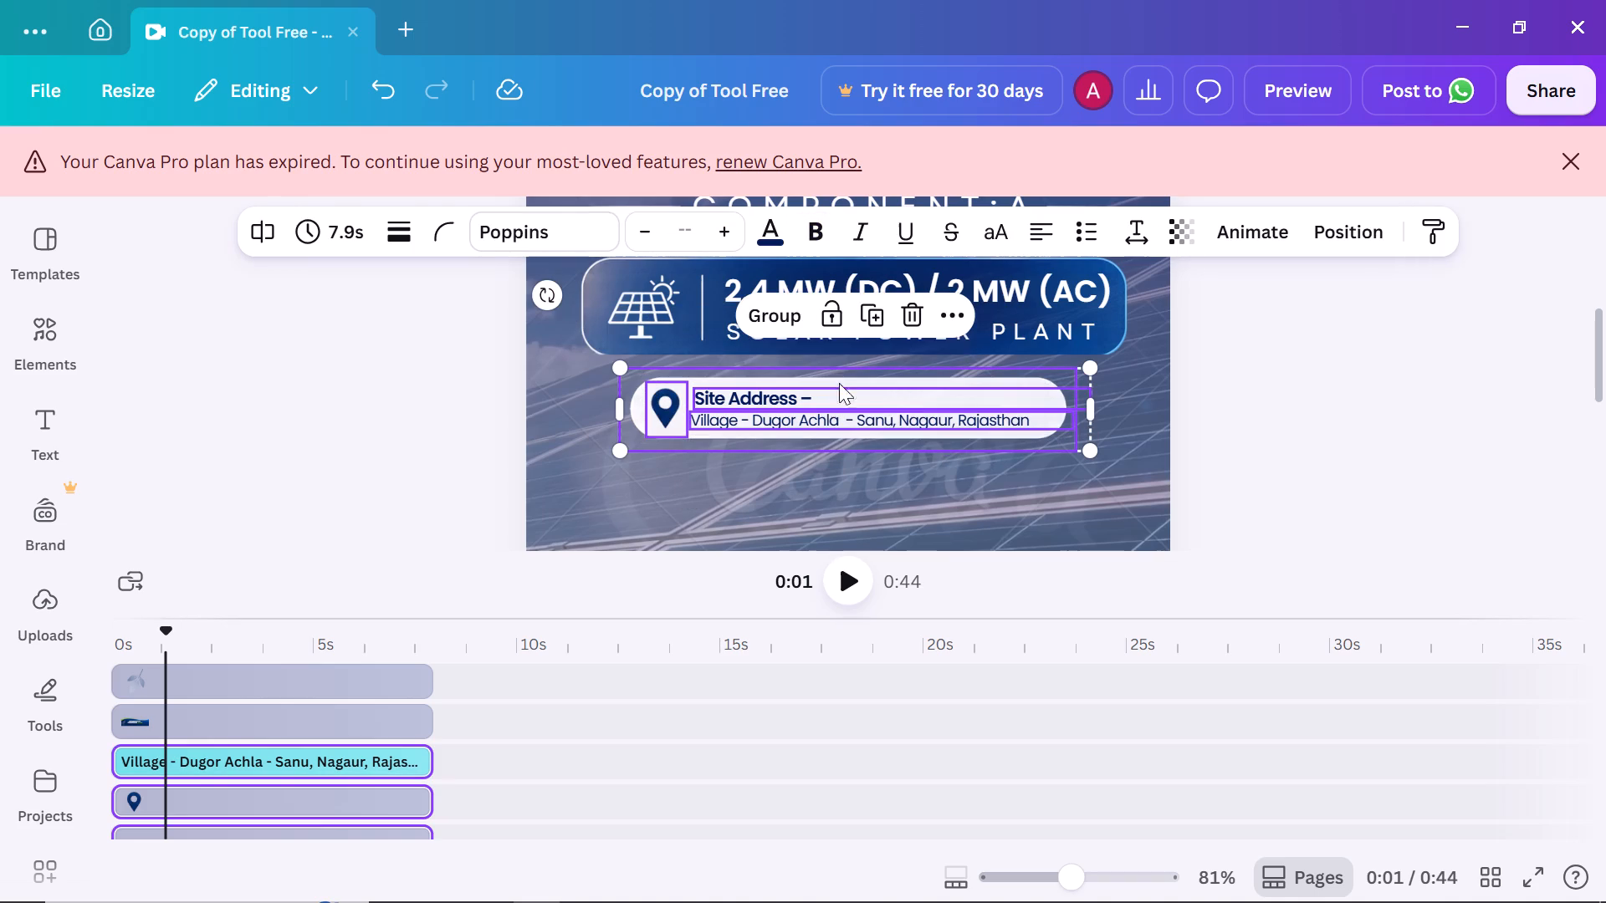
{"action": "left_click", "coordinate": [765, 327]}
Group the solar panel icon, divider, "2.4 MW (DC) / 2 MW (AC)" and "Solar Power Plant" texts with their blue banner.
{"action": "scroll", "coordinate": [684, 314], "scroll_direction": "up", "scroll_amount": 2}
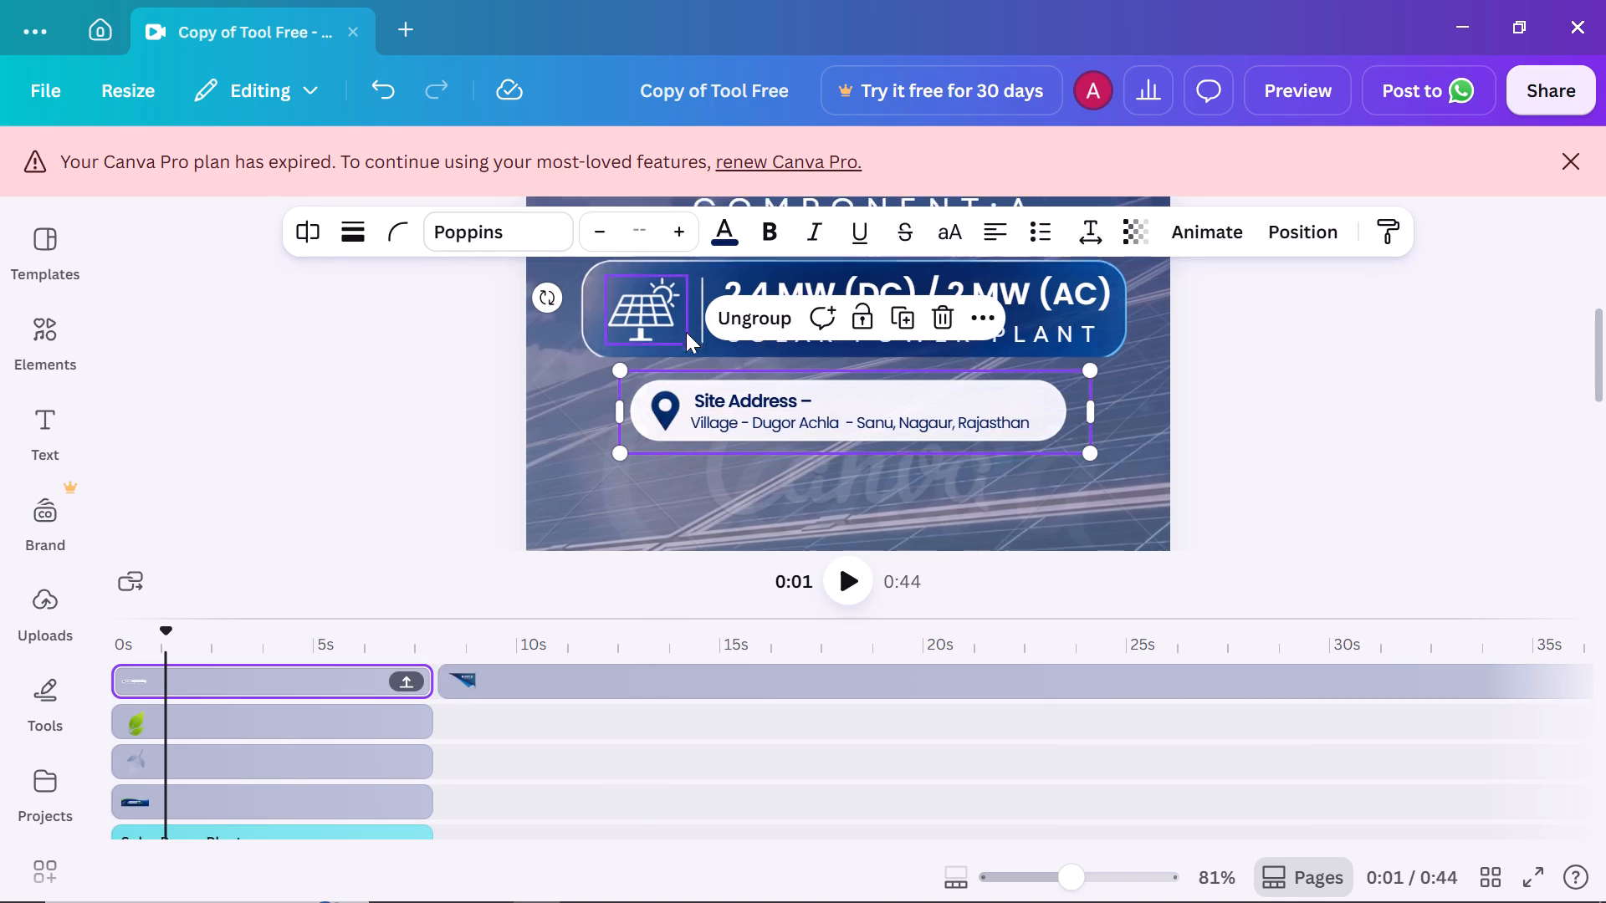
{"action": "scroll", "coordinate": [651, 497], "scroll_direction": "down", "scroll_amount": 1}
{"action": "left_click", "coordinate": [591, 416]}
{"action": "left_click", "coordinate": [645, 426], "text": "shift"}
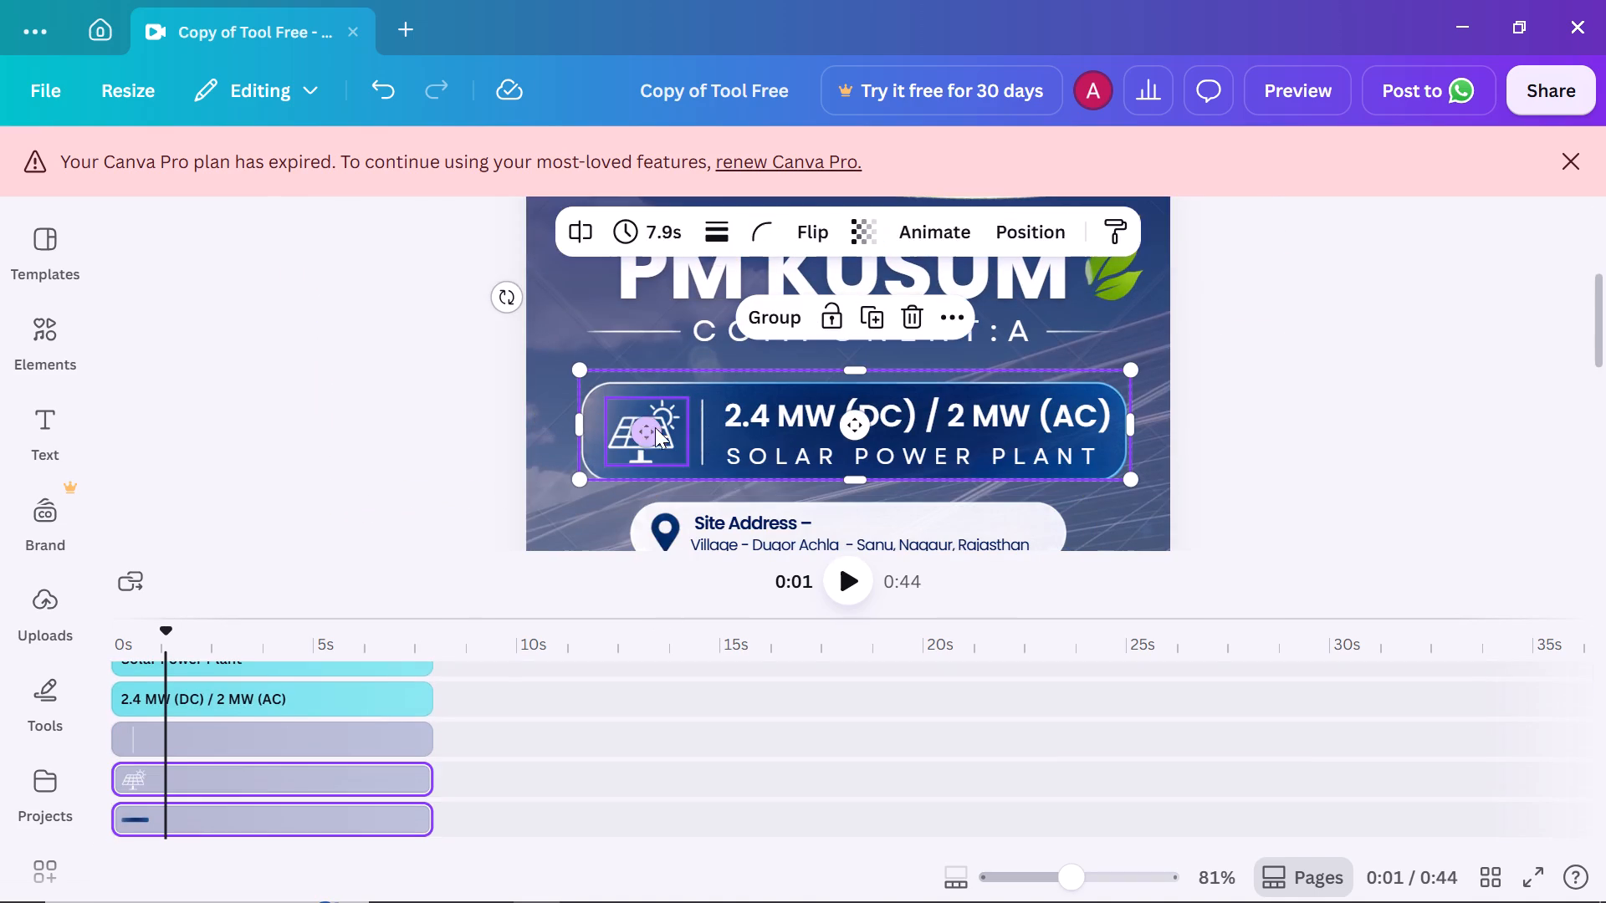
{"action": "left_click", "coordinate": [770, 416], "text": "shift"}
{"action": "left_click", "coordinate": [708, 427], "text": "shift"}
{"action": "left_click", "coordinate": [763, 451], "text": "shift"}
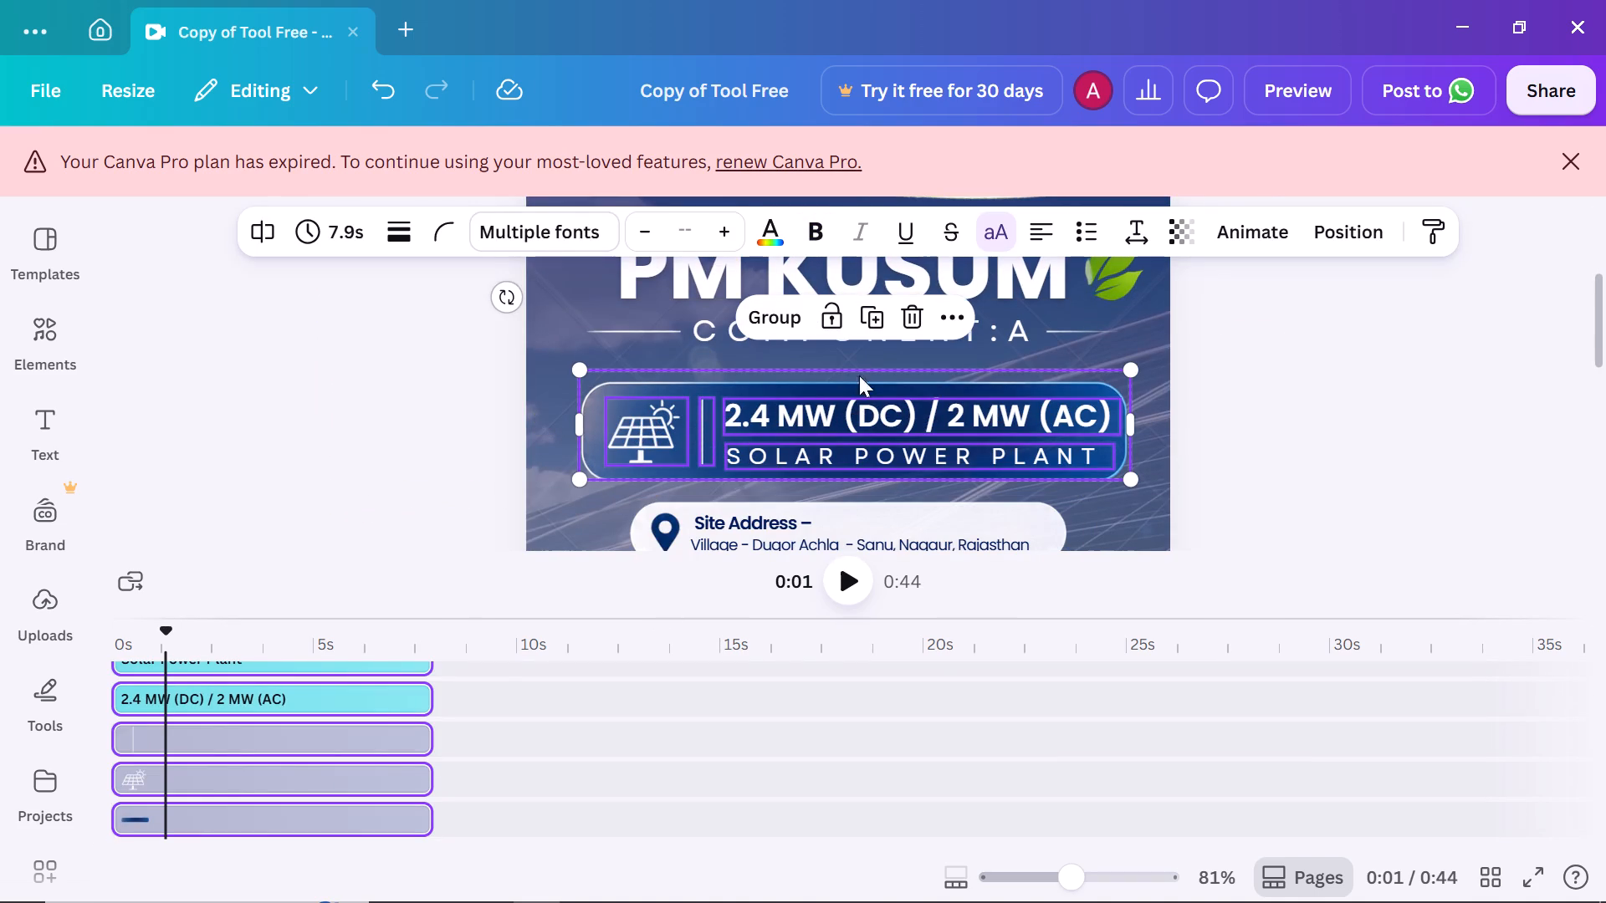
{"action": "left_click", "coordinate": [792, 317]}
Move the capacity banner and site address groups together down to just above the footer wave.
{"action": "scroll", "coordinate": [837, 351], "scroll_direction": "down", "scroll_amount": 3, "text": "ctrl"}
{"action": "double_click", "coordinate": [842, 442]}
{"action": "double_click", "coordinate": [840, 462], "text": "shift"}
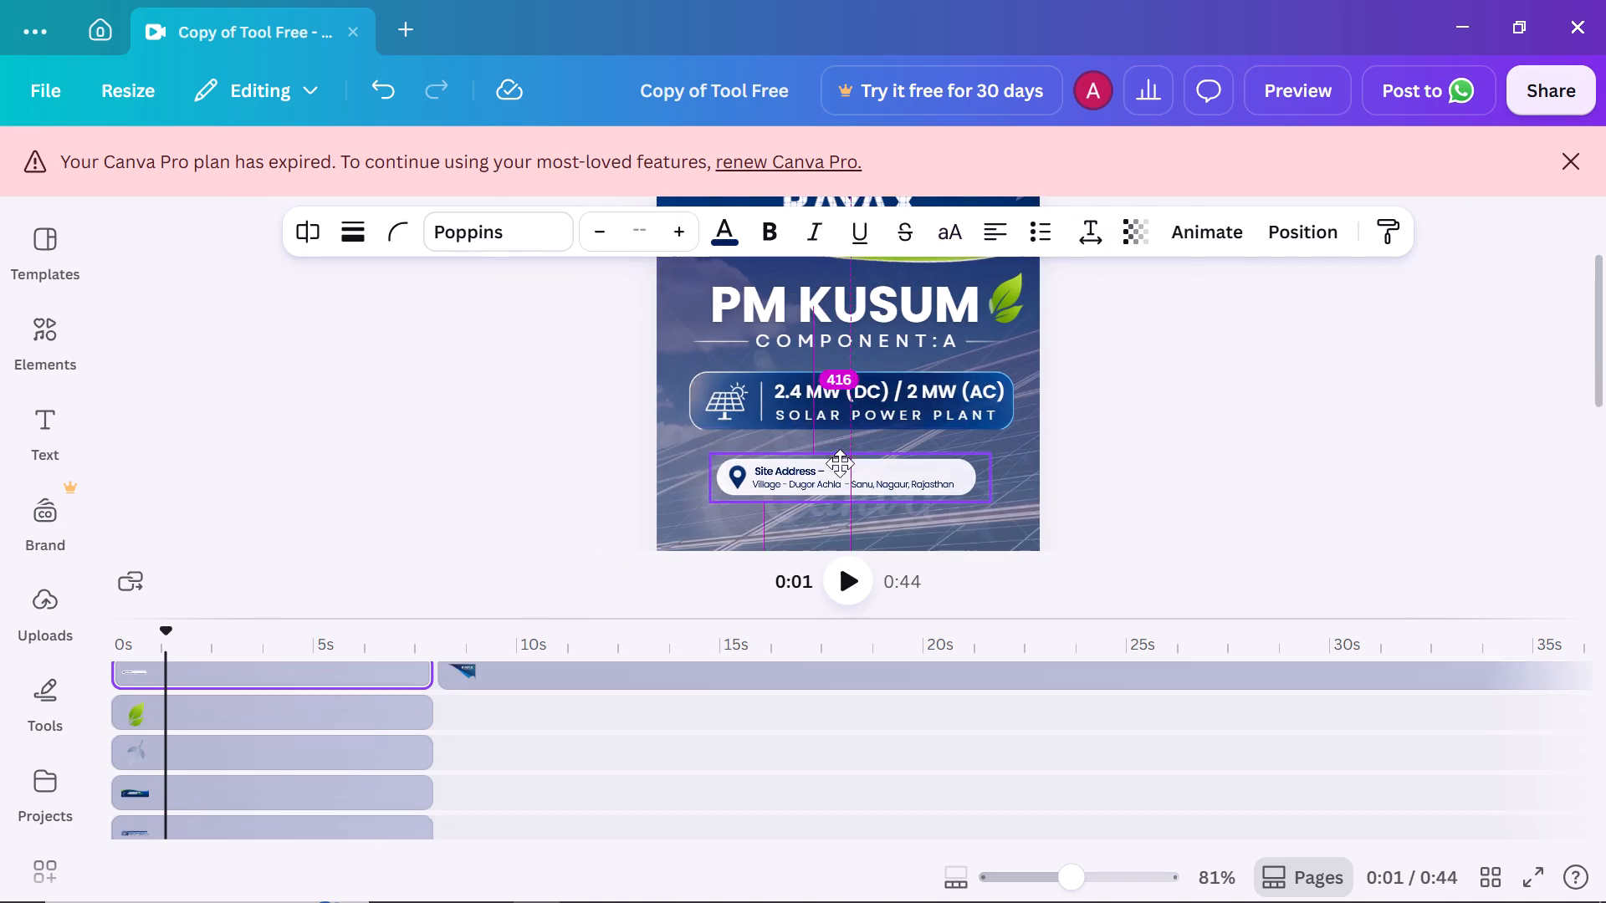
{"action": "left_click", "coordinate": [841, 431], "text": "shift"}
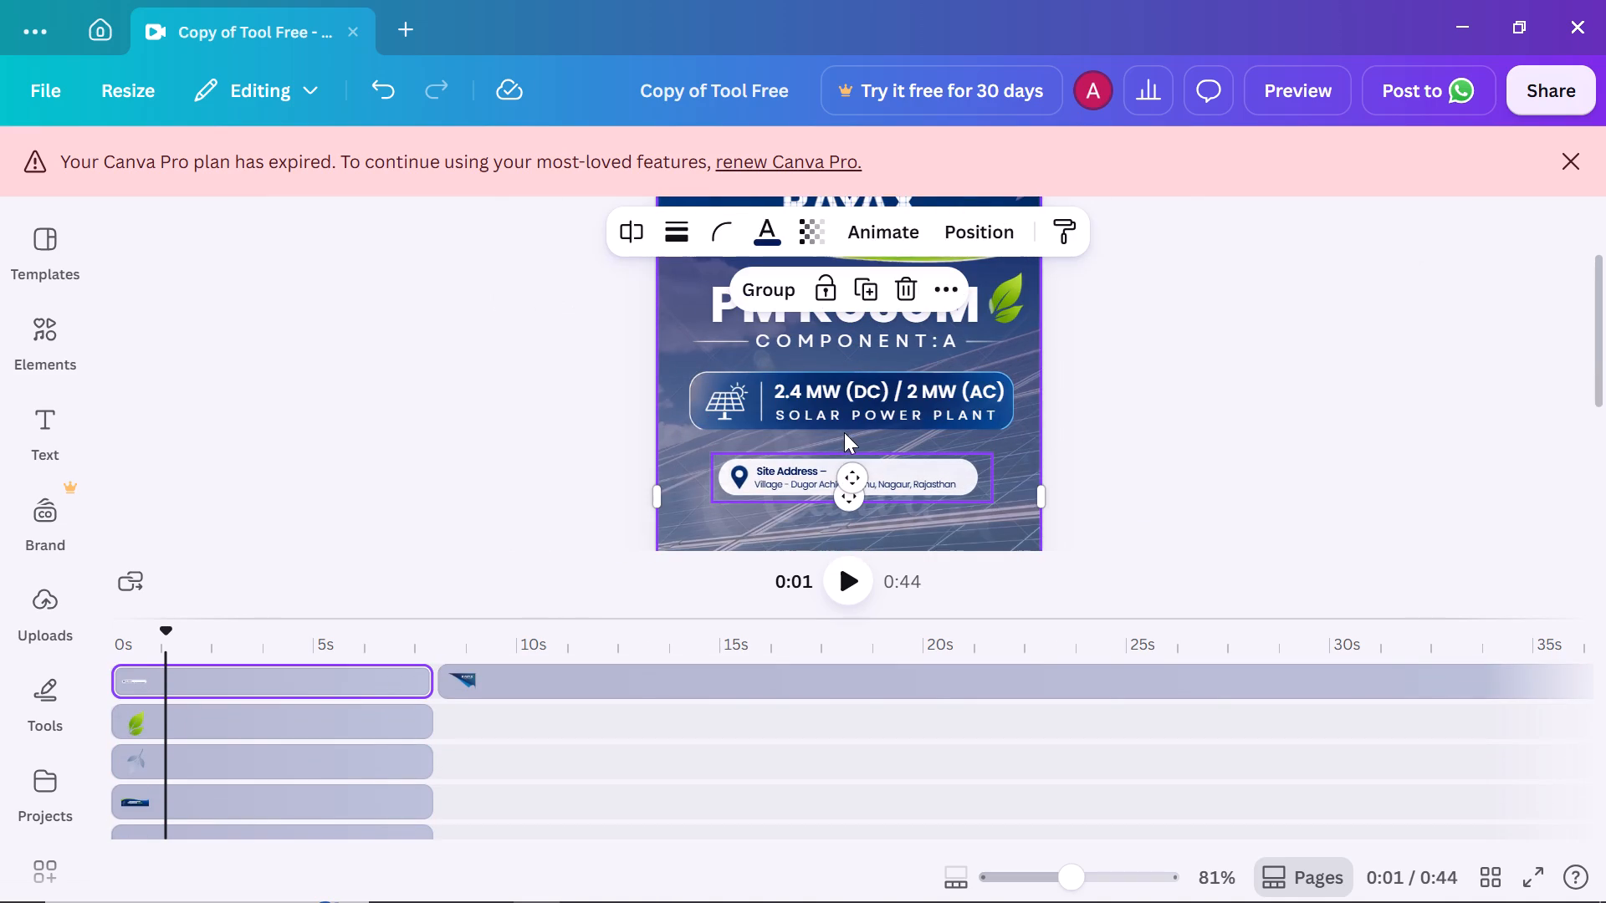
{"action": "left_click", "coordinate": [857, 422]}
{"action": "left_click", "coordinate": [808, 466], "text": "shift"}
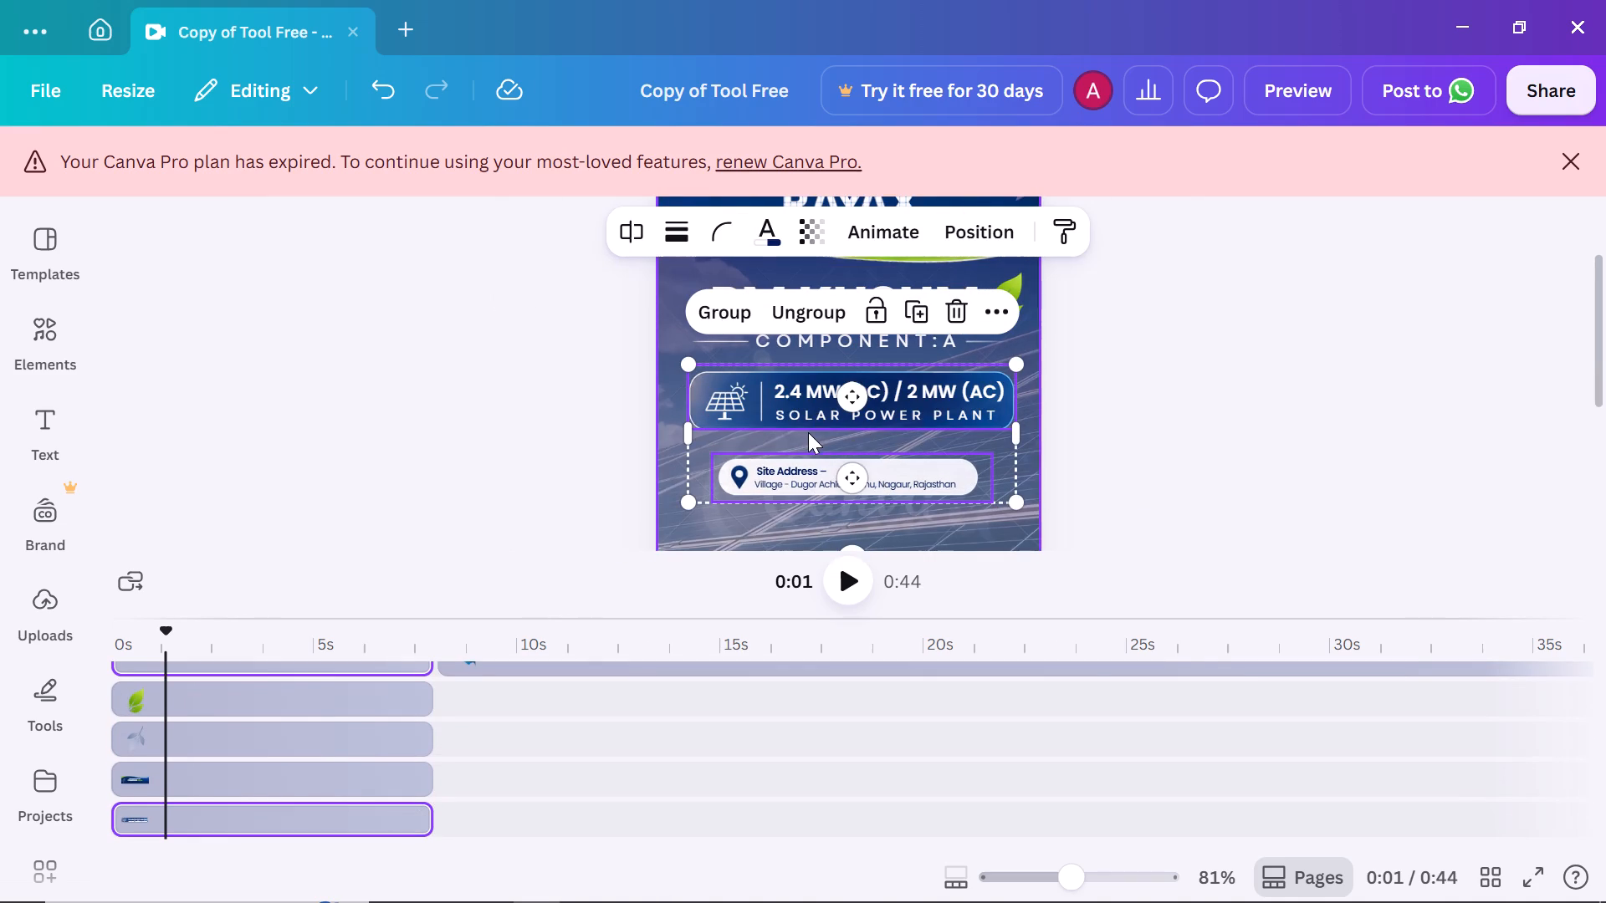
{"action": "left_click_drag", "start_coordinate": [808, 432], "coordinate": [817, 244]}
{"action": "scroll", "coordinate": [808, 484], "scroll_direction": "down", "scroll_amount": 3}
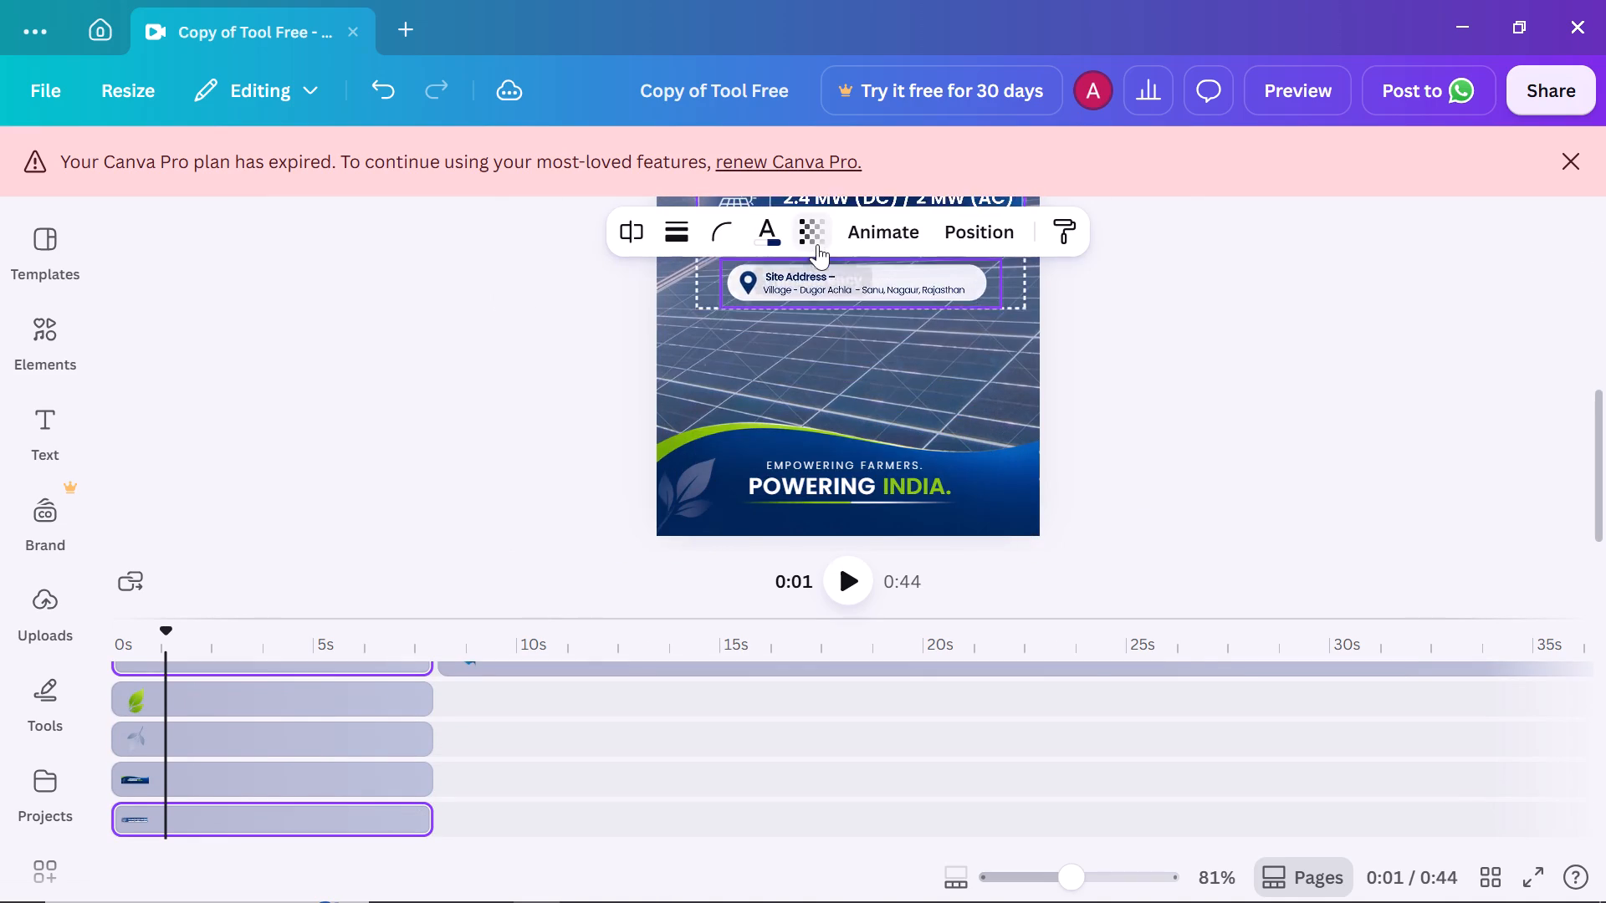
{"action": "left_click_drag", "start_coordinate": [817, 244], "coordinate": [815, 253]}
{"action": "scroll", "coordinate": [1053, 336], "scroll_direction": "down", "scroll_amount": 3, "text": "ctrl"}
{"action": "left_click_drag", "start_coordinate": [928, 372], "coordinate": [928, 417]}
{"action": "left_click", "coordinate": [1052, 414]}
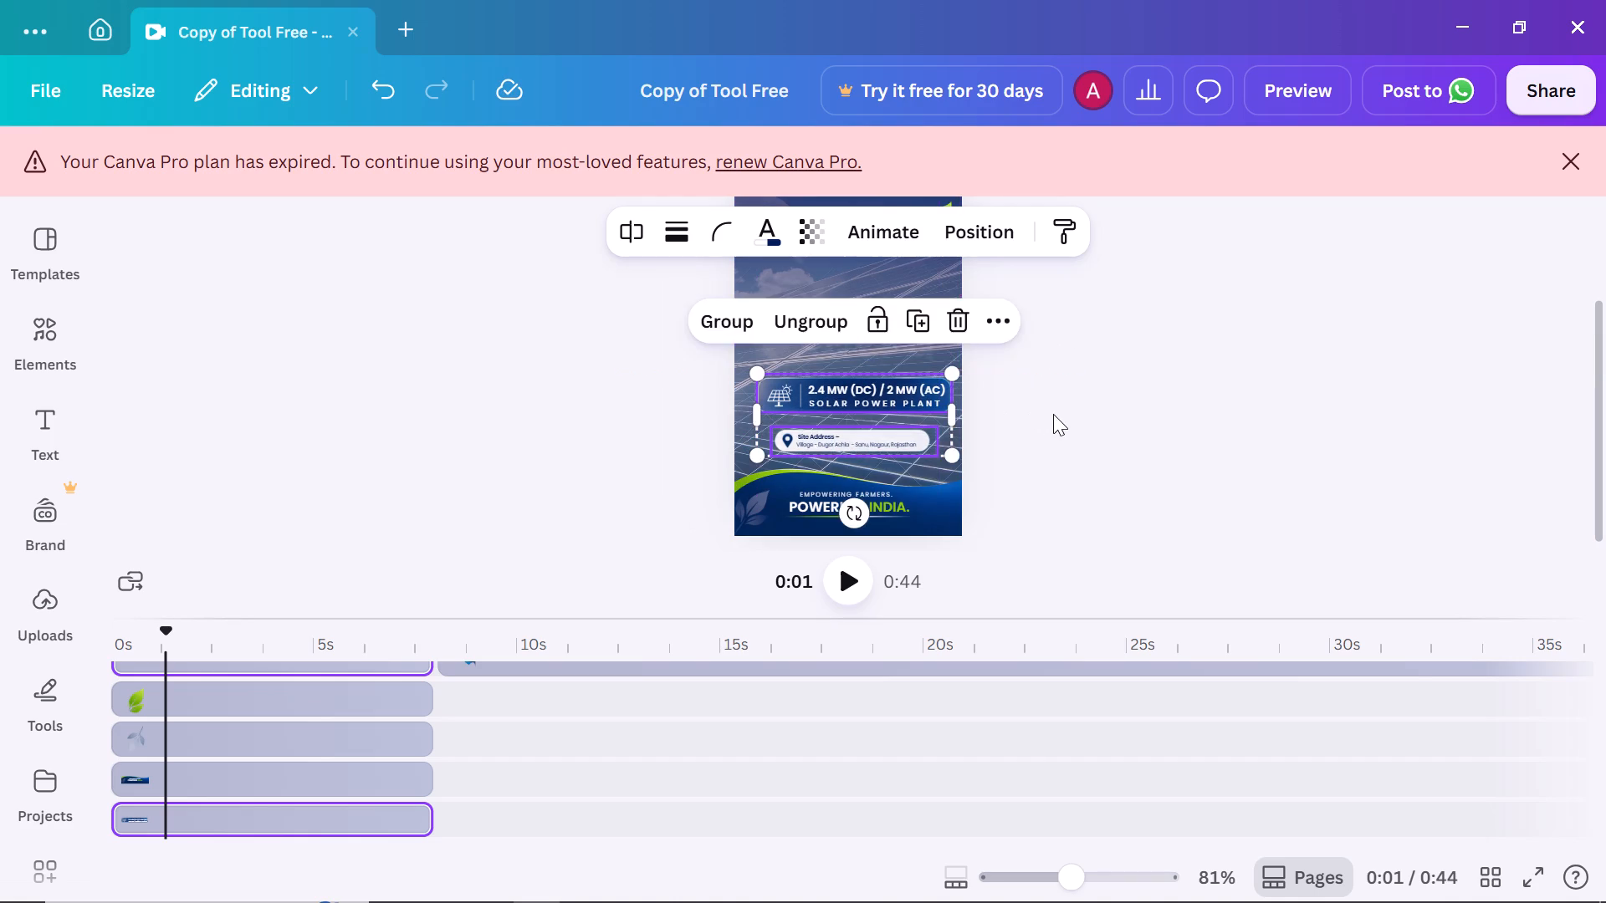
{"action": "left_click", "coordinate": [867, 395]}
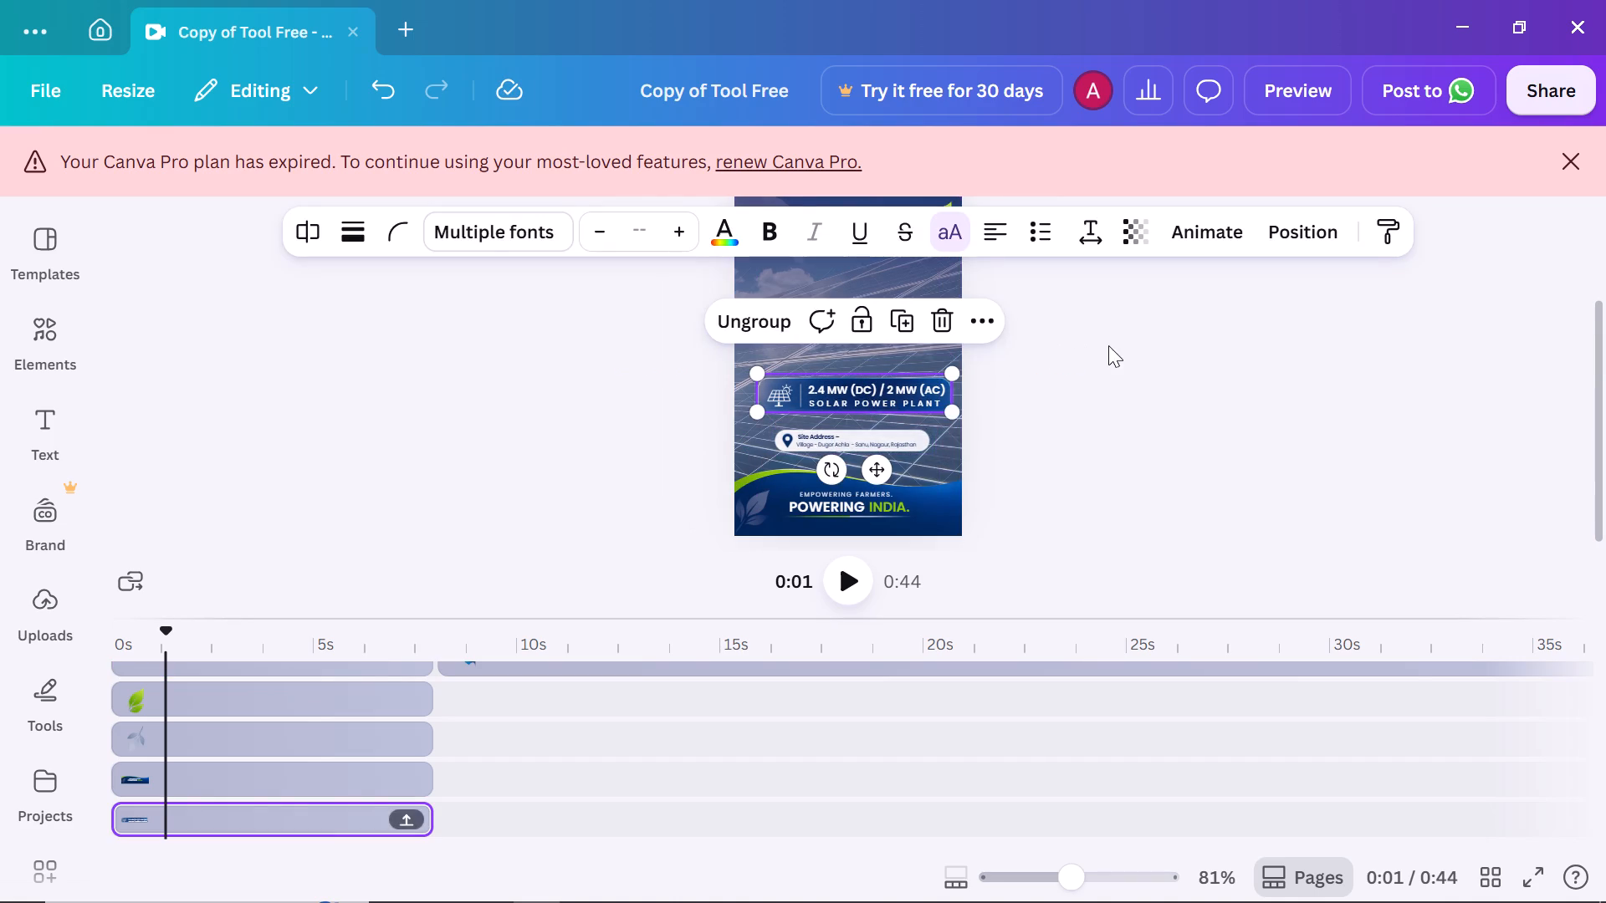
{"action": "left_click", "coordinate": [1108, 345]}
Group the "PM KUSUM" title, the "Component:A" line with its two side rules, and the green leaf.
{"action": "scroll", "coordinate": [1095, 342], "scroll_direction": "up", "scroll_amount": 2}
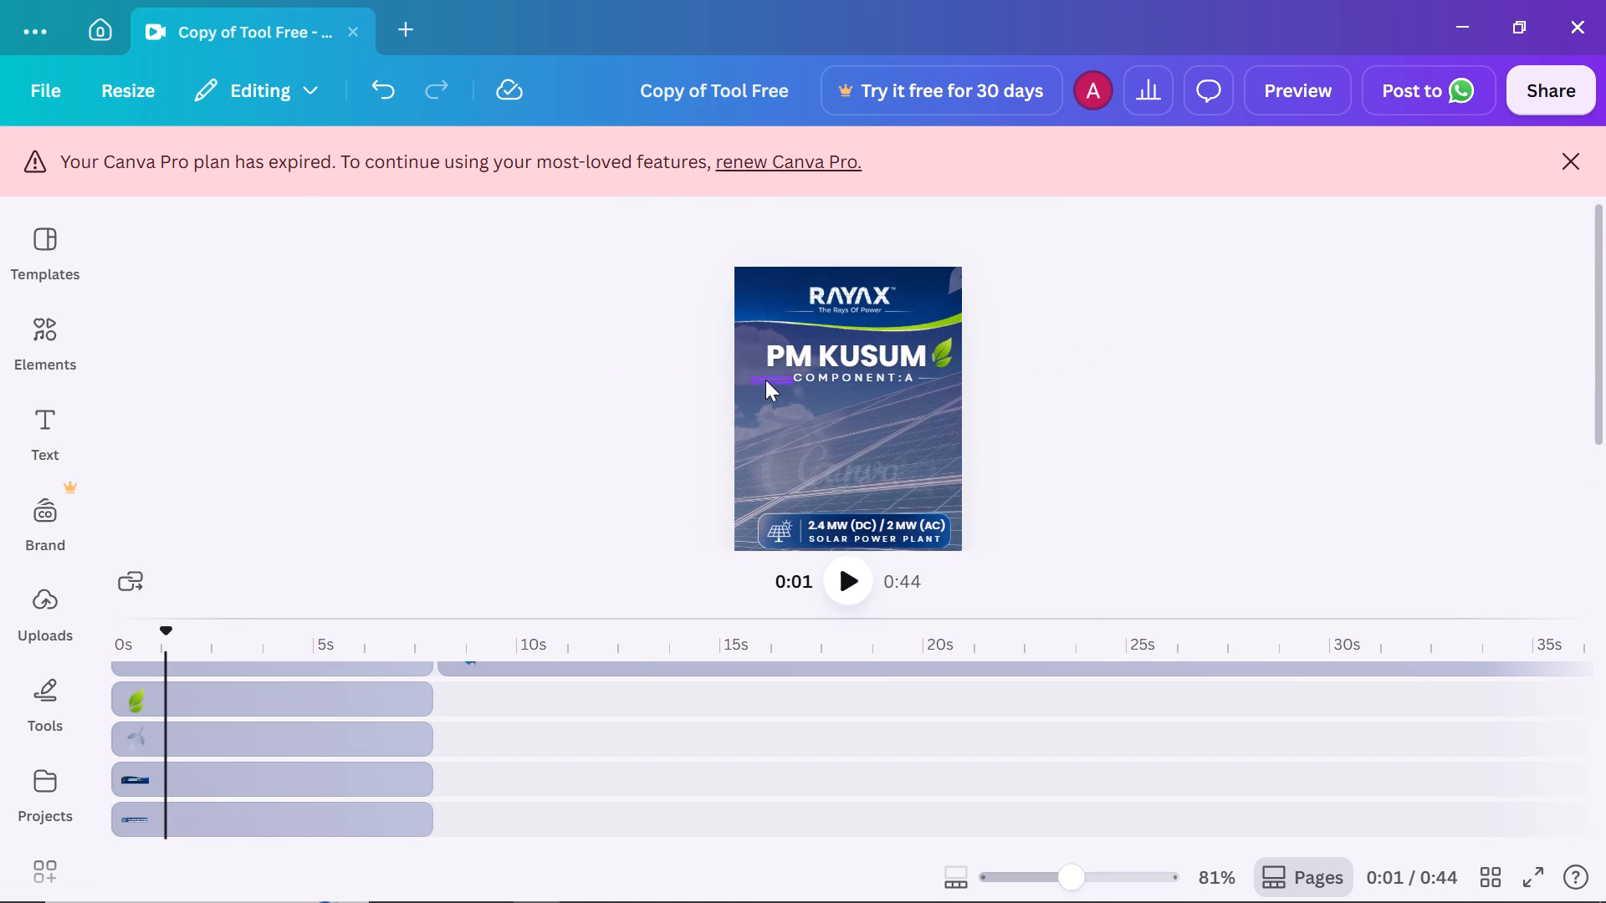
{"action": "left_click", "coordinate": [766, 382]}
{"action": "left_click", "coordinate": [797, 365], "text": "shift"}
{"action": "left_click", "coordinate": [814, 374], "text": "shift"}
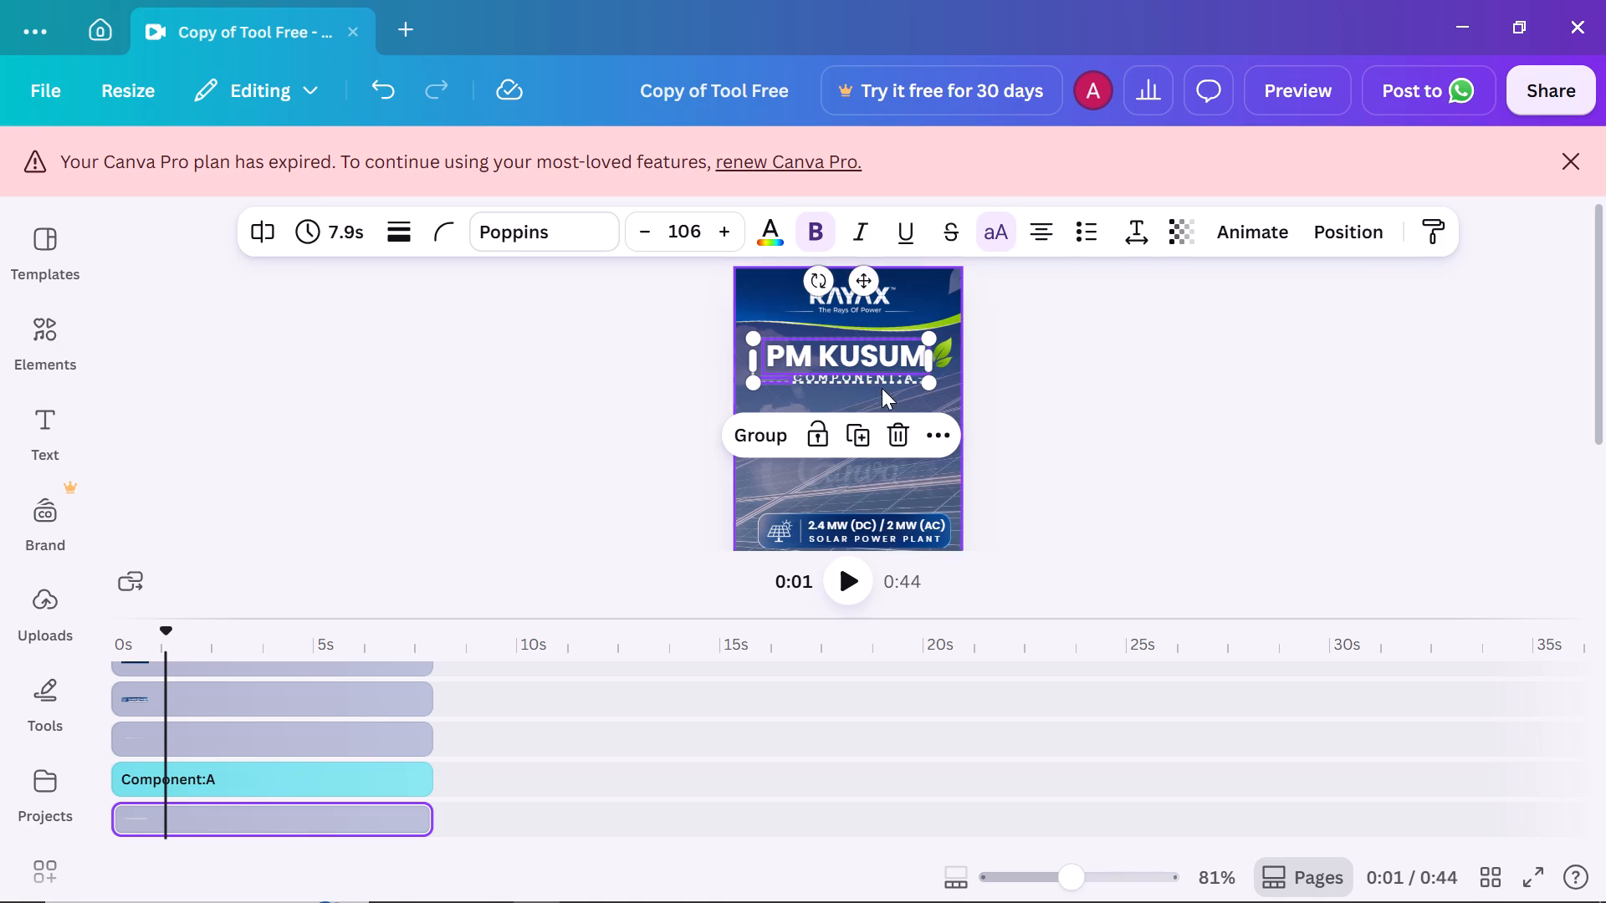
{"action": "left_click", "coordinate": [882, 380], "text": "shift"}
{"action": "left_click", "coordinate": [944, 380], "text": "shift"}
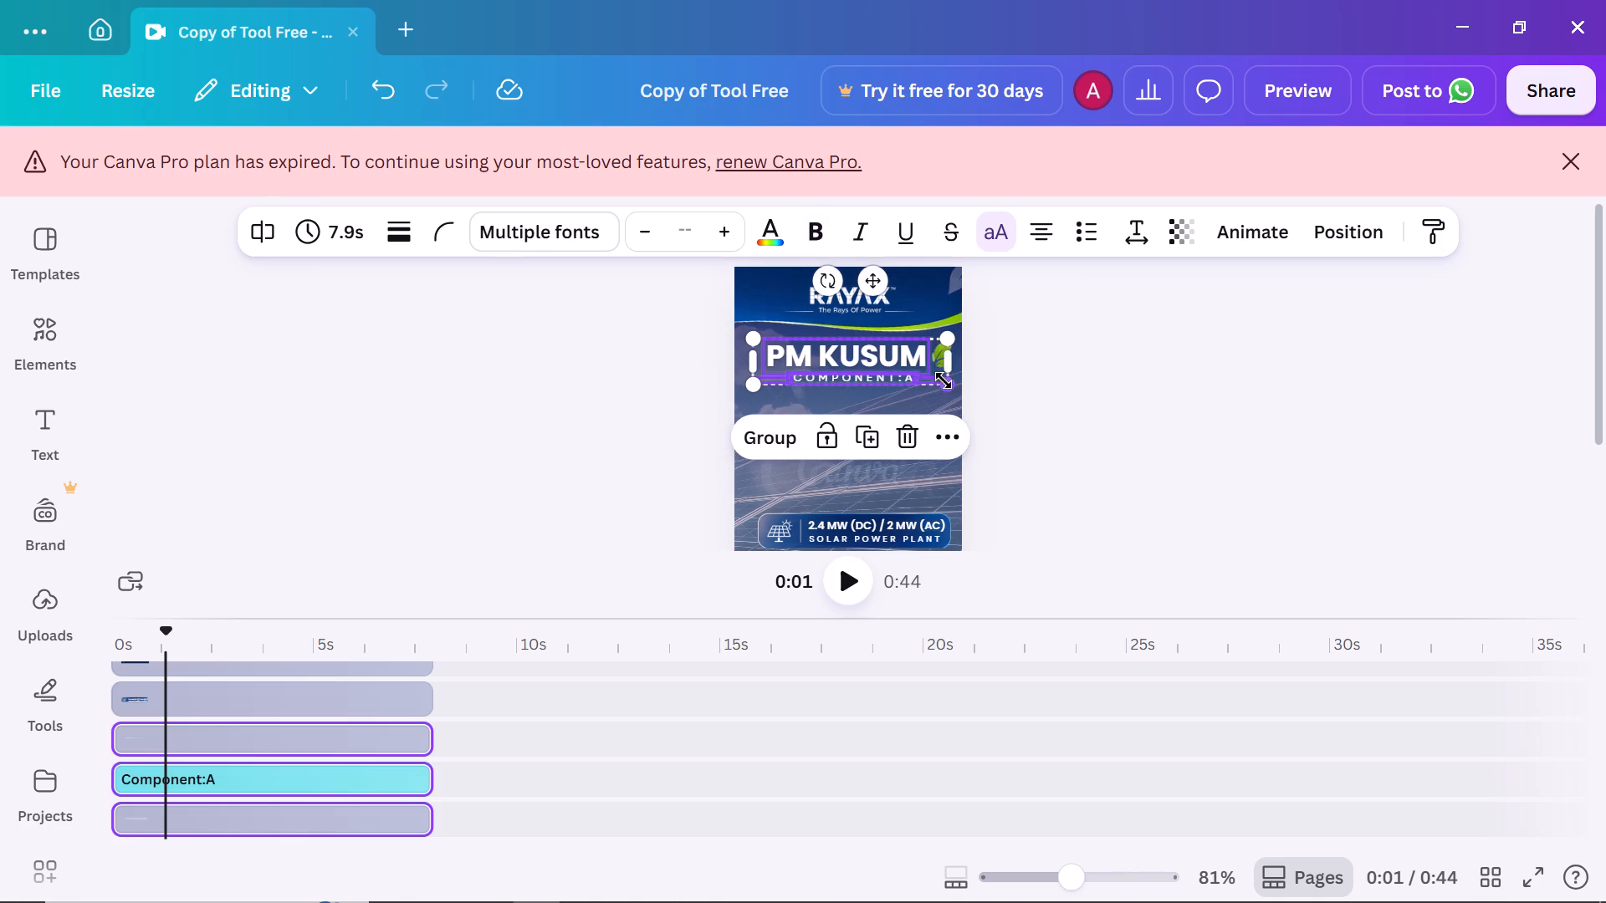
{"action": "left_click", "coordinate": [935, 355], "text": "shift"}
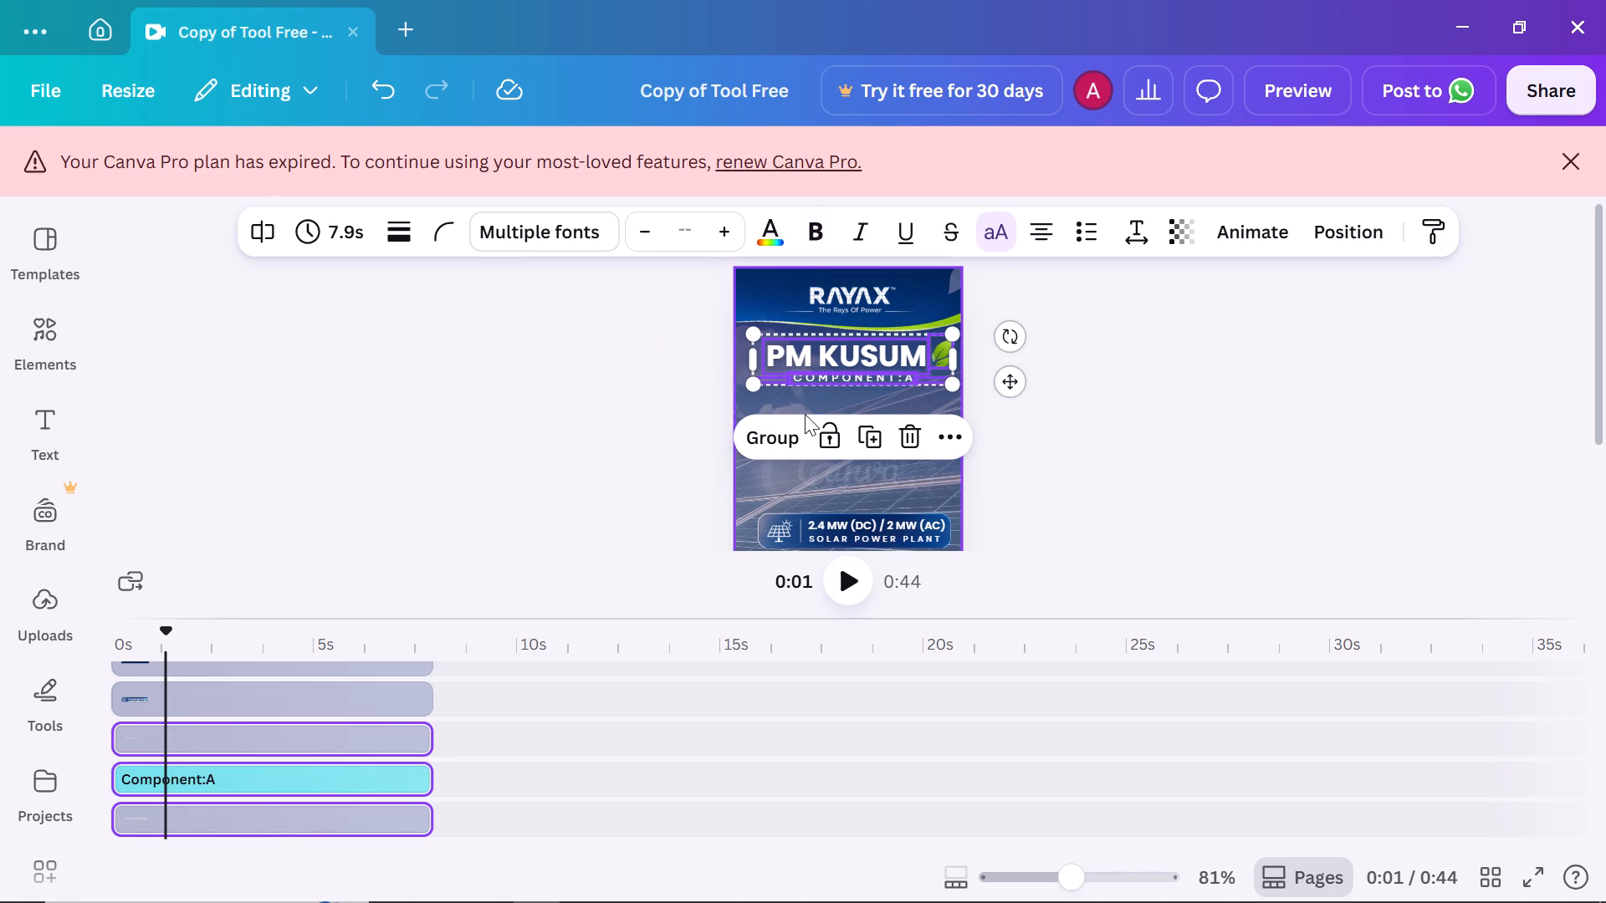
{"action": "left_click", "coordinate": [780, 432]}
{"action": "left_click", "coordinate": [1063, 371]}
Move the PM KUSUM title group down, leaving more space below the header wave.
{"action": "scroll", "coordinate": [1063, 371], "scroll_direction": "down", "scroll_amount": 2, "text": "ctrl"}
{"action": "left_click_drag", "start_coordinate": [878, 341], "coordinate": [878, 346]}
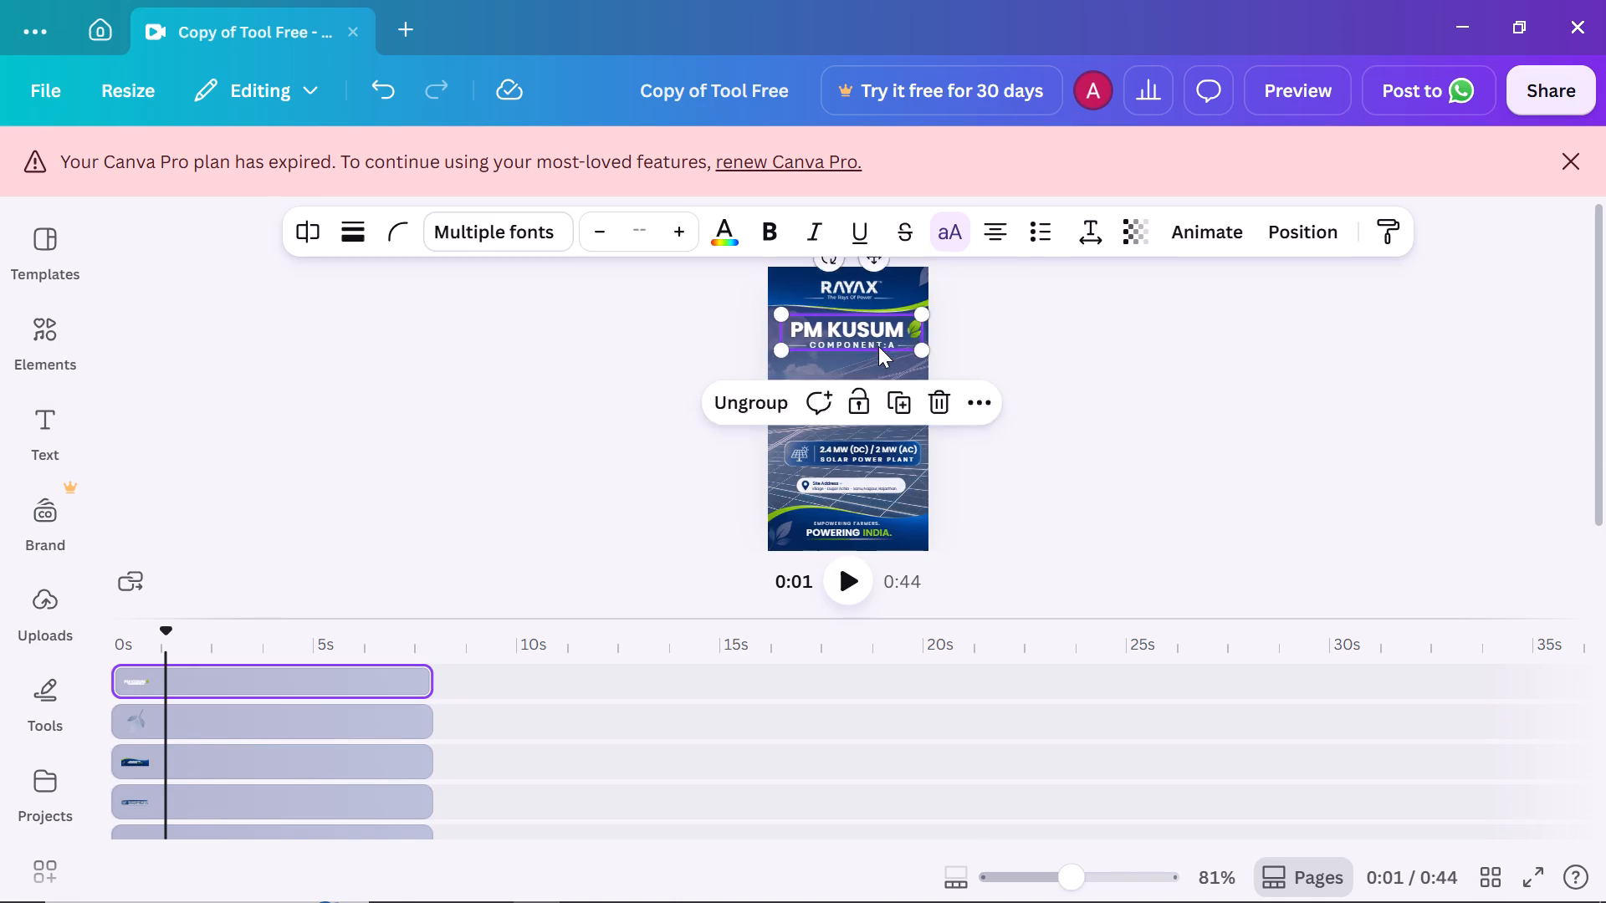
{"action": "left_click_drag", "start_coordinate": [878, 346], "coordinate": [875, 365]}
{"action": "left_click", "coordinate": [933, 360]}
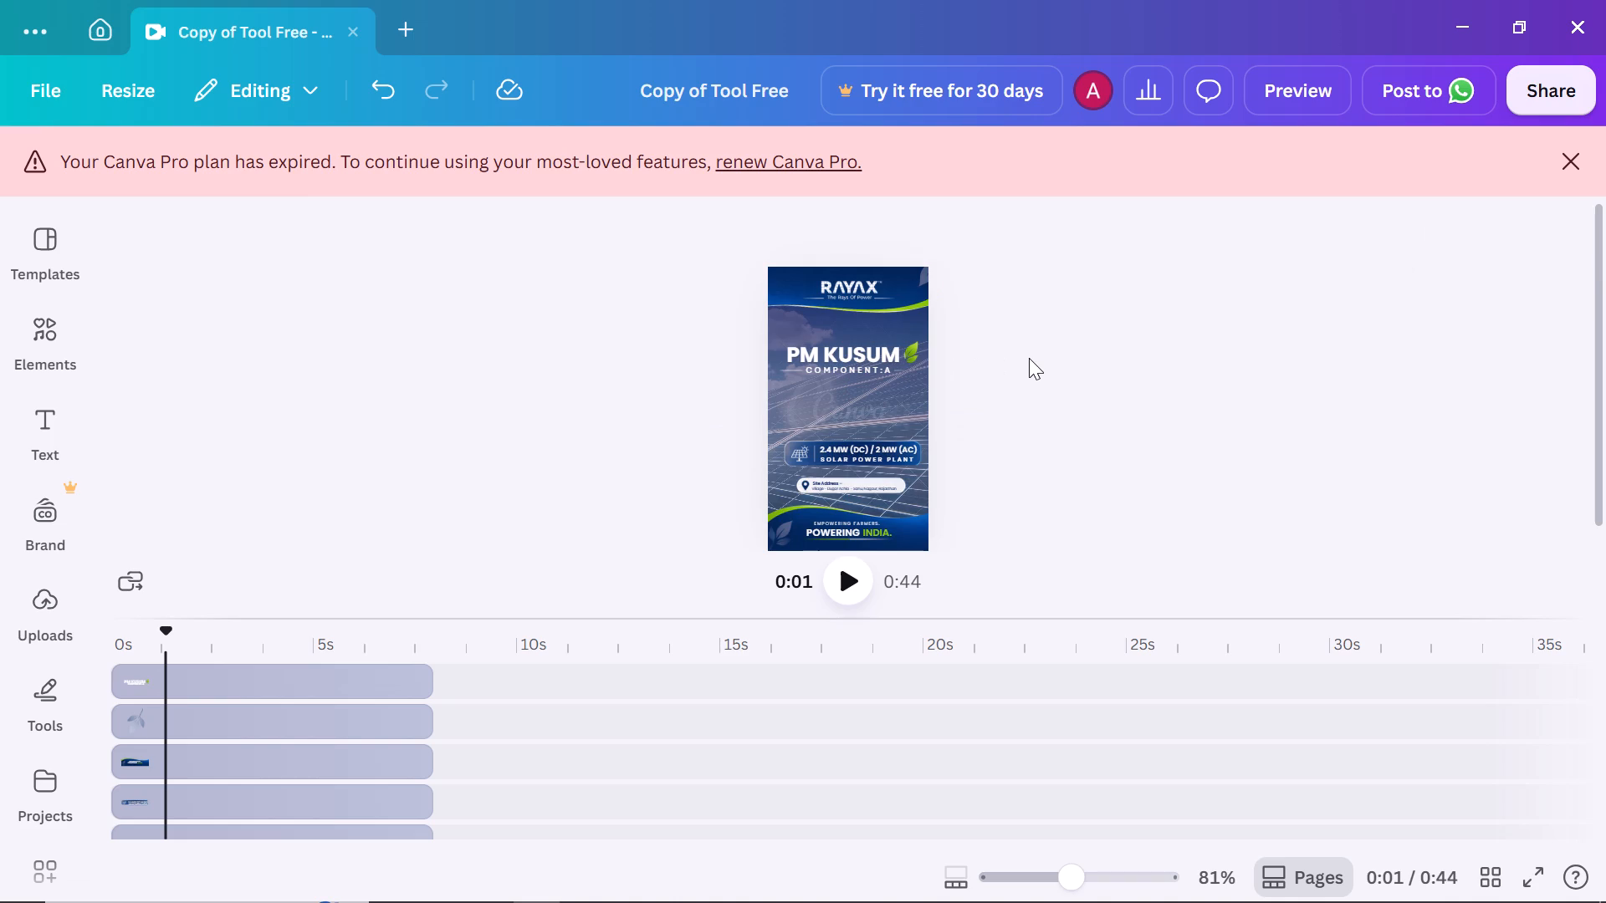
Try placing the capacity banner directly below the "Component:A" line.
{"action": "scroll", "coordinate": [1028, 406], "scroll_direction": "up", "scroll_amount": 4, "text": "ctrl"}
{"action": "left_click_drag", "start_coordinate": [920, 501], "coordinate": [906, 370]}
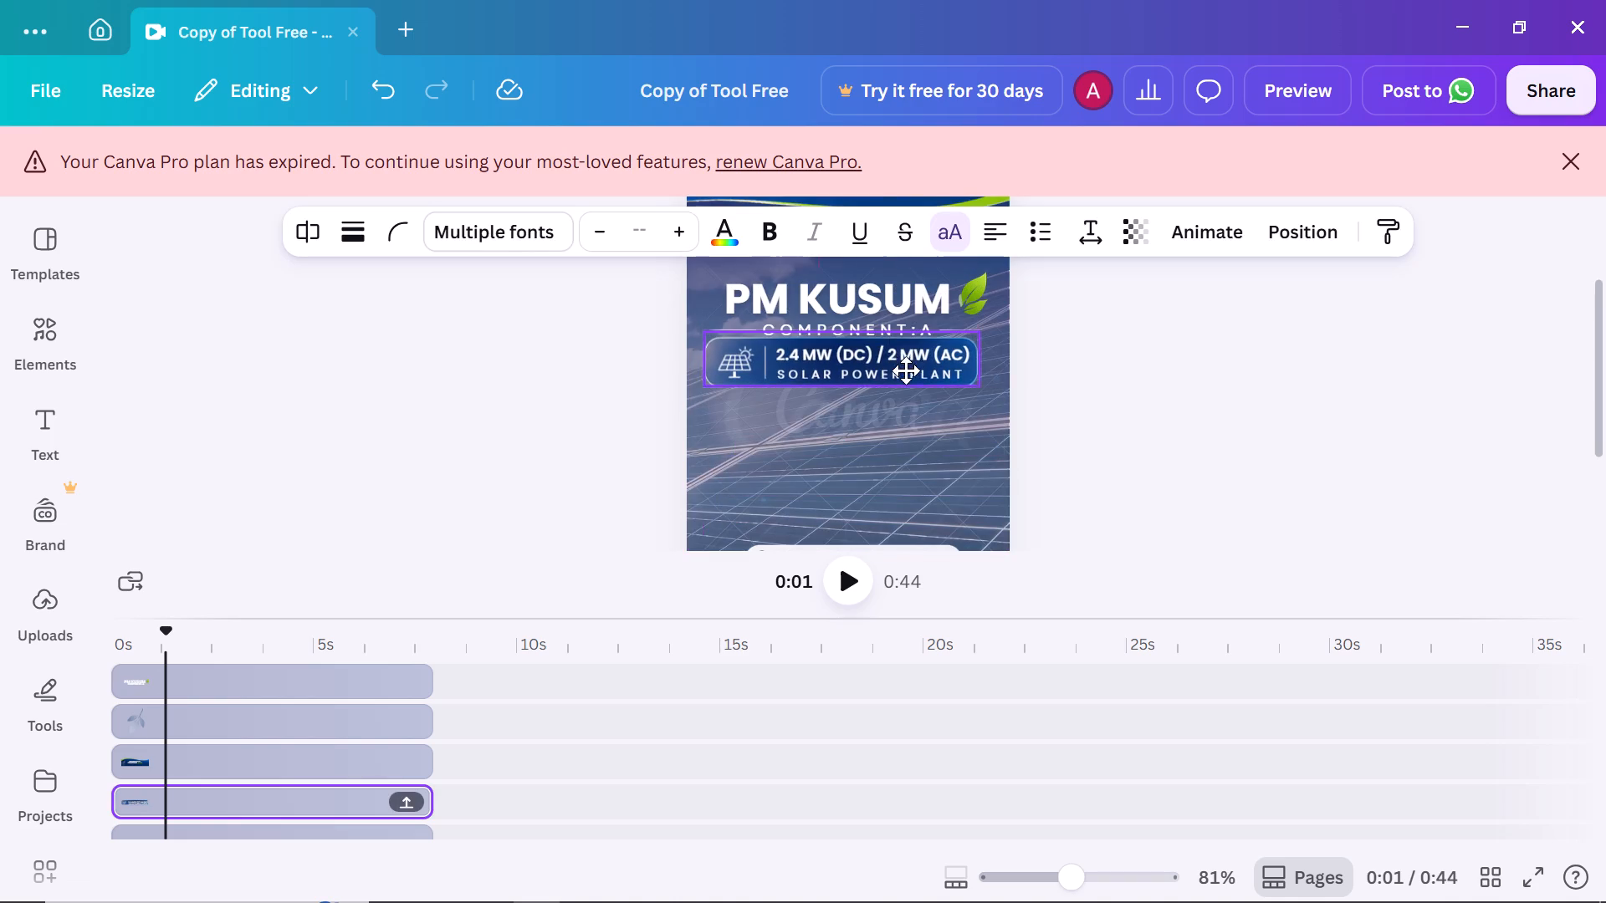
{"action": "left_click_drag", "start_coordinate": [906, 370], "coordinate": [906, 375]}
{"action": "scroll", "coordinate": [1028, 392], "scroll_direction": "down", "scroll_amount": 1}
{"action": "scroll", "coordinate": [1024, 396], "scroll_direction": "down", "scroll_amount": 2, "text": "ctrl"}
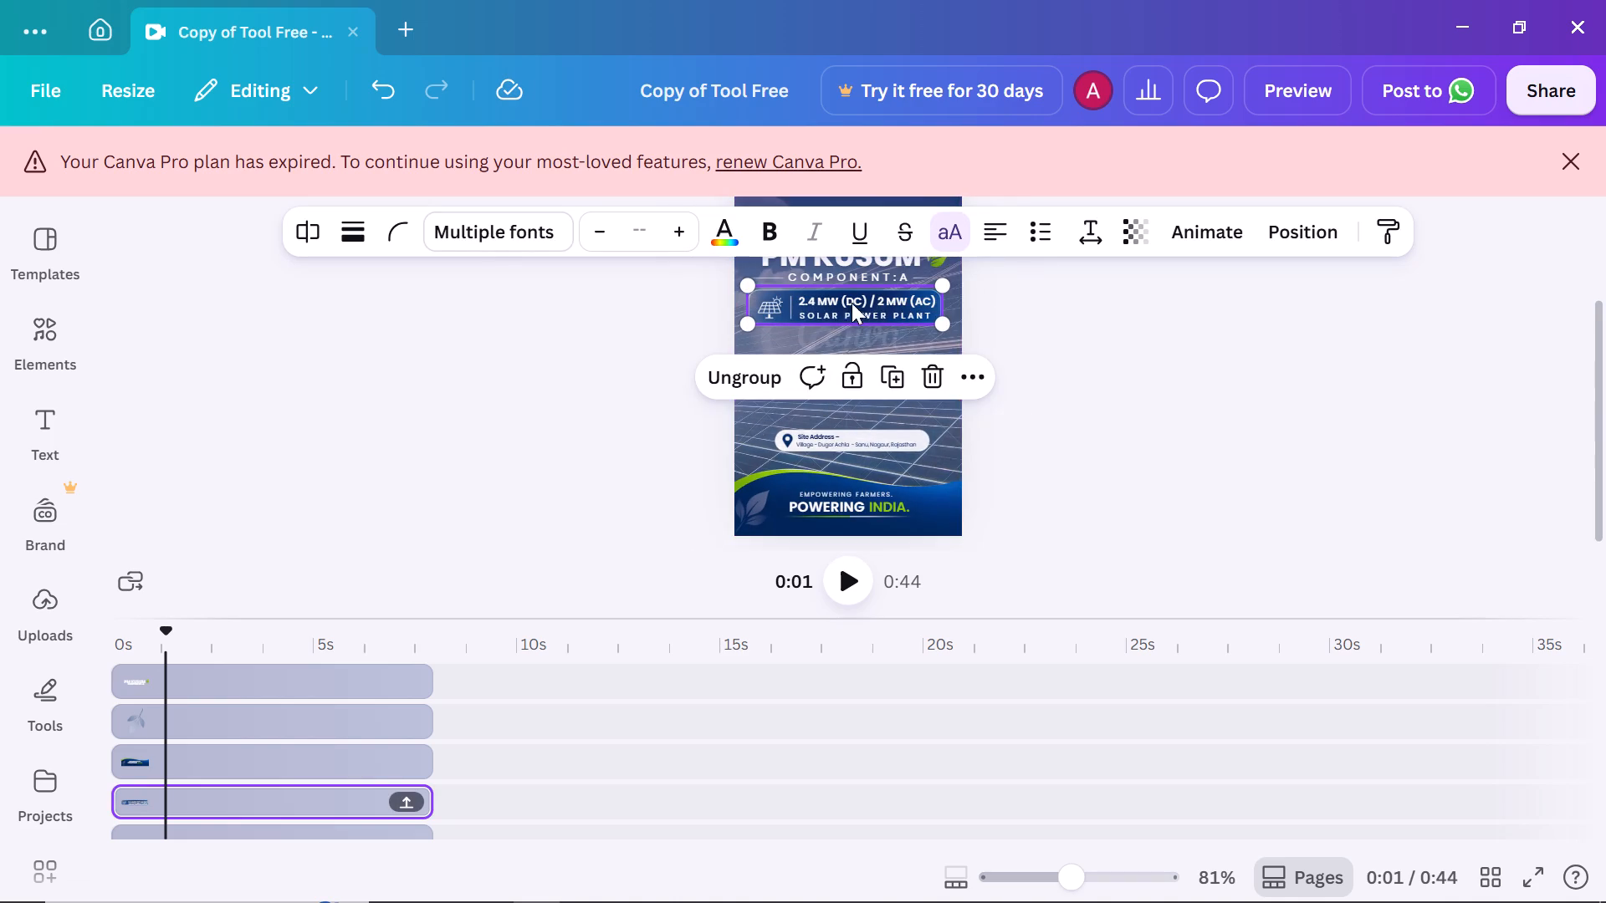
Move the capacity banner back down toward the footer and place the site address pill directly below the "Component:A" line.
{"action": "left_click_drag", "start_coordinate": [852, 303], "coordinate": [874, 383]}
{"action": "left_click_drag", "start_coordinate": [864, 433], "coordinate": [857, 293]}
{"action": "left_click", "coordinate": [985, 295]}
{"action": "scroll", "coordinate": [1051, 329], "scroll_direction": "up", "scroll_amount": 1, "text": "ctrl"}
{"action": "left_click_drag", "start_coordinate": [837, 293], "coordinate": [838, 297]}
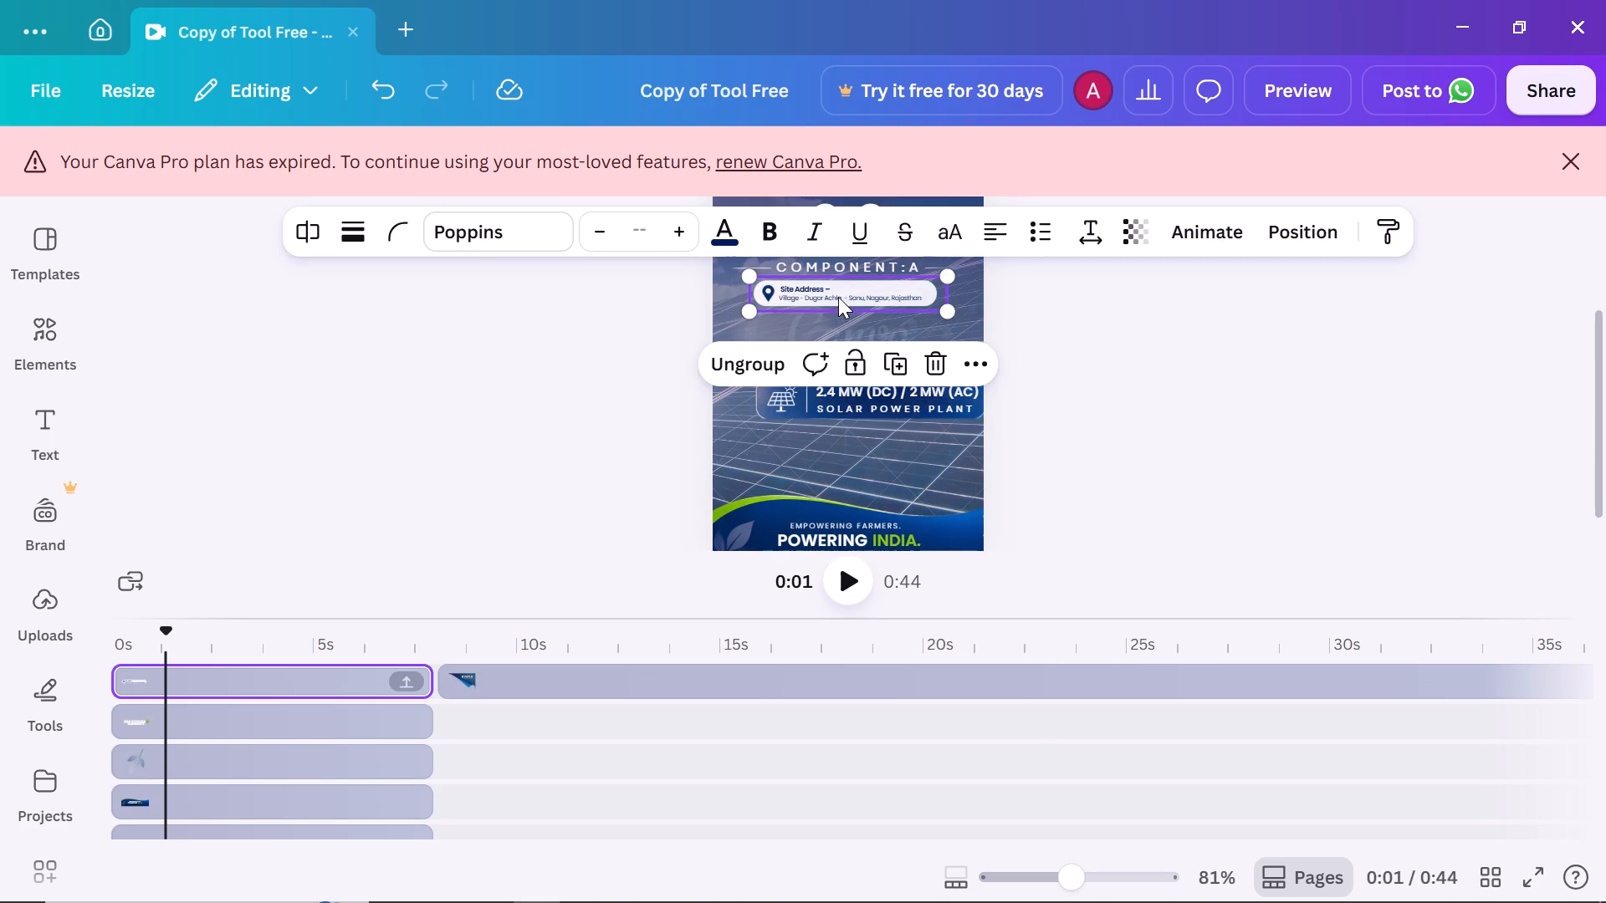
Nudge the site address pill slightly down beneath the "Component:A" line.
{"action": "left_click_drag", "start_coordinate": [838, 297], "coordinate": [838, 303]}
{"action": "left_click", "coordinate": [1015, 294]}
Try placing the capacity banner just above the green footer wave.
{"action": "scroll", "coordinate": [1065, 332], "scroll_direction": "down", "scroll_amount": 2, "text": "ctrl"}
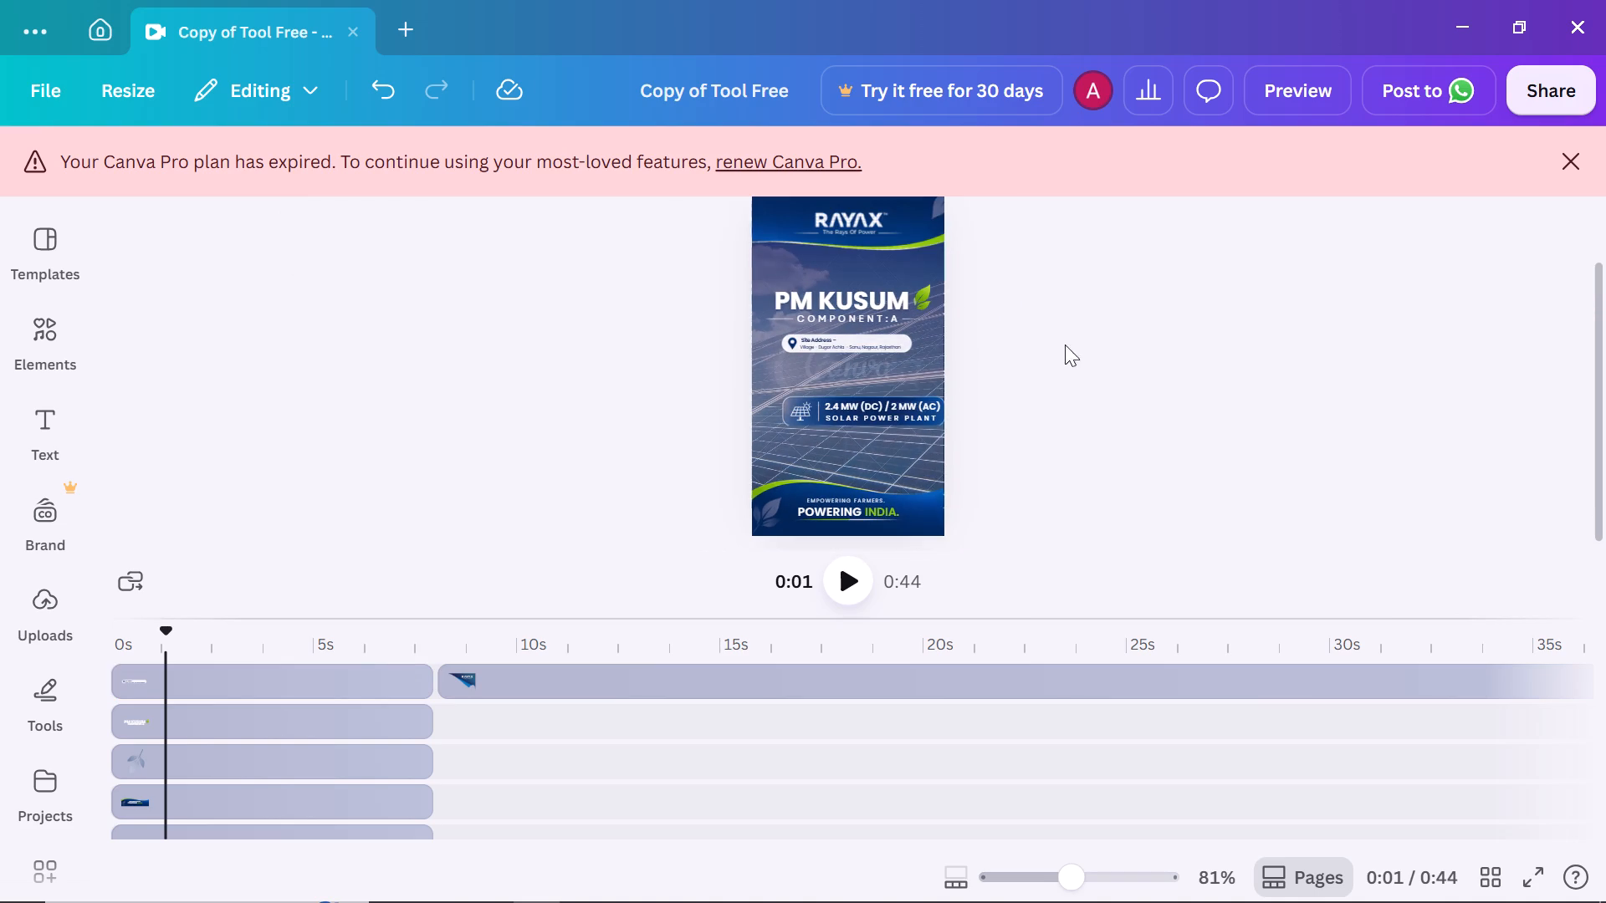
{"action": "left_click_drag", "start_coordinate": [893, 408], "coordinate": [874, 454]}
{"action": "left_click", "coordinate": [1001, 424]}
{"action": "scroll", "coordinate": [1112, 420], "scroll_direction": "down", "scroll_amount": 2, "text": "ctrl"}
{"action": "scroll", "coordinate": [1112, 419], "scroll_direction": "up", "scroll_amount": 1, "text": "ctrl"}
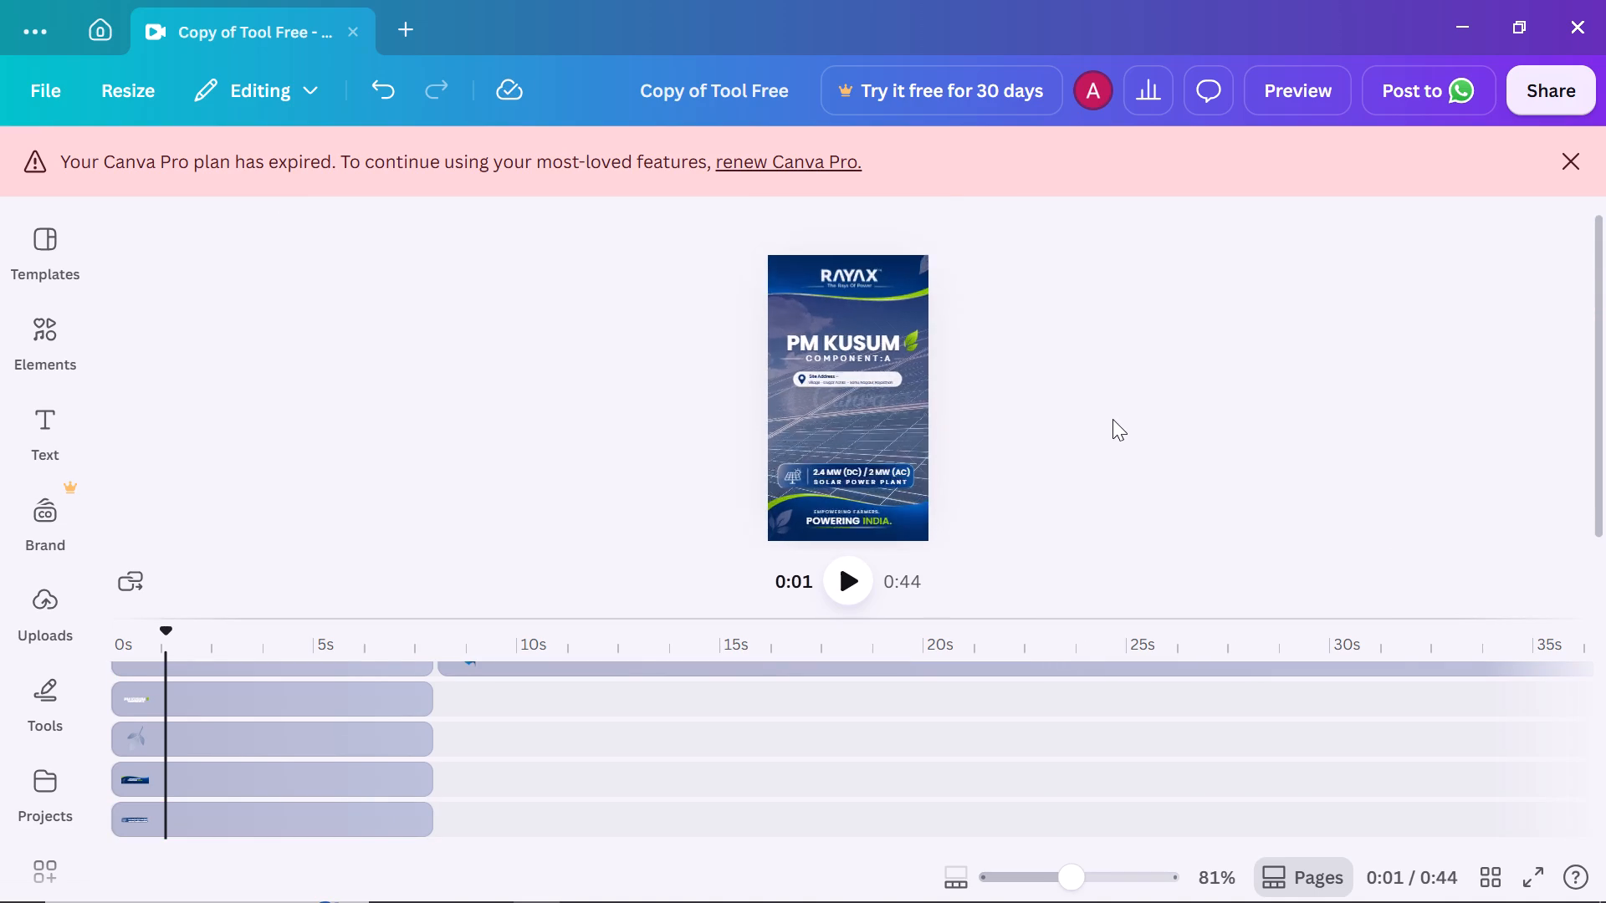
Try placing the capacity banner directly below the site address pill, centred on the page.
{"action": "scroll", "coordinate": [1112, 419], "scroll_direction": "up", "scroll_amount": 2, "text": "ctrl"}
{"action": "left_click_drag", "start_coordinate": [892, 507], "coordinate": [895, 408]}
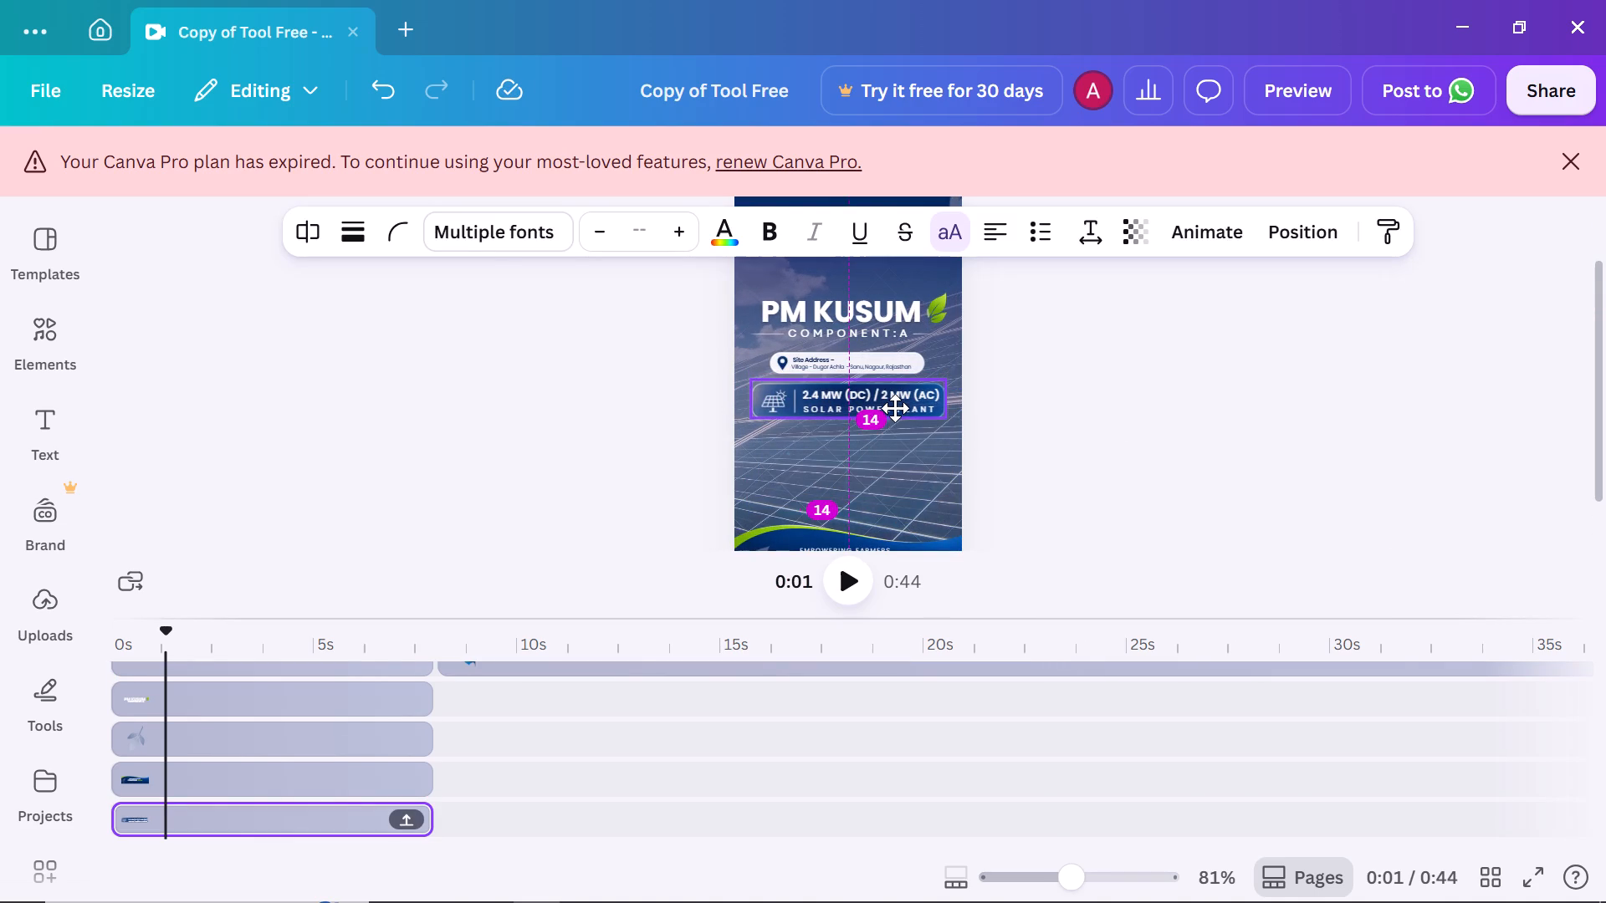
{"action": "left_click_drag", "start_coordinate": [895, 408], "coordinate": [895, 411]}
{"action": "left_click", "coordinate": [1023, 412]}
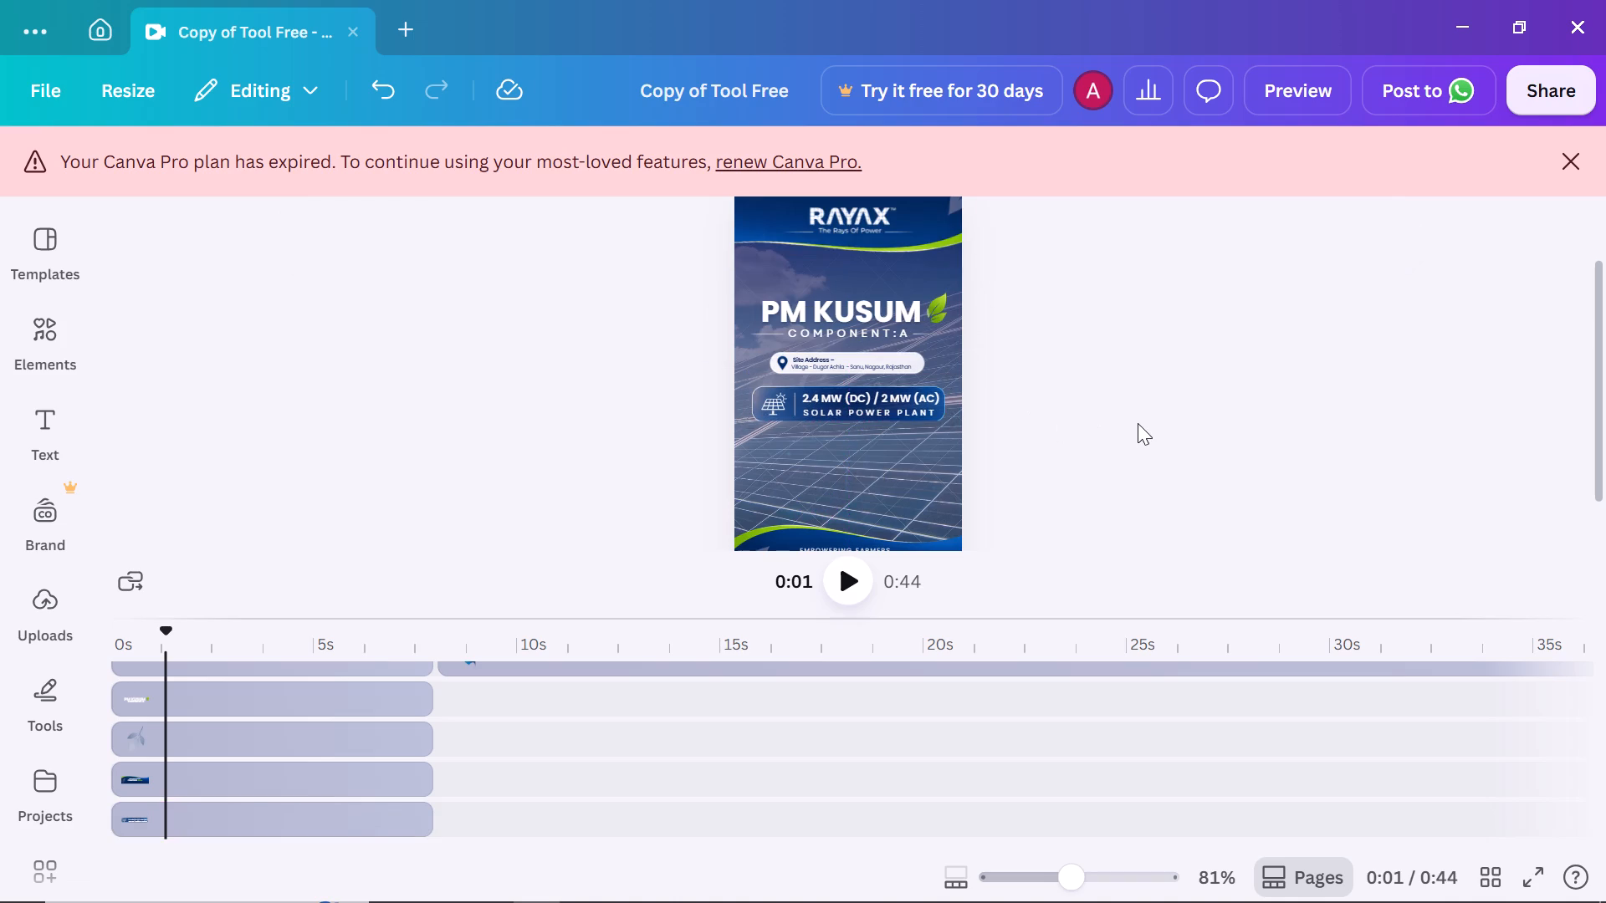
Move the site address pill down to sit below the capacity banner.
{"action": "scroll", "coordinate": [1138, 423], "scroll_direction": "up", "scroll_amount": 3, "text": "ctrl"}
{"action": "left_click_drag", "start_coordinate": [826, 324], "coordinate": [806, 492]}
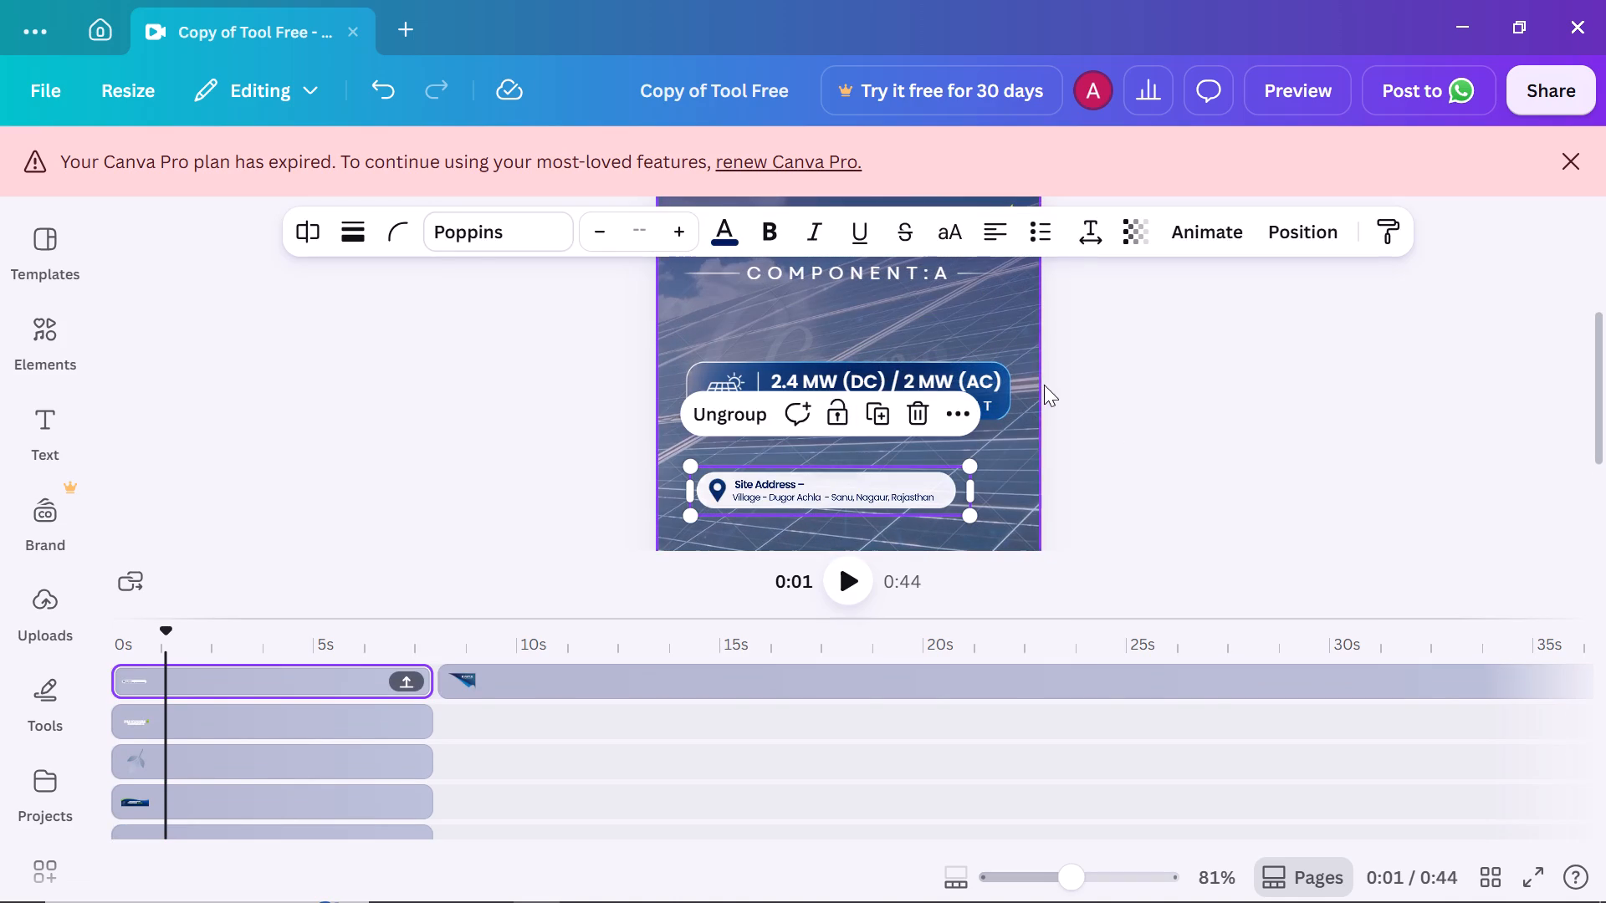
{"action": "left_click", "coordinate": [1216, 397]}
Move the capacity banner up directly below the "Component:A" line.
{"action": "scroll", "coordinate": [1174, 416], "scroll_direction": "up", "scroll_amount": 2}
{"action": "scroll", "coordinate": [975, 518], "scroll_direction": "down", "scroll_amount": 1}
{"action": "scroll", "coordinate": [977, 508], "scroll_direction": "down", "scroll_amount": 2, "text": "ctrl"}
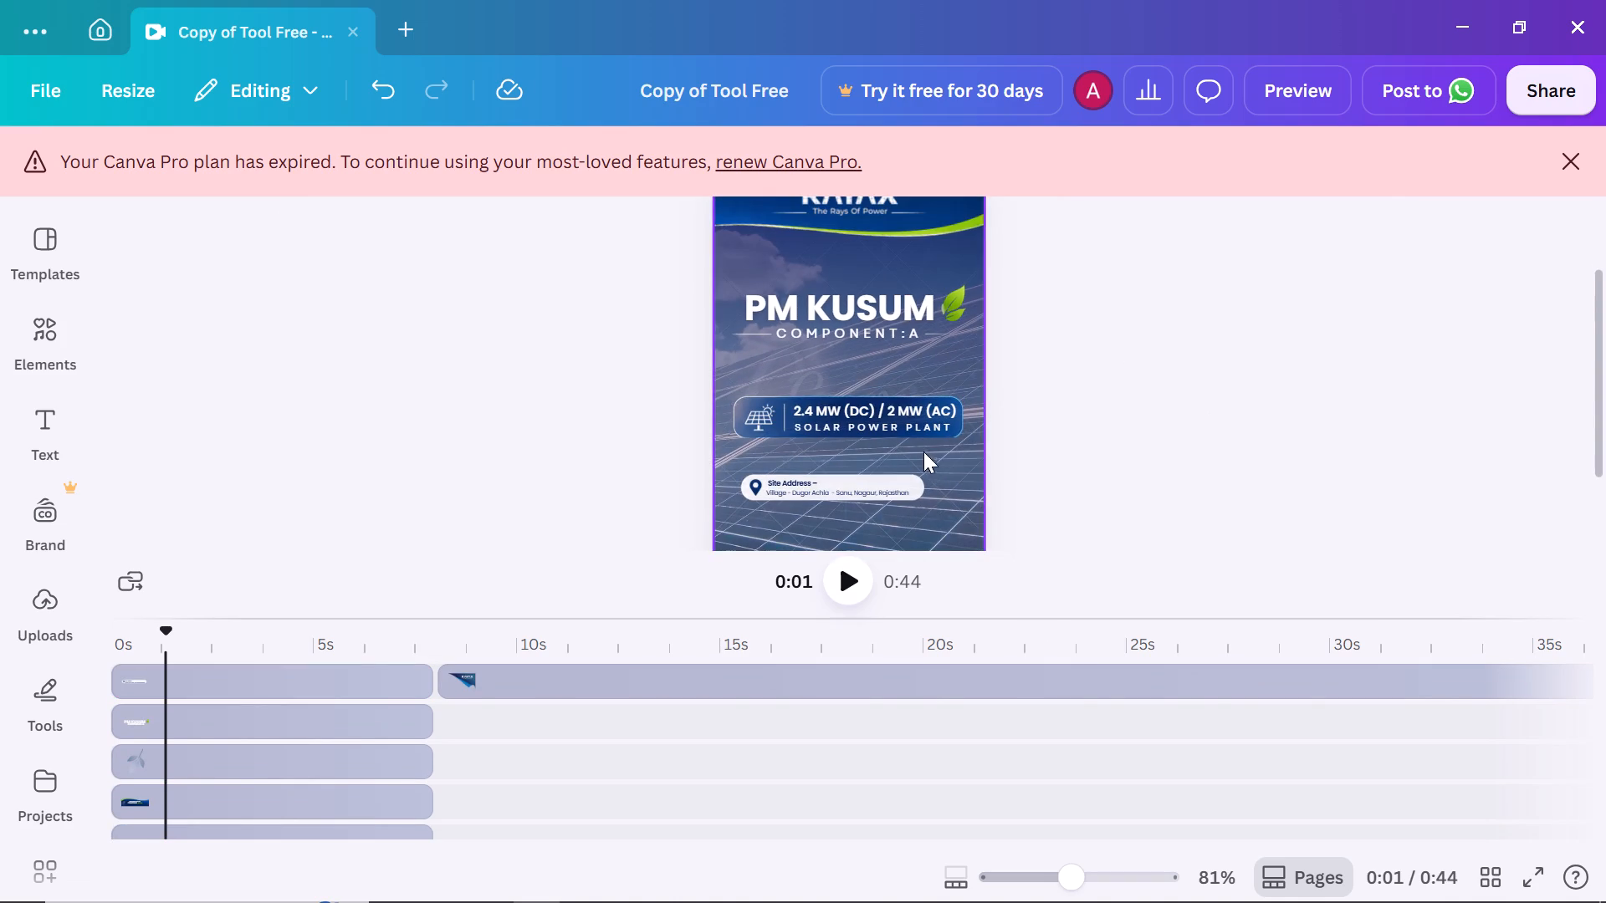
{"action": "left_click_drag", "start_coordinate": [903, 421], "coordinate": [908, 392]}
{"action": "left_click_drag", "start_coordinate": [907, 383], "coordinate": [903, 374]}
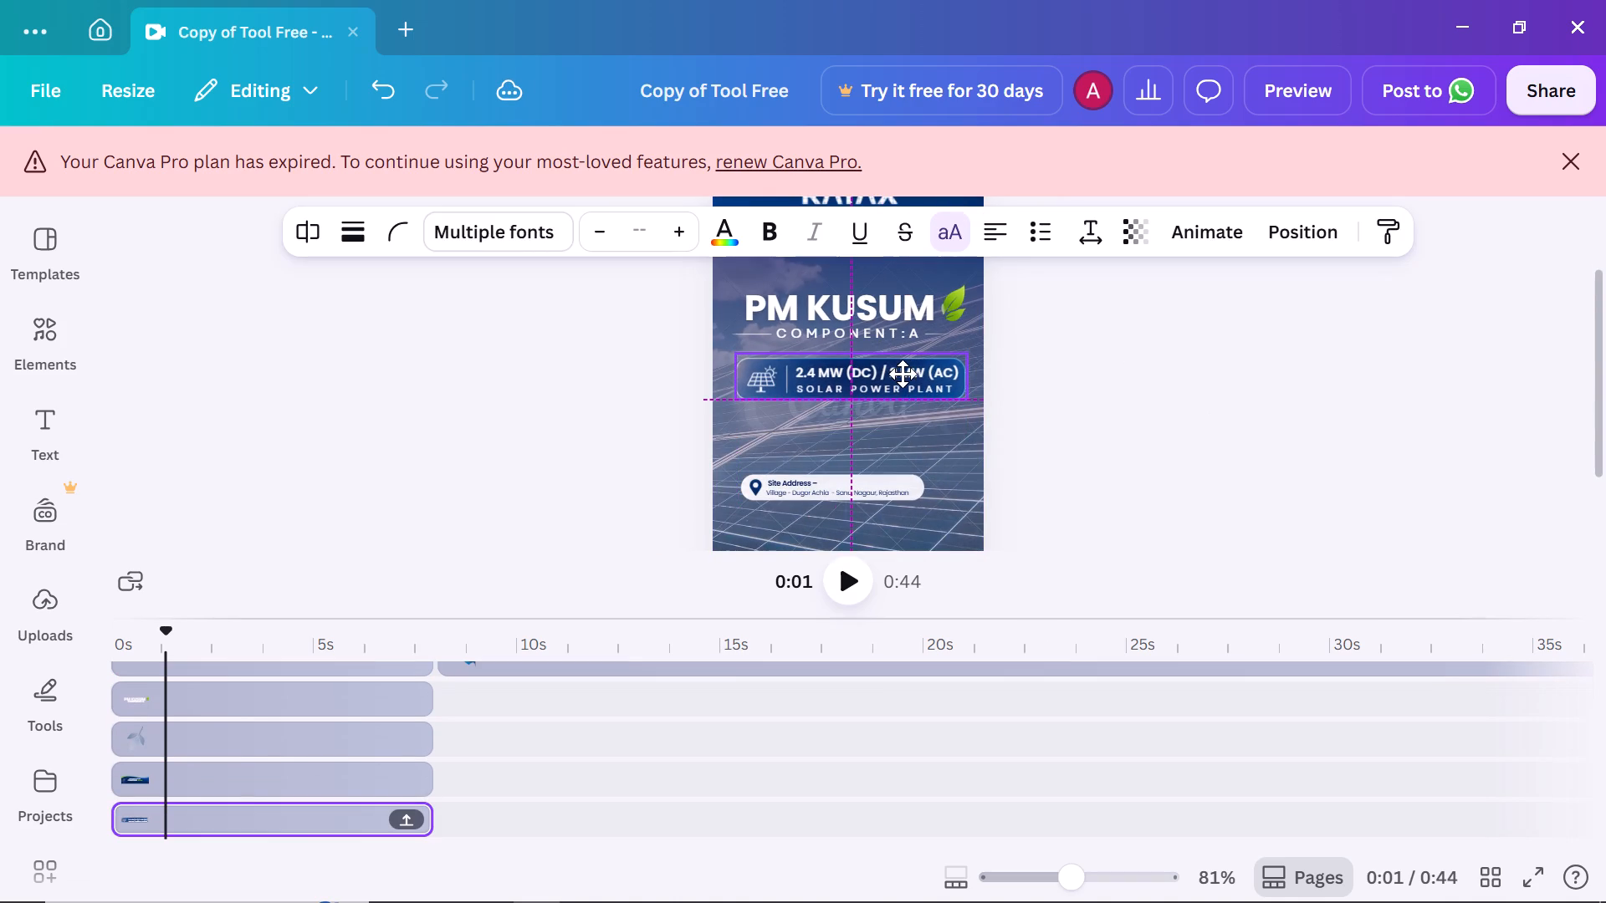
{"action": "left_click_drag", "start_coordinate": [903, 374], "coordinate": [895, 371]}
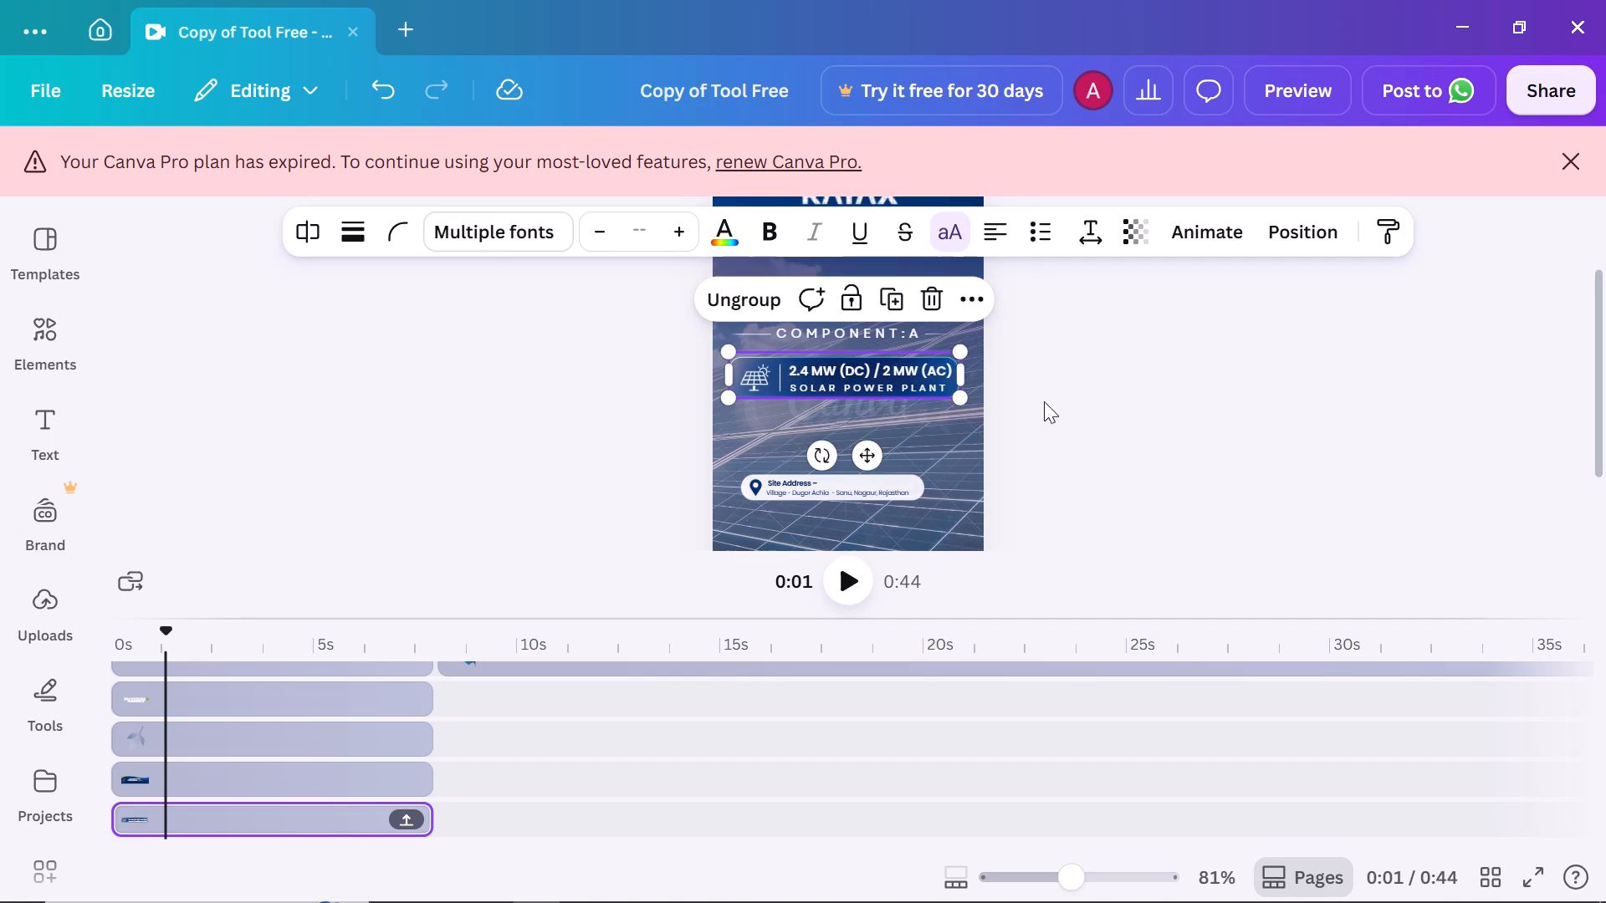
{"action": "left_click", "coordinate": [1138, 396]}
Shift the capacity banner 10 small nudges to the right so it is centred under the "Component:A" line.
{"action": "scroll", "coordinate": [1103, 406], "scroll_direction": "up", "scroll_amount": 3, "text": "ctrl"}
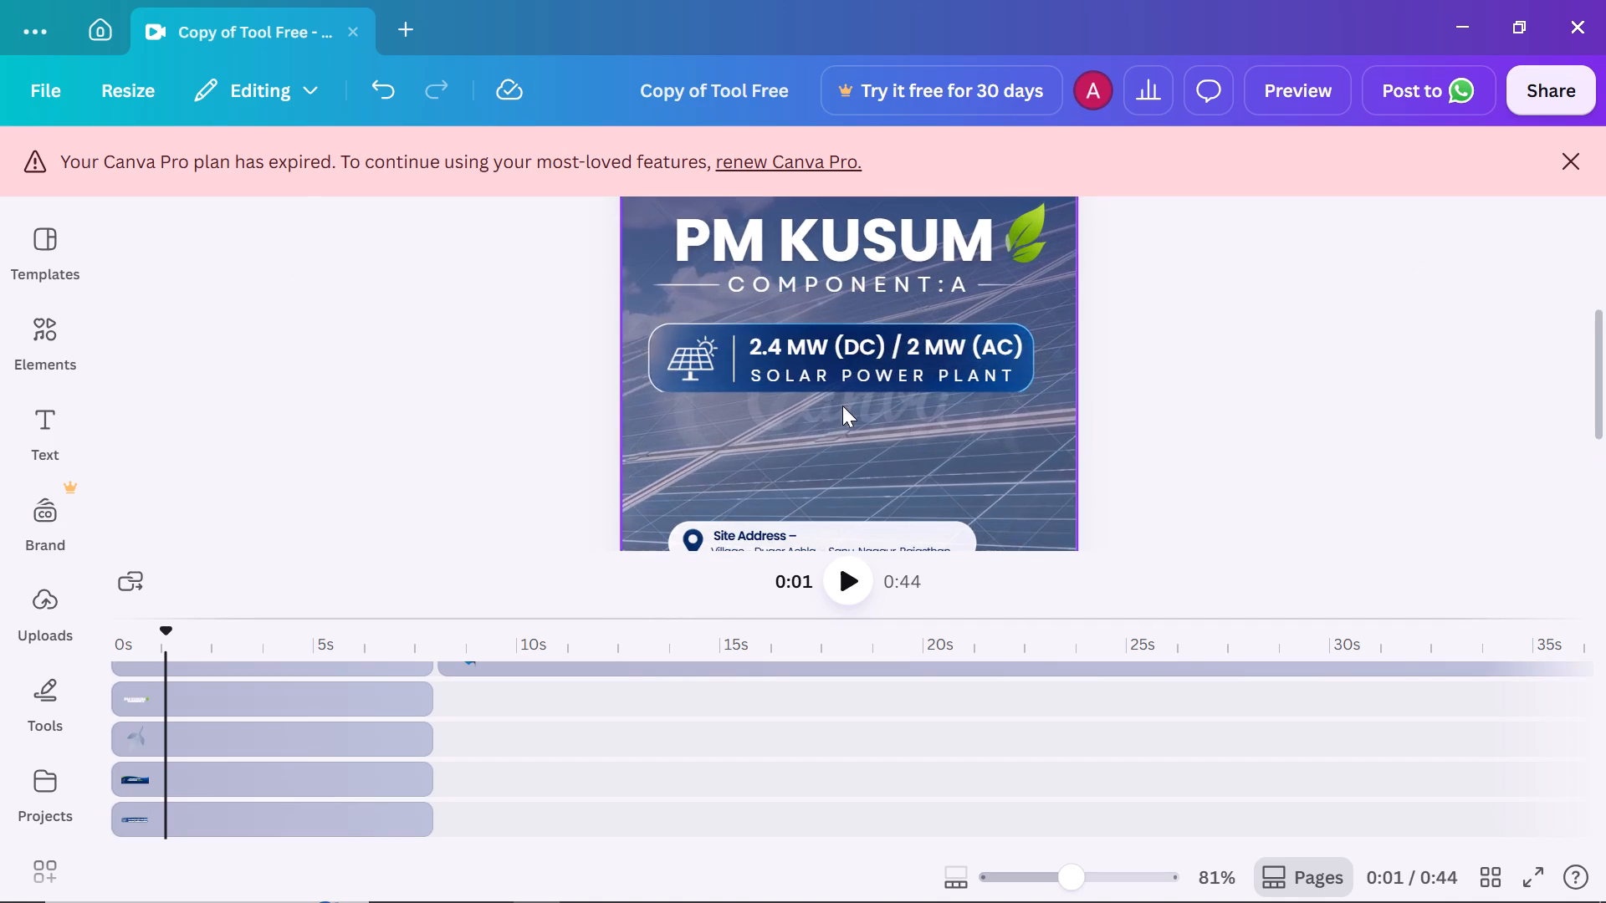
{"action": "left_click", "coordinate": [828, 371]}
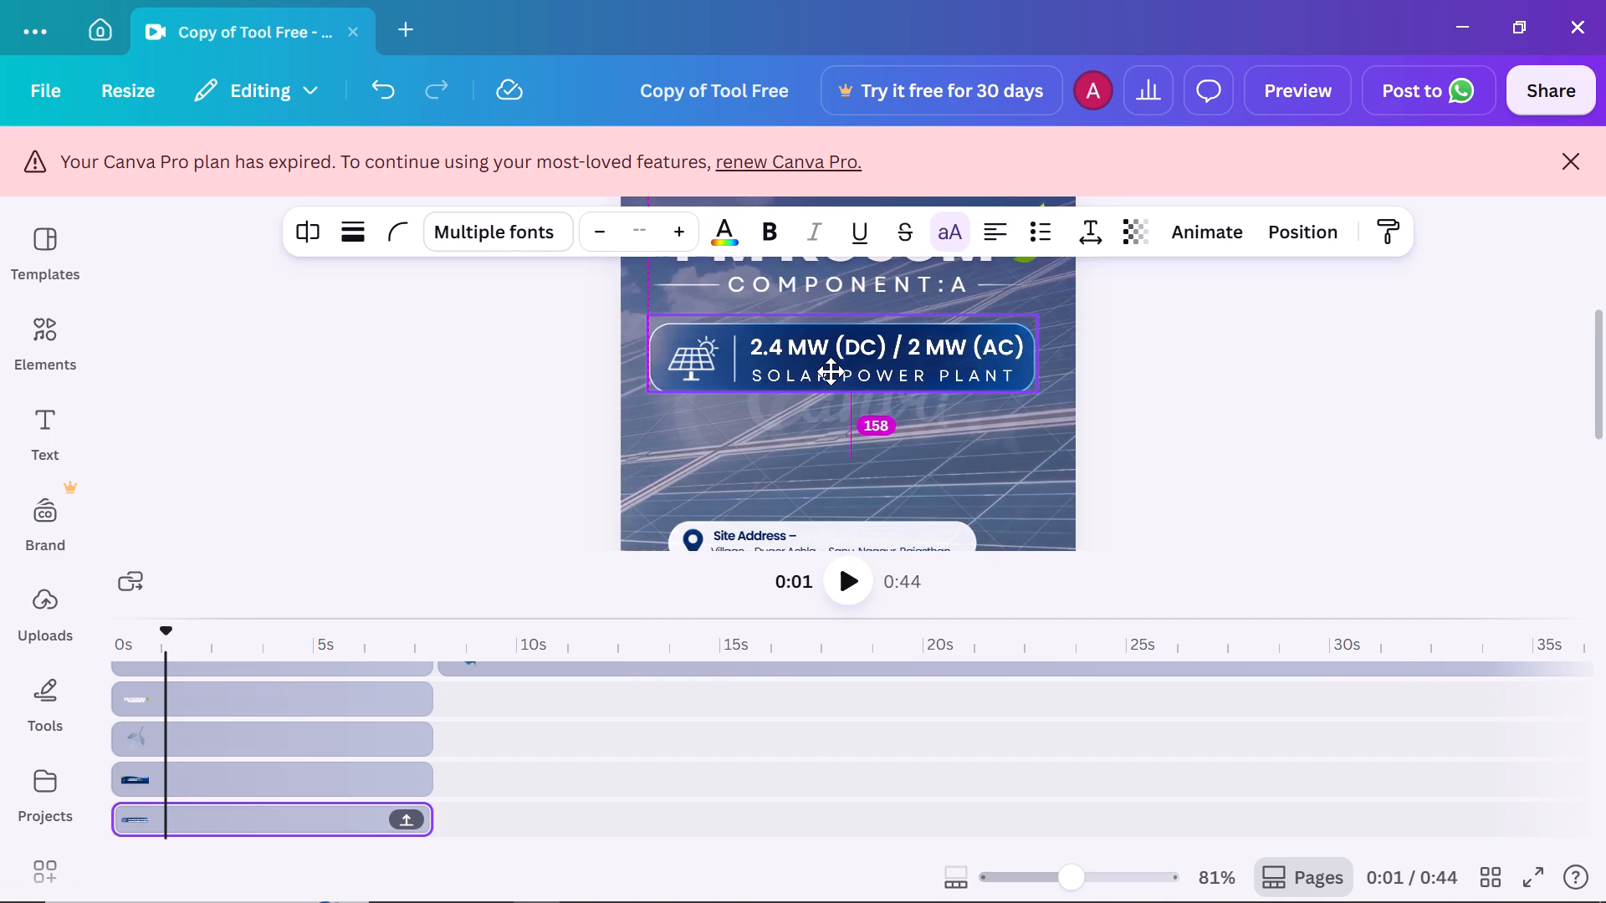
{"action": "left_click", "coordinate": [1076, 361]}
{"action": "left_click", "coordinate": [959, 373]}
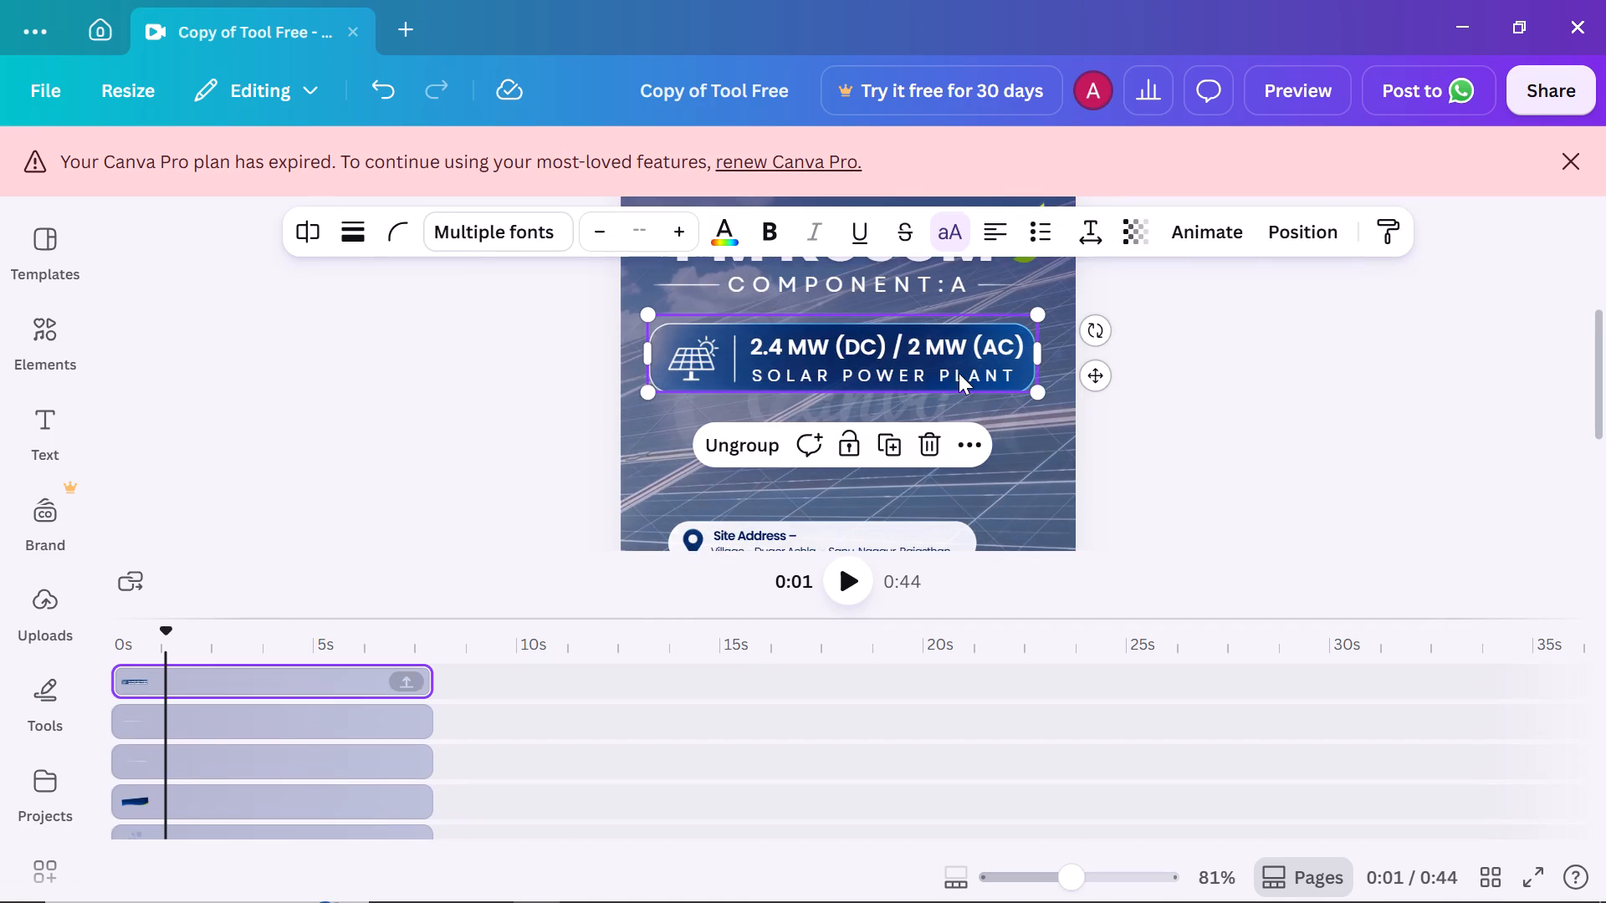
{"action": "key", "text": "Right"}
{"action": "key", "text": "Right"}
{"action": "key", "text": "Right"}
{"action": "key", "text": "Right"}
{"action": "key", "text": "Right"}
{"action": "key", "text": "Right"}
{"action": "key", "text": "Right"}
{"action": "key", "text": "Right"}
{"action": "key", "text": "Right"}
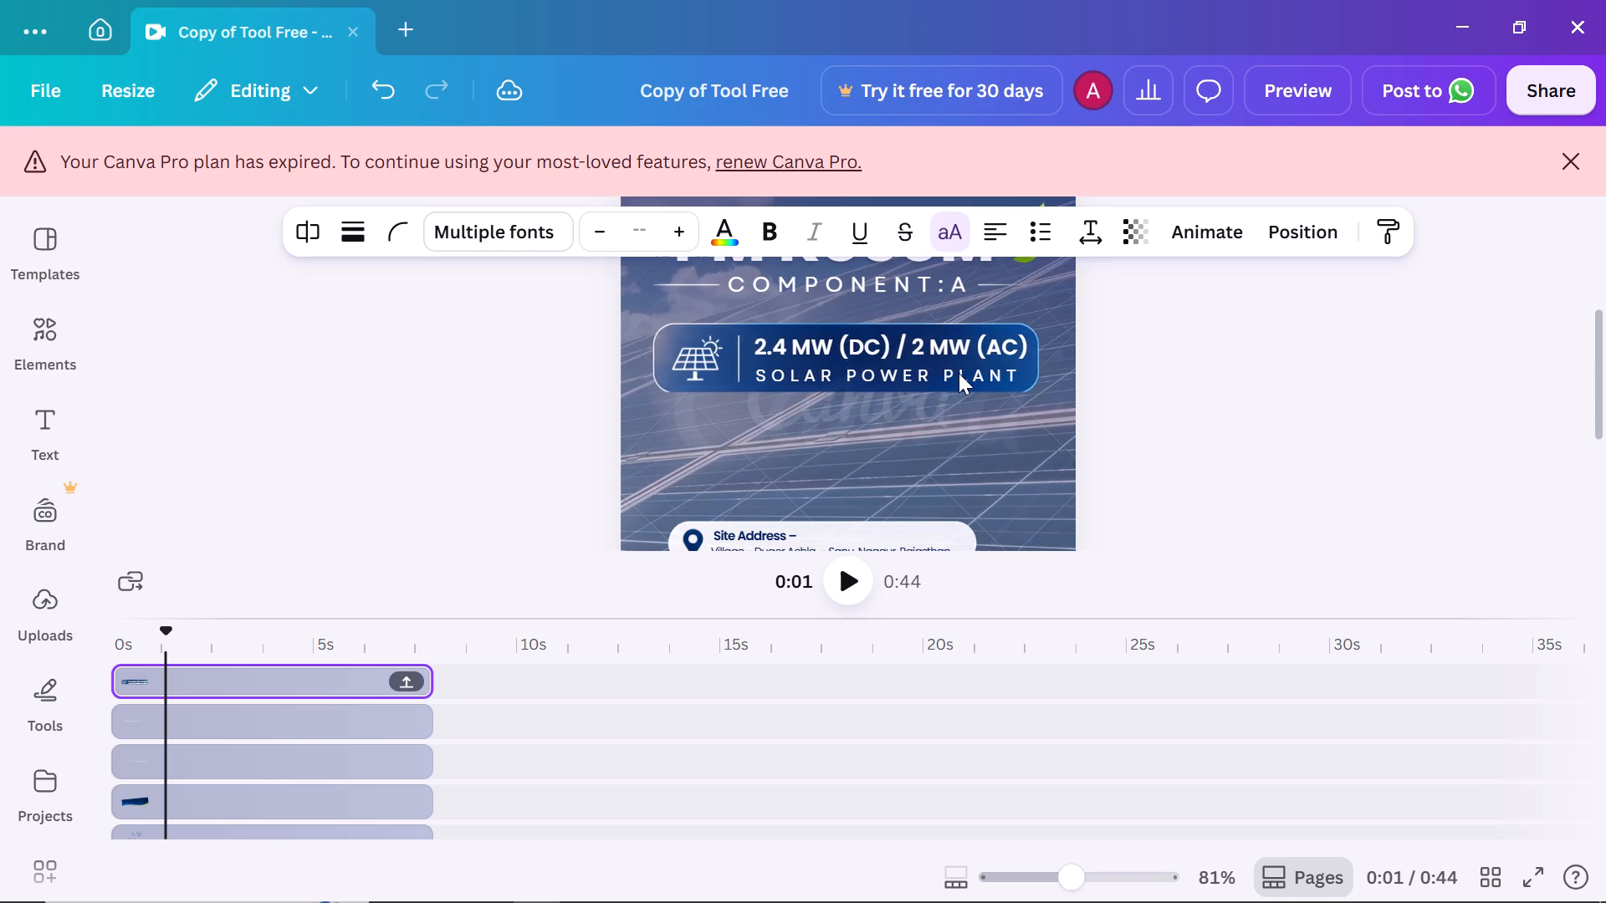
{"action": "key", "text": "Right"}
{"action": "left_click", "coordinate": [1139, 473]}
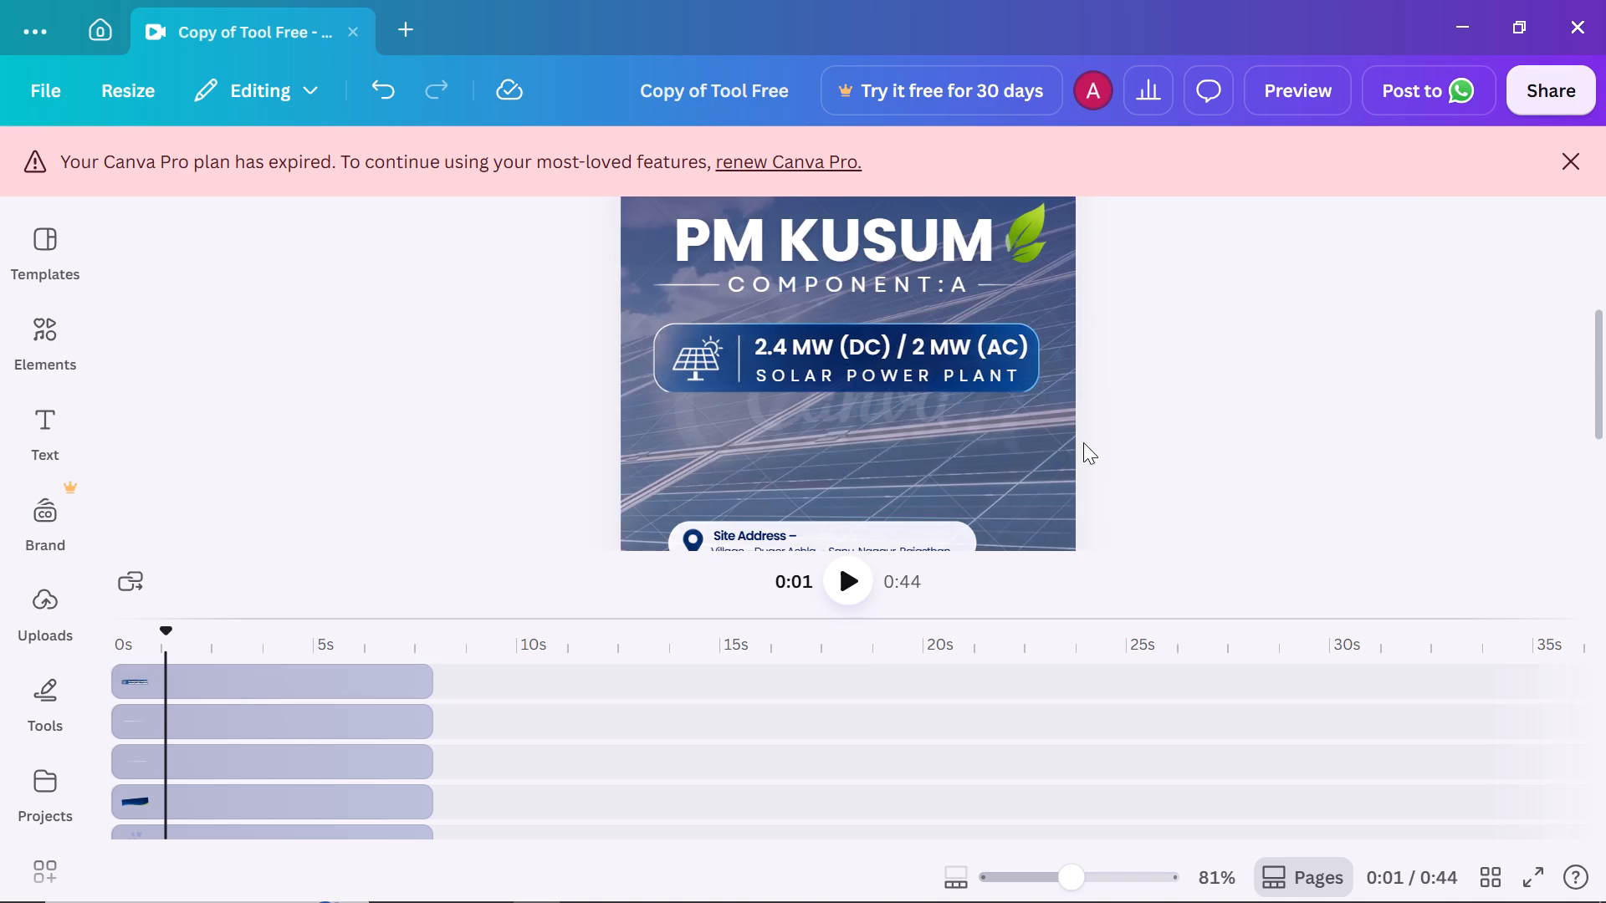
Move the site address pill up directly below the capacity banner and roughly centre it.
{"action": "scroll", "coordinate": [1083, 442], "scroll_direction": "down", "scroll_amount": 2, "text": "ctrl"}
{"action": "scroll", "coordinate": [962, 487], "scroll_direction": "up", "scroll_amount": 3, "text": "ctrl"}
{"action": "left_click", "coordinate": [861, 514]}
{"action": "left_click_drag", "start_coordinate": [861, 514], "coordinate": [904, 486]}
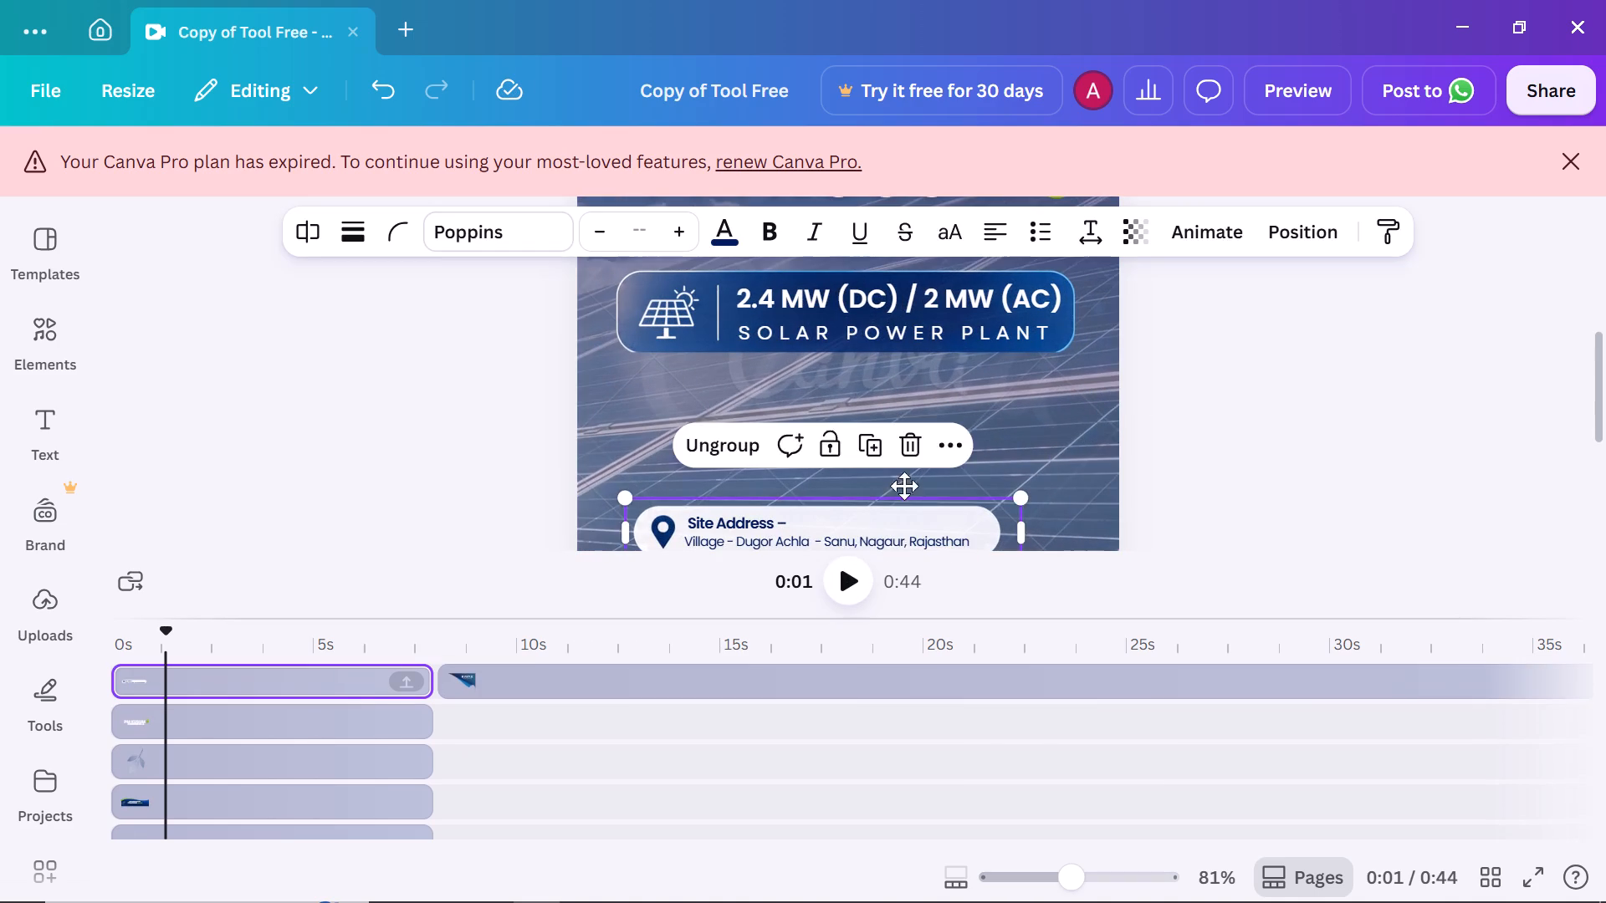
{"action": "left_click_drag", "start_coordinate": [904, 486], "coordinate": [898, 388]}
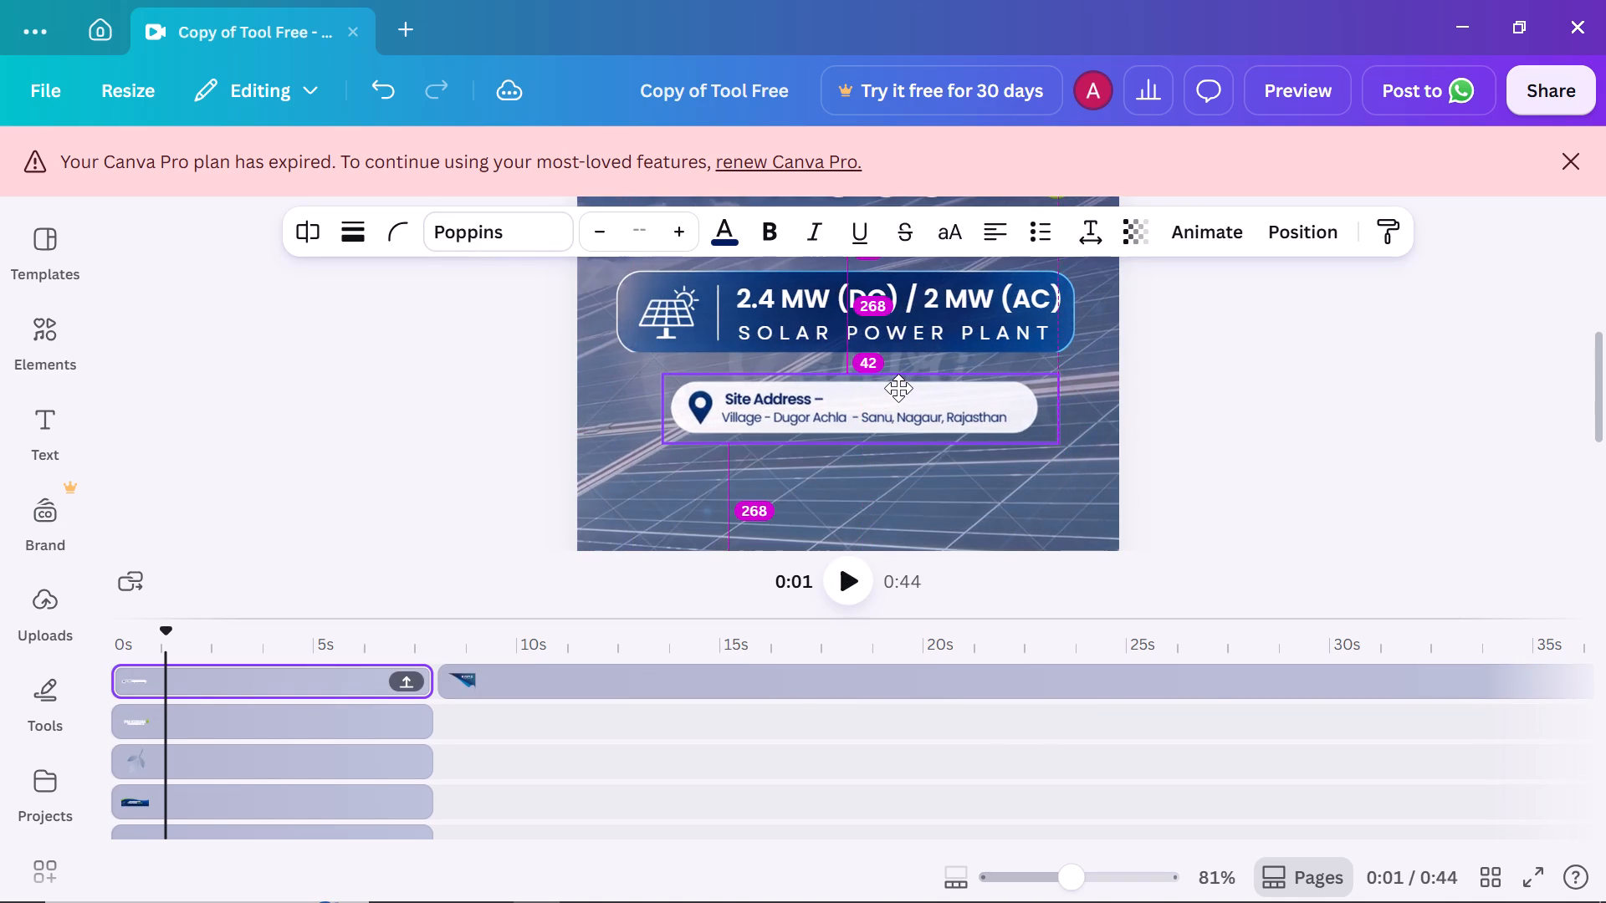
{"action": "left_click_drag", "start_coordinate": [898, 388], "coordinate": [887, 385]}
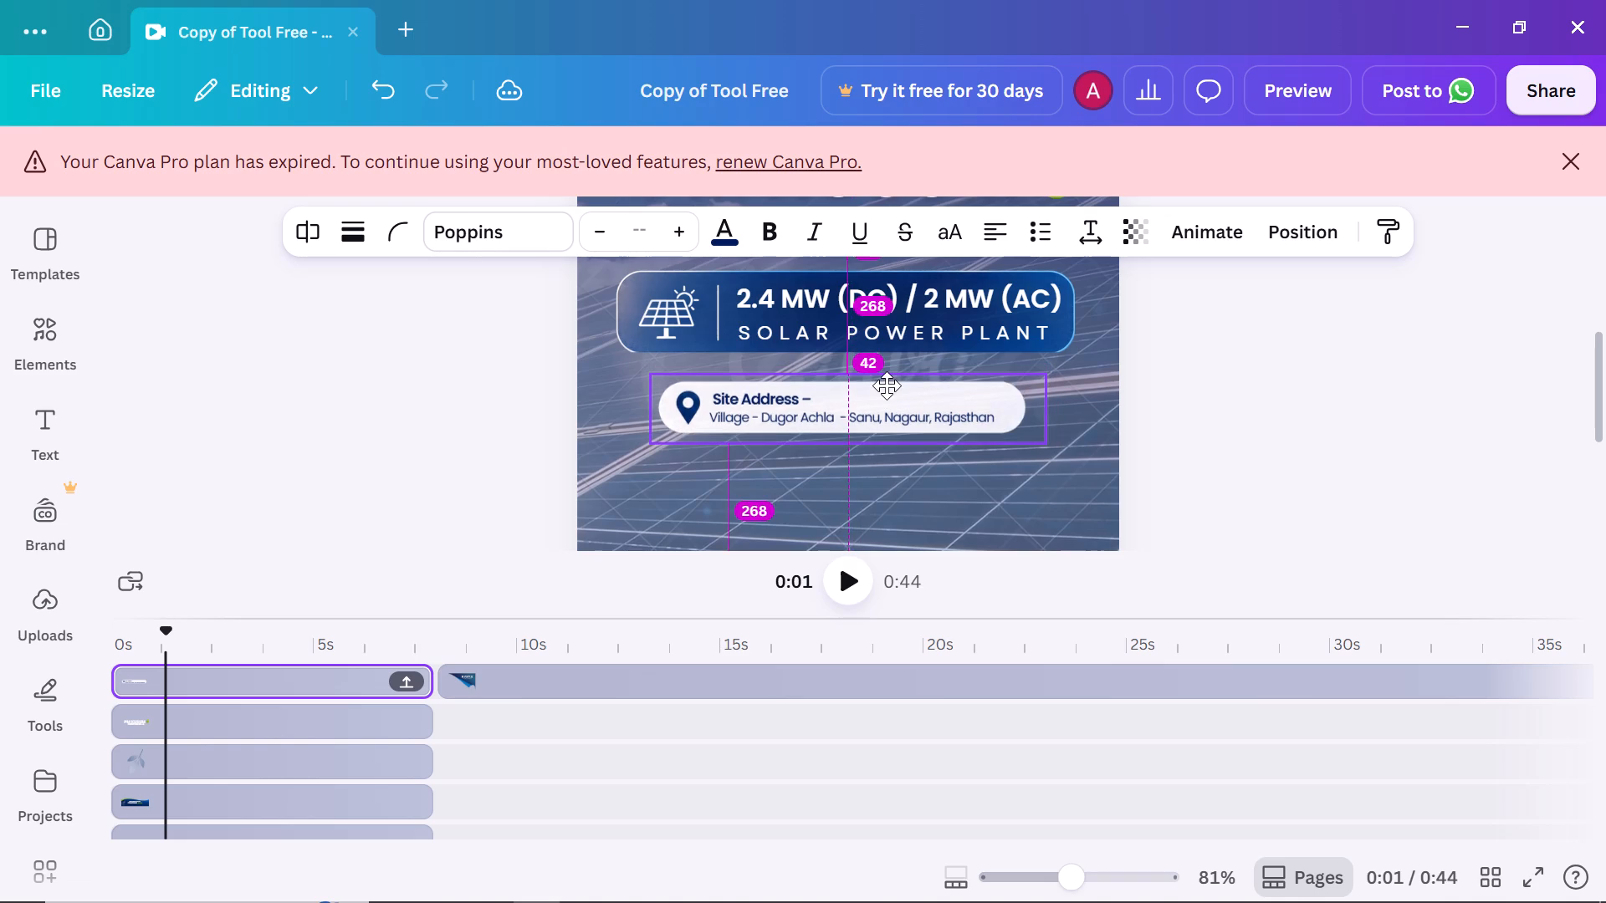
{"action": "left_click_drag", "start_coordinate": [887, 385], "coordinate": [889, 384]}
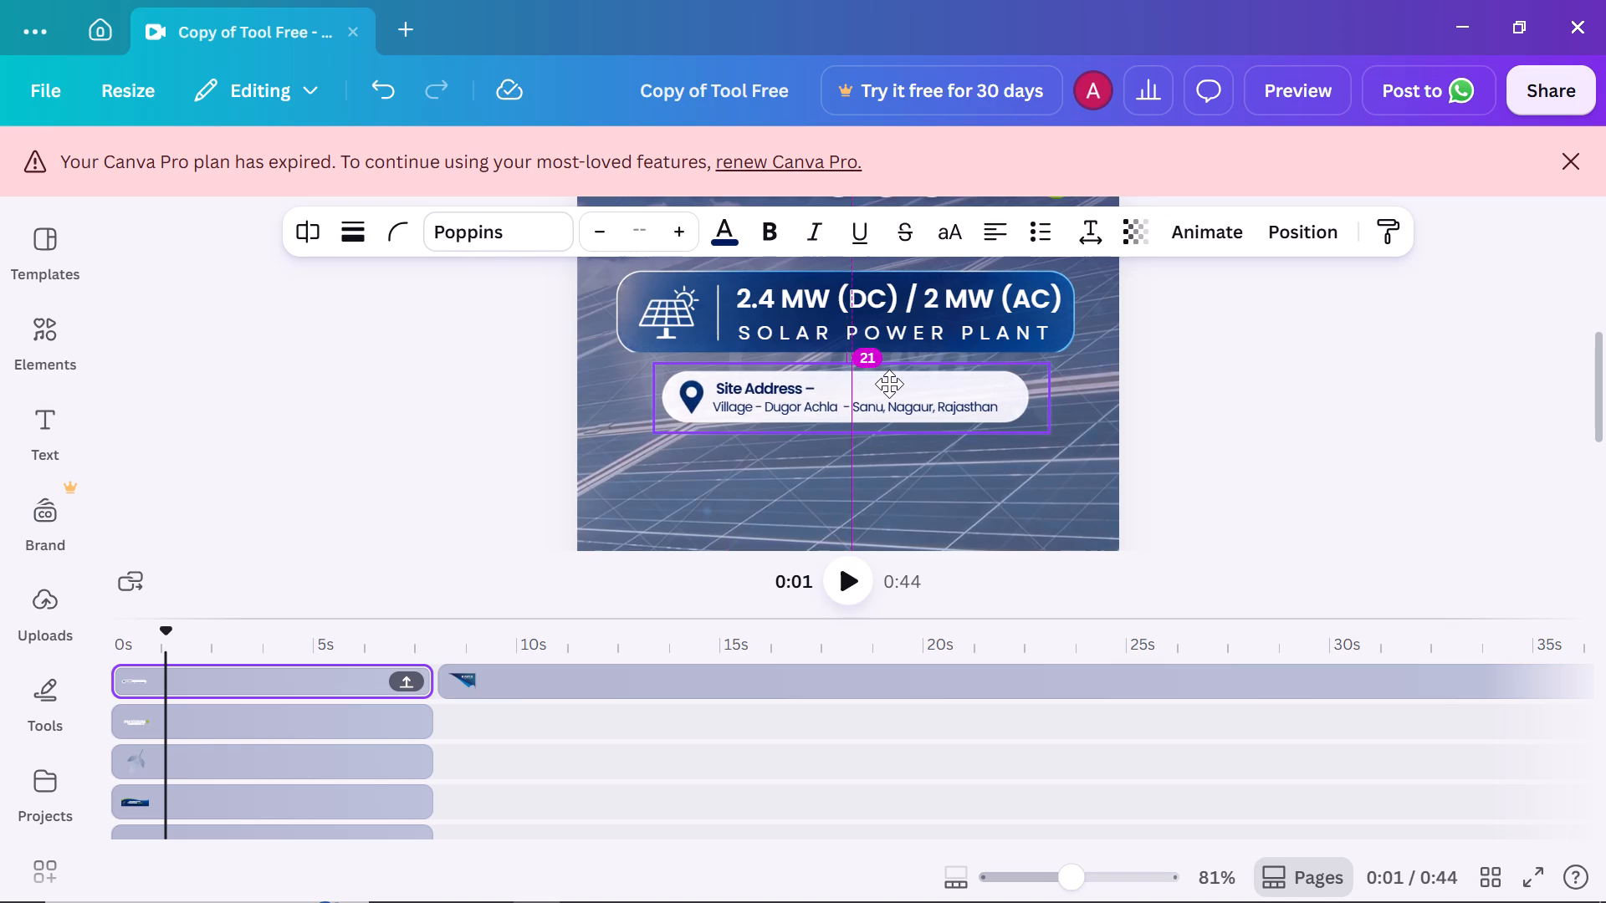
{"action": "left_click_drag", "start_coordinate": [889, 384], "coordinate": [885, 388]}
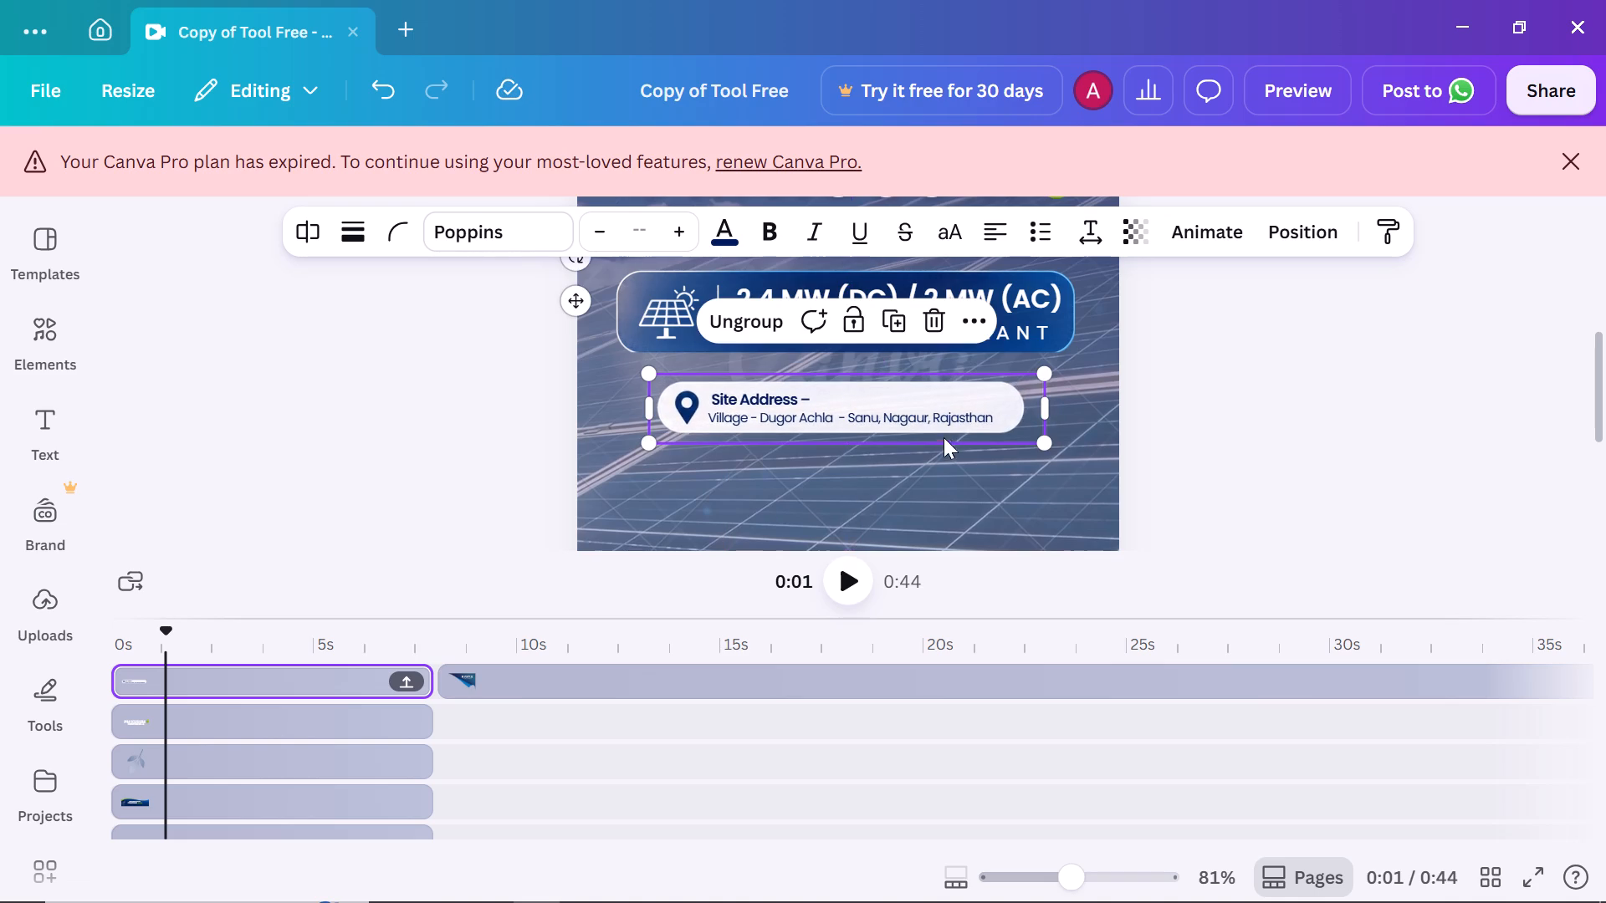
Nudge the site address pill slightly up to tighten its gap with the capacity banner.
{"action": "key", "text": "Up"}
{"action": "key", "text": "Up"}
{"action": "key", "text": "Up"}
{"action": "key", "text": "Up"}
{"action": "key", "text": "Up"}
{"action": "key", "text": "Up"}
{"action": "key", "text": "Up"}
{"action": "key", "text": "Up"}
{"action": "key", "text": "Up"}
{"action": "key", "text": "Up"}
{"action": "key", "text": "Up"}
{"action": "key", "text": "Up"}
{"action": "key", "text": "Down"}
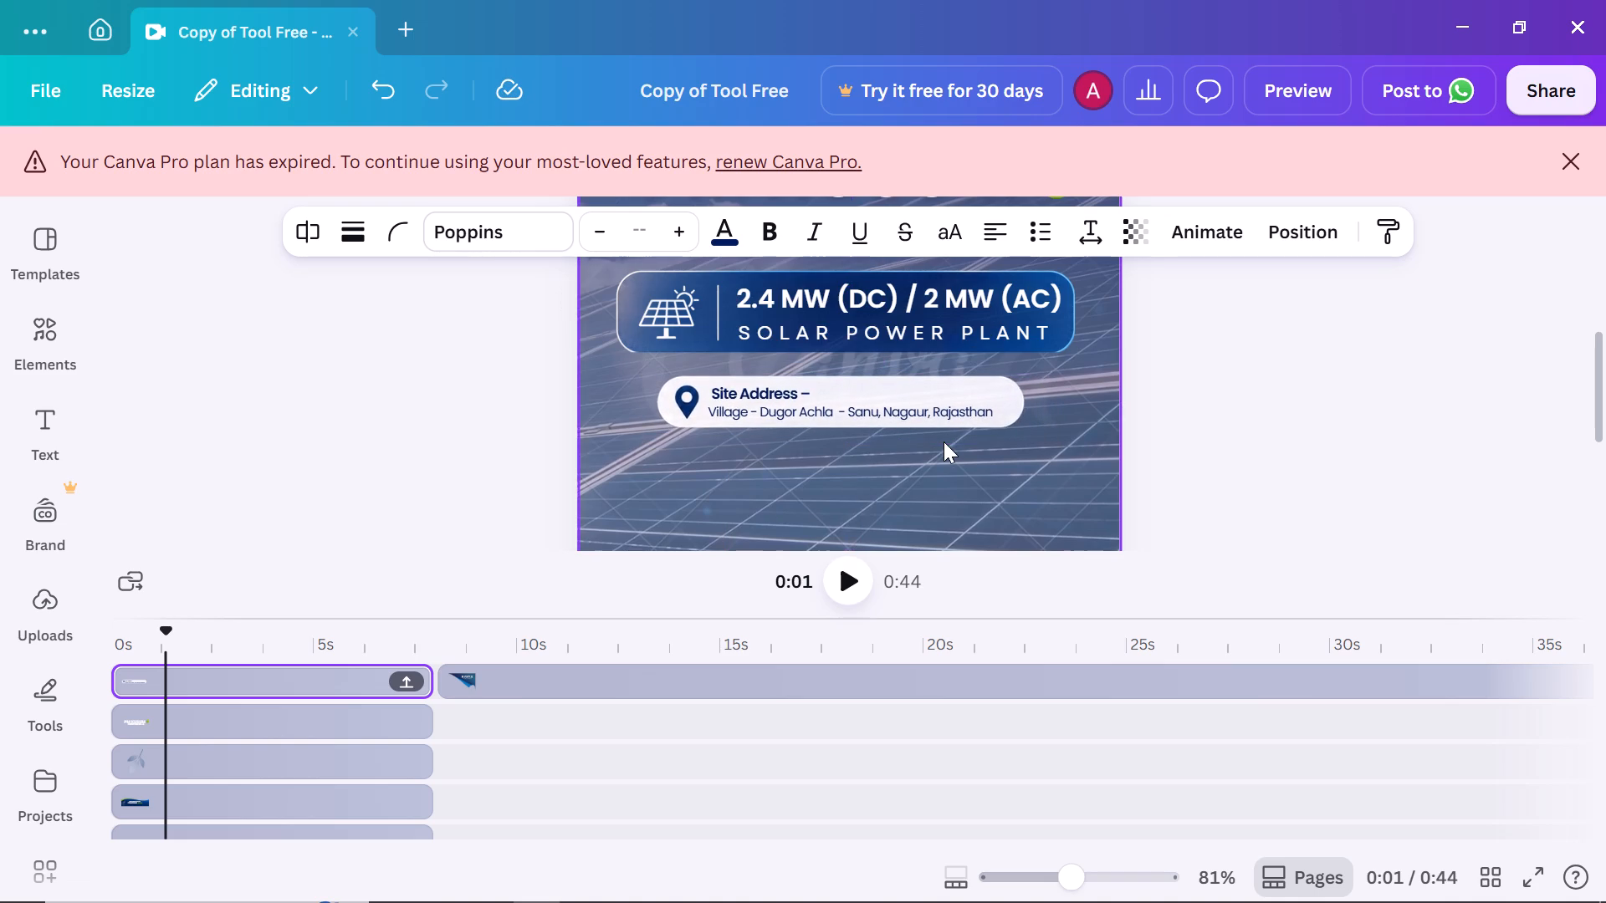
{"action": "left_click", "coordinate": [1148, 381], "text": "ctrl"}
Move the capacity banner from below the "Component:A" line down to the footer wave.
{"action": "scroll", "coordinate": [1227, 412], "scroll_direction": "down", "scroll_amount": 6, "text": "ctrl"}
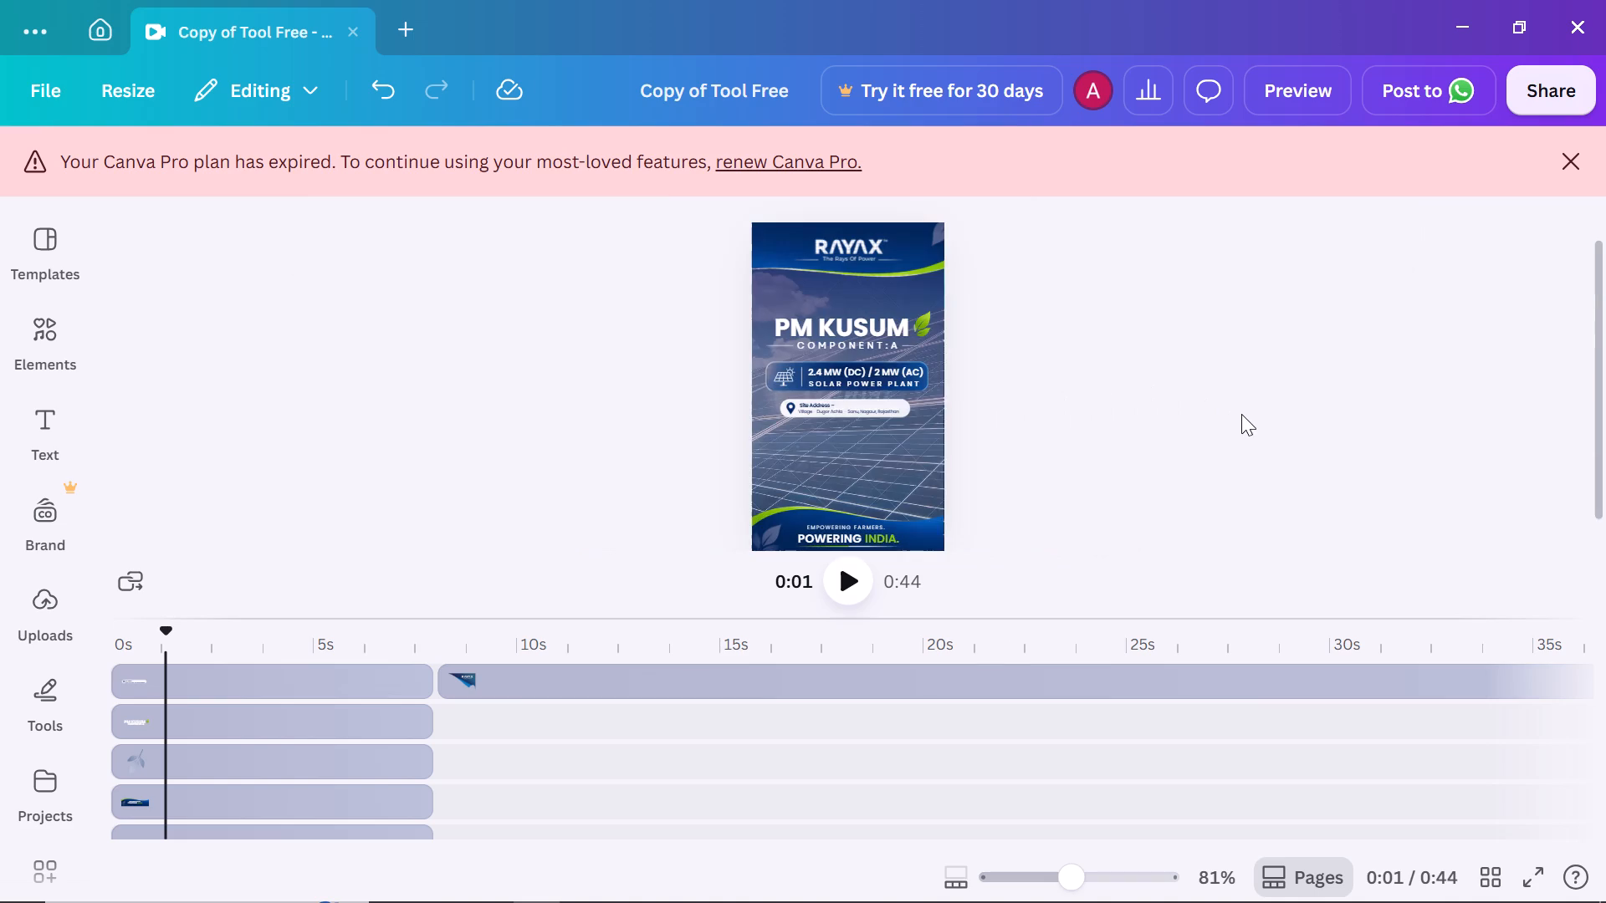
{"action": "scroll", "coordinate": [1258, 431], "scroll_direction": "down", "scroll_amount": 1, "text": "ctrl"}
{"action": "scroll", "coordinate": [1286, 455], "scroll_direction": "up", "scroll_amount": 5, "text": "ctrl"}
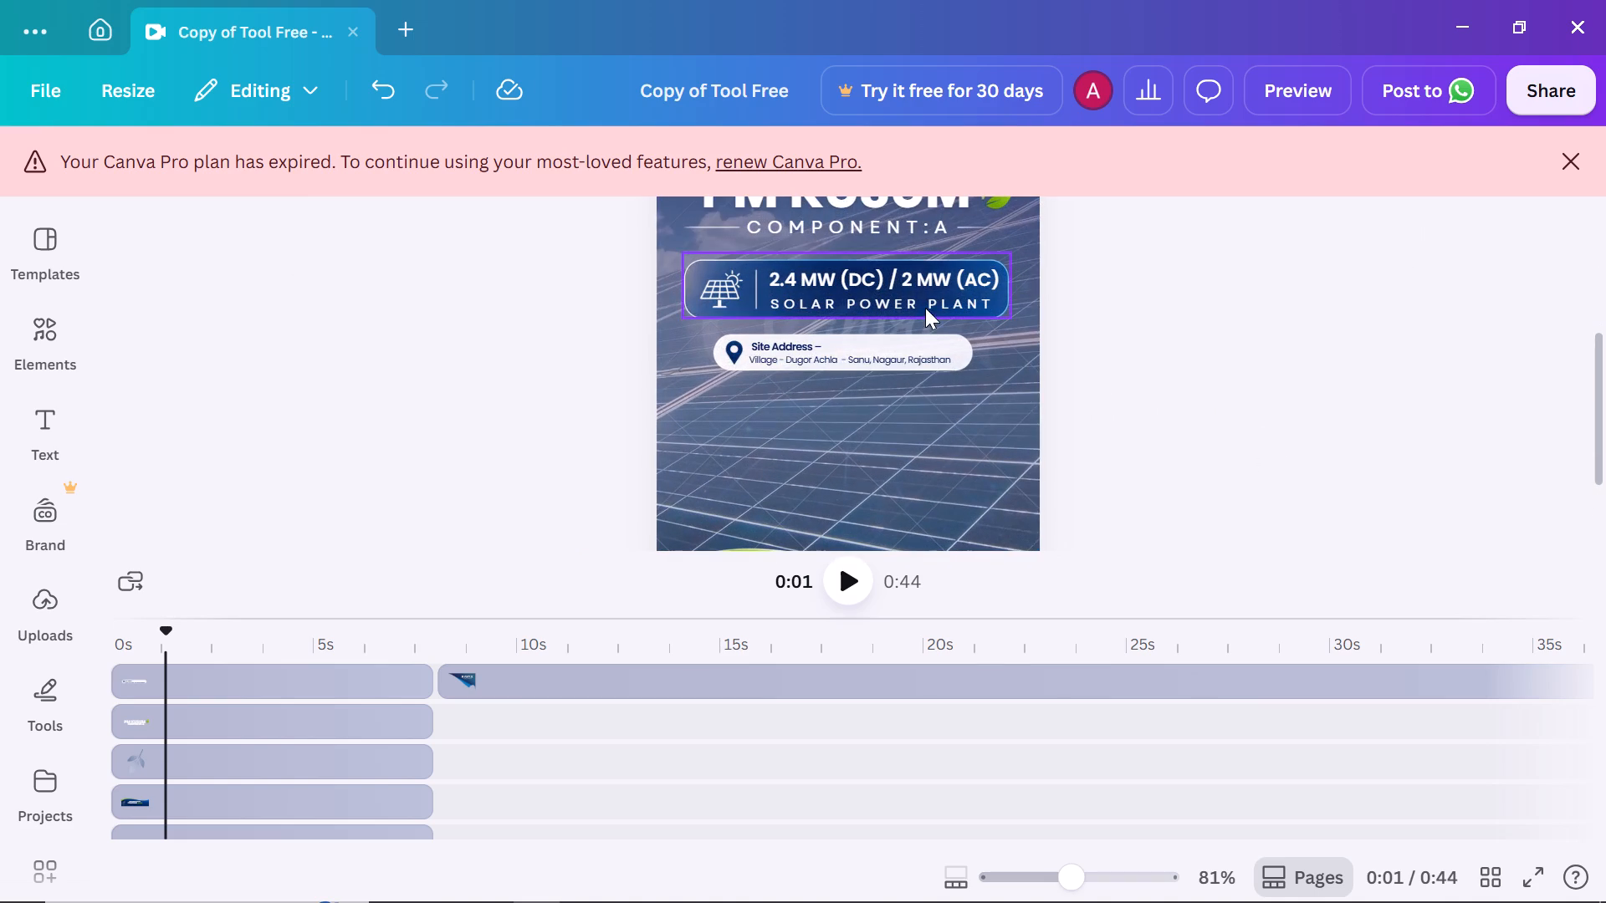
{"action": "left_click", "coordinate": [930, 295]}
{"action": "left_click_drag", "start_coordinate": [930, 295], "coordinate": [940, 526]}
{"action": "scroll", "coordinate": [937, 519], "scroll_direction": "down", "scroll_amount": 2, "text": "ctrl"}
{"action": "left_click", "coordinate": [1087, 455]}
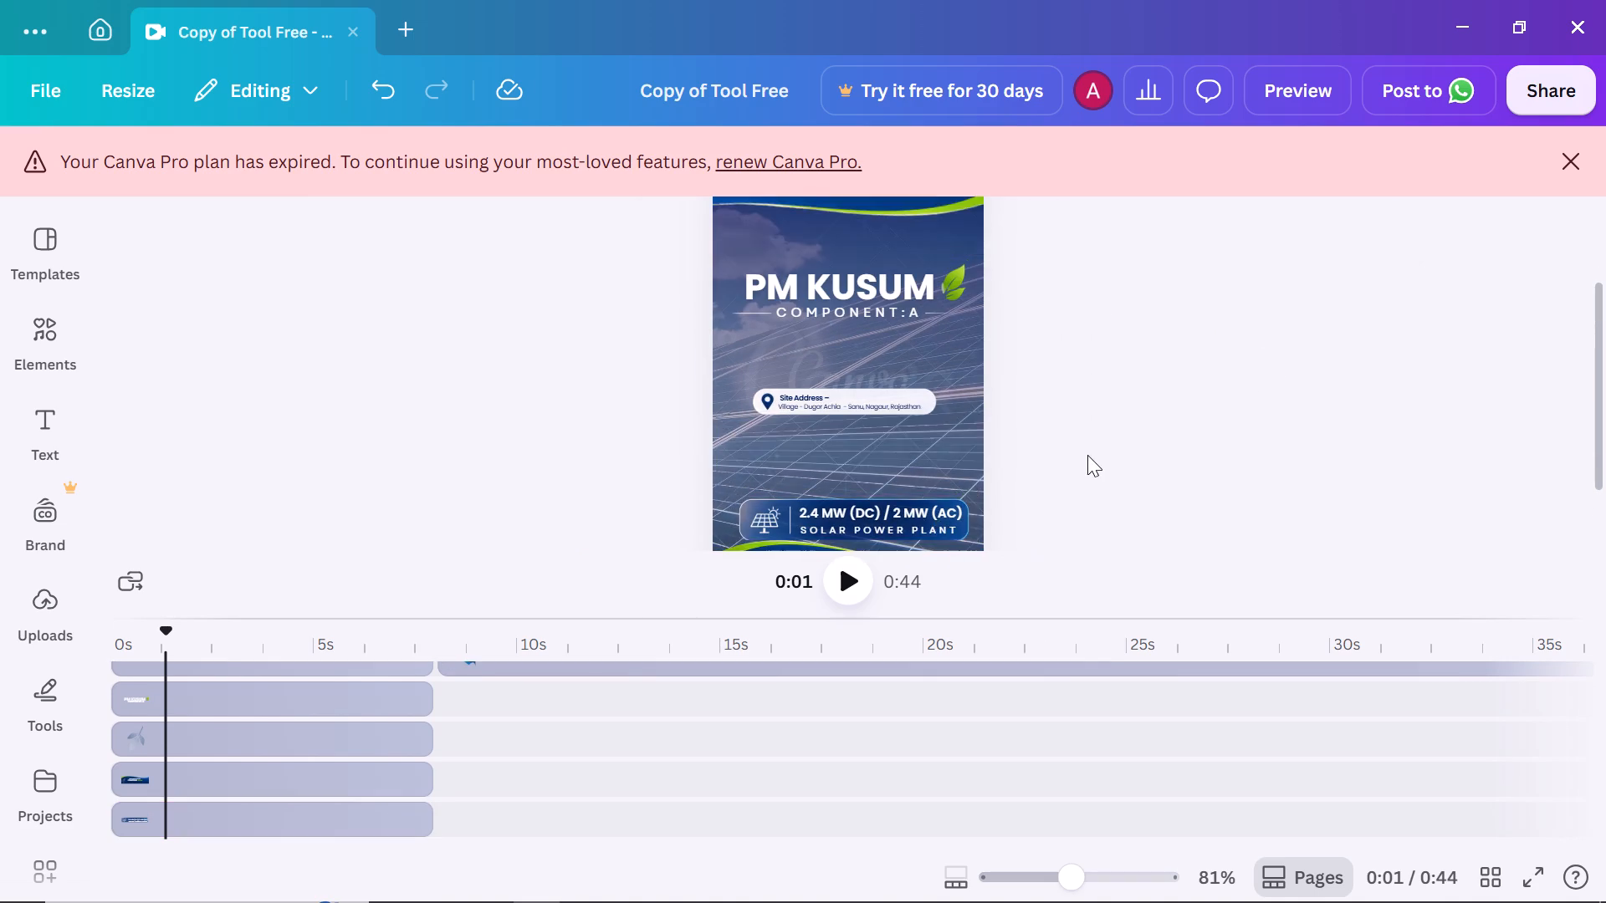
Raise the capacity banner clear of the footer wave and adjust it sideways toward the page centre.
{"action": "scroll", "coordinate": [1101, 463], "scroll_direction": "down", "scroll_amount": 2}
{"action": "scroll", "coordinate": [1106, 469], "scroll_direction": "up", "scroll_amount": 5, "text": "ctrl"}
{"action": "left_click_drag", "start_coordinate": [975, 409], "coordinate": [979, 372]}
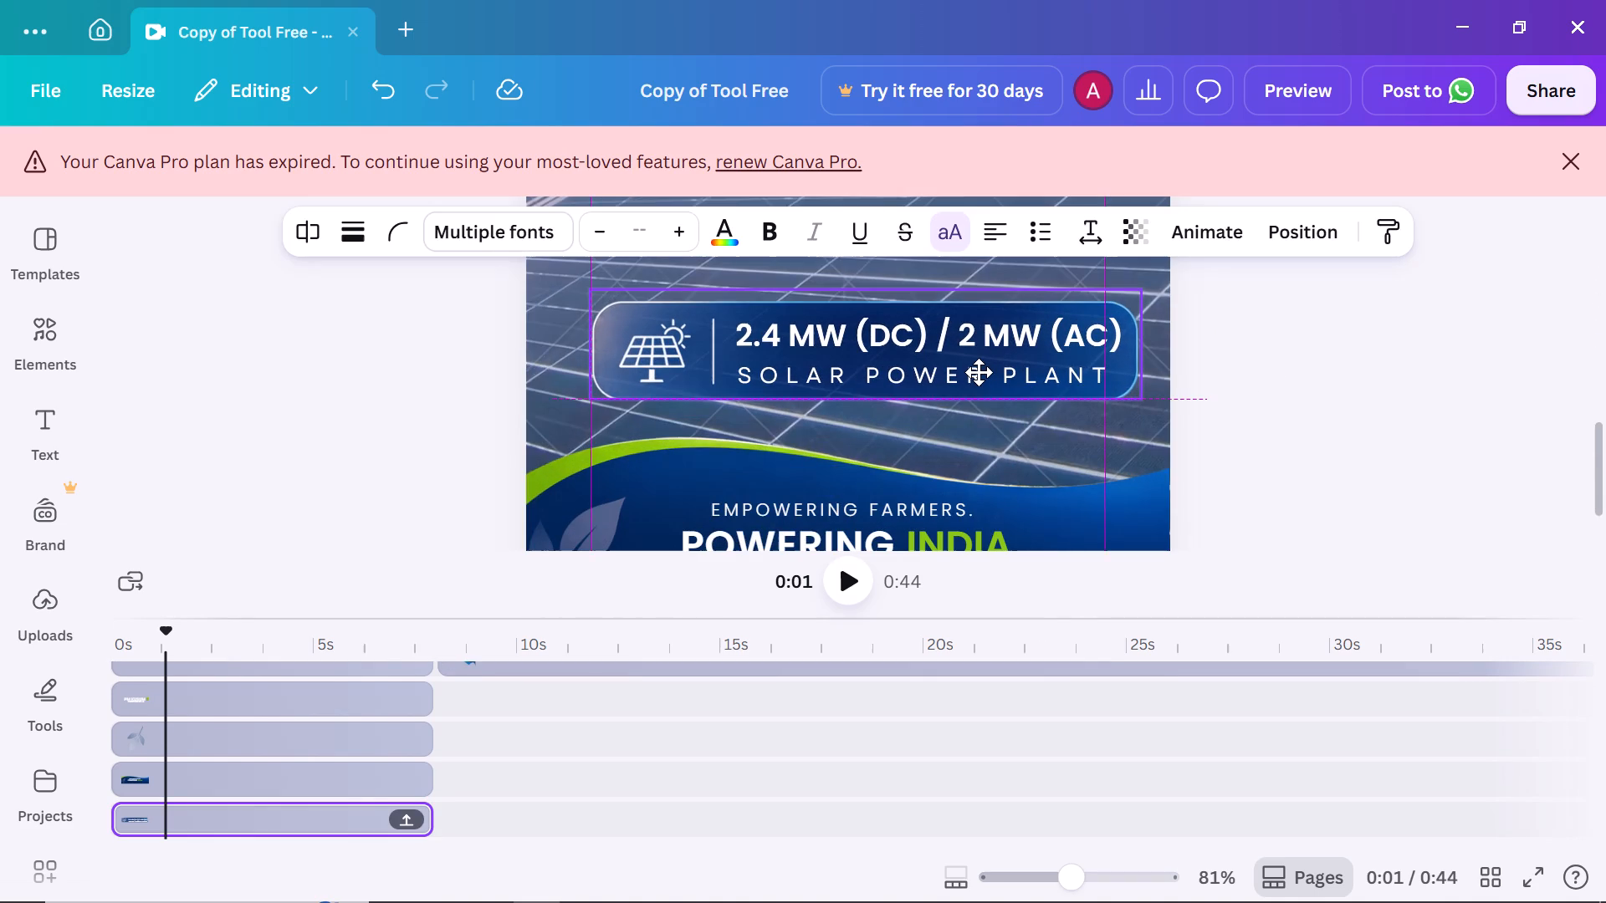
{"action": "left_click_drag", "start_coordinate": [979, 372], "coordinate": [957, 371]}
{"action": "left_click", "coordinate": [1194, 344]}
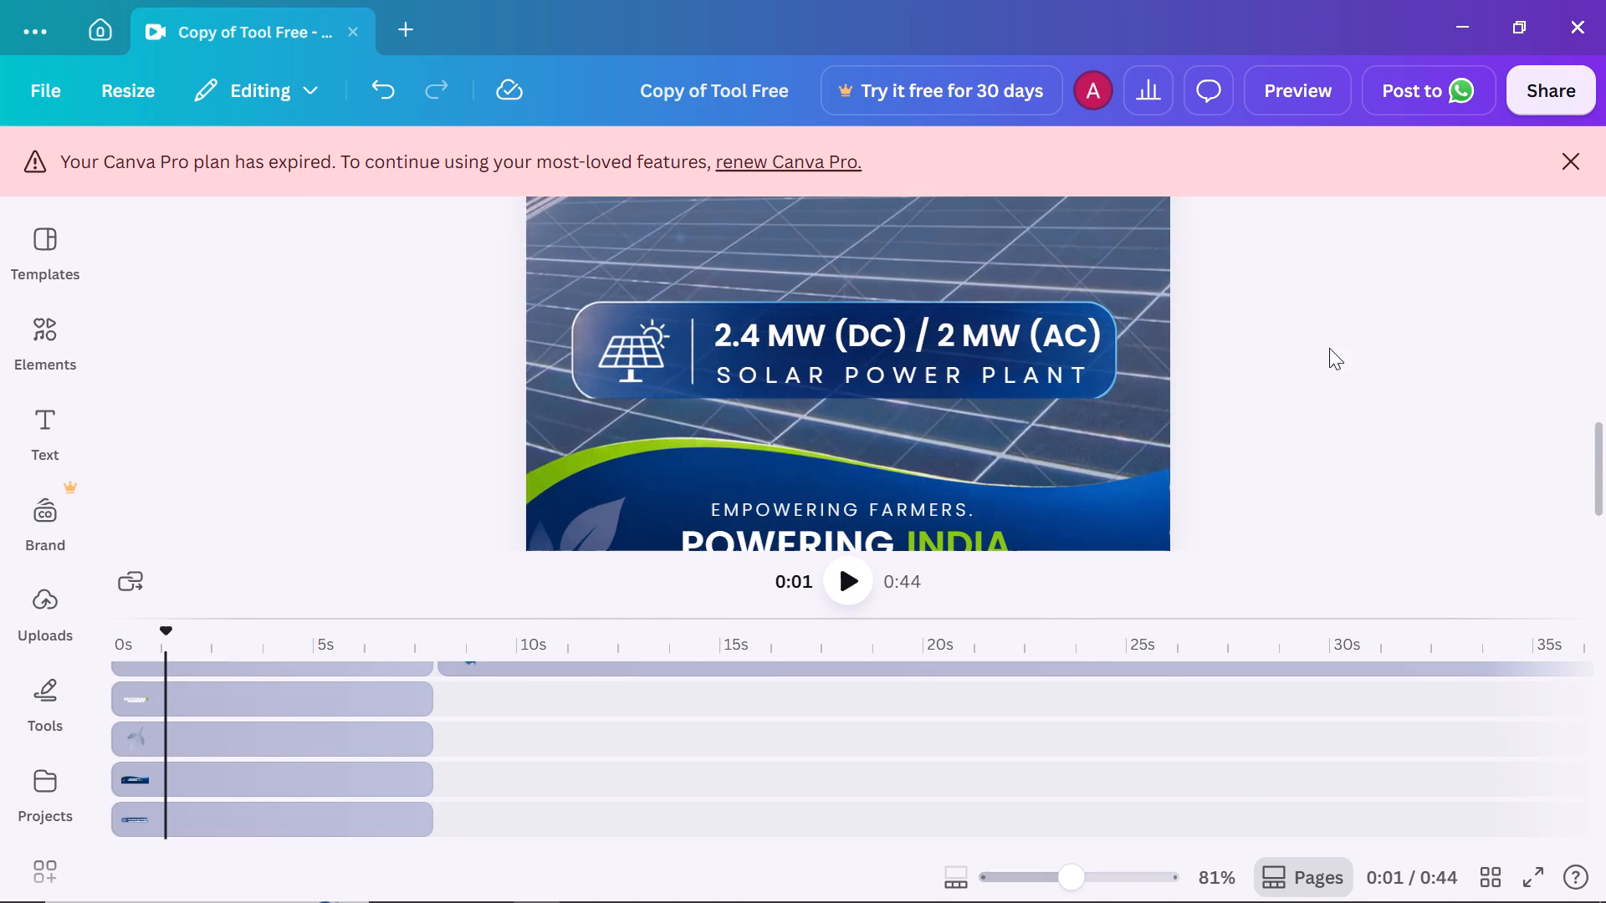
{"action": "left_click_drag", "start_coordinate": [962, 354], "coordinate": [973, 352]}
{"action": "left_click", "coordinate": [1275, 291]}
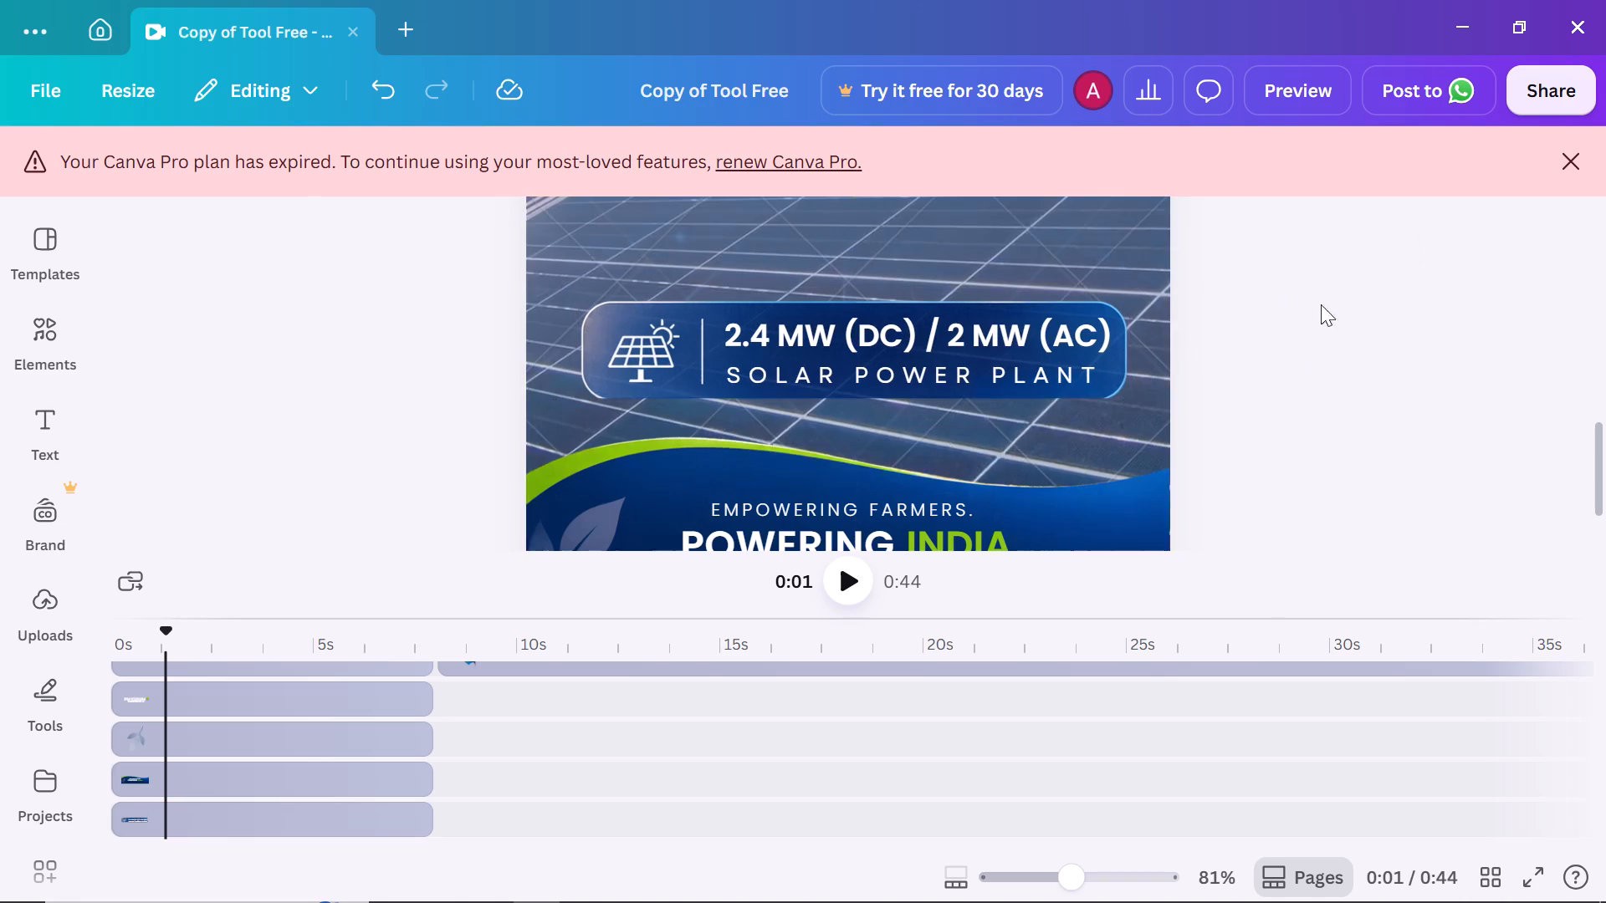
Move the site address pill up, closer to the "Component:A" line.
{"action": "scroll", "coordinate": [1335, 314], "scroll_direction": "up", "scroll_amount": 1}
{"action": "scroll", "coordinate": [1336, 324], "scroll_direction": "down", "scroll_amount": 3, "text": "ctrl"}
{"action": "scroll", "coordinate": [1041, 359], "scroll_direction": "up", "scroll_amount": 2}
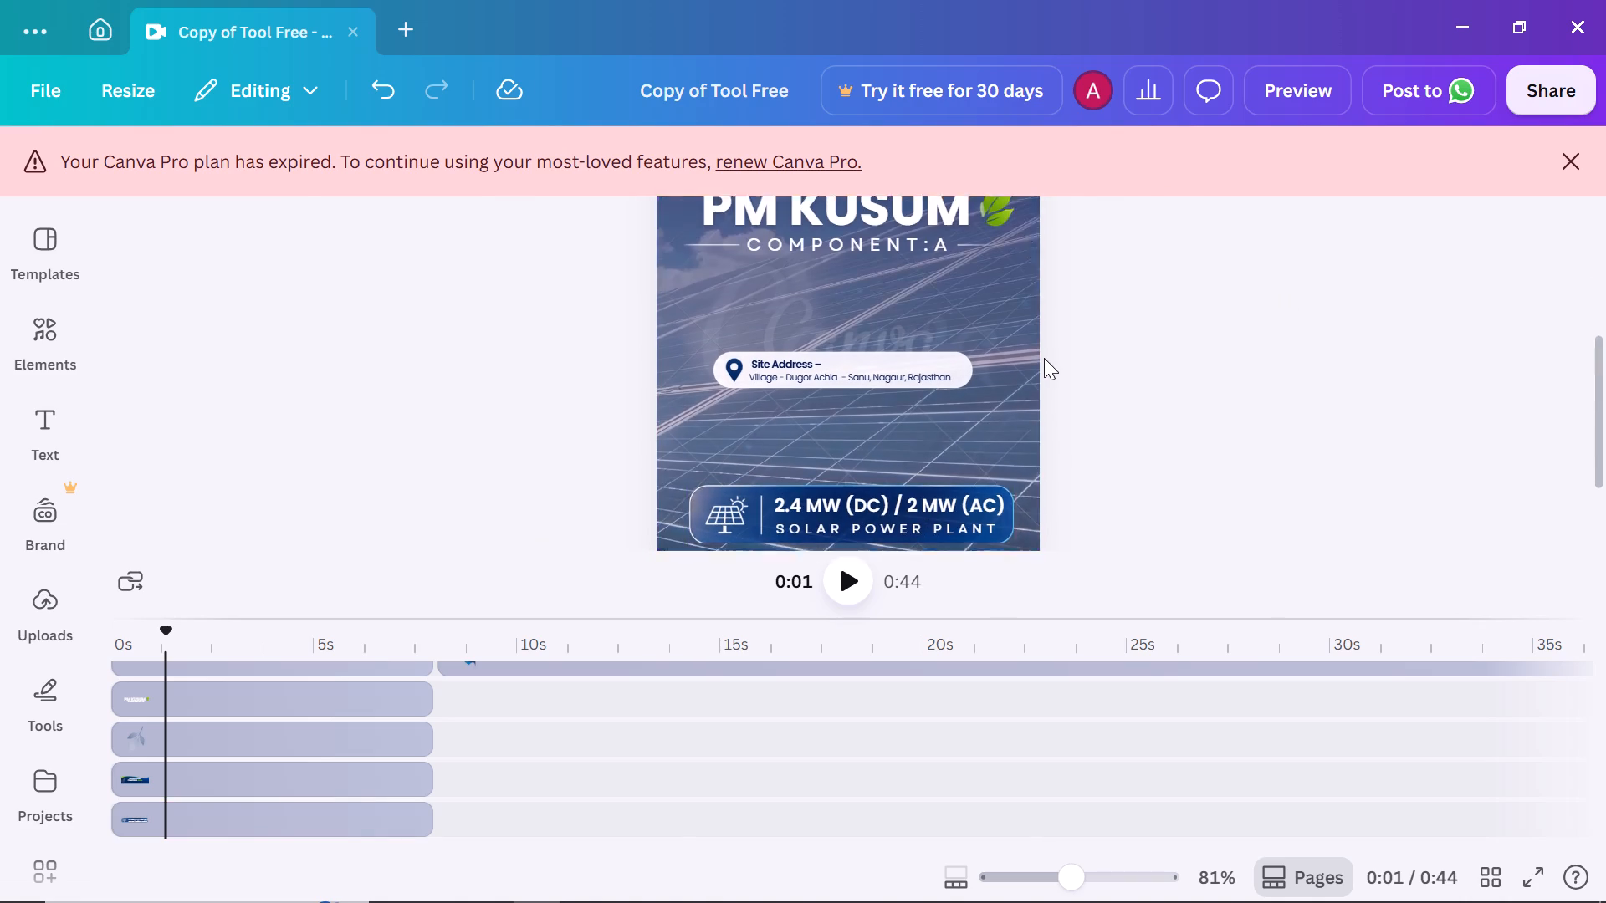
{"action": "left_click_drag", "start_coordinate": [889, 520], "coordinate": [914, 489]}
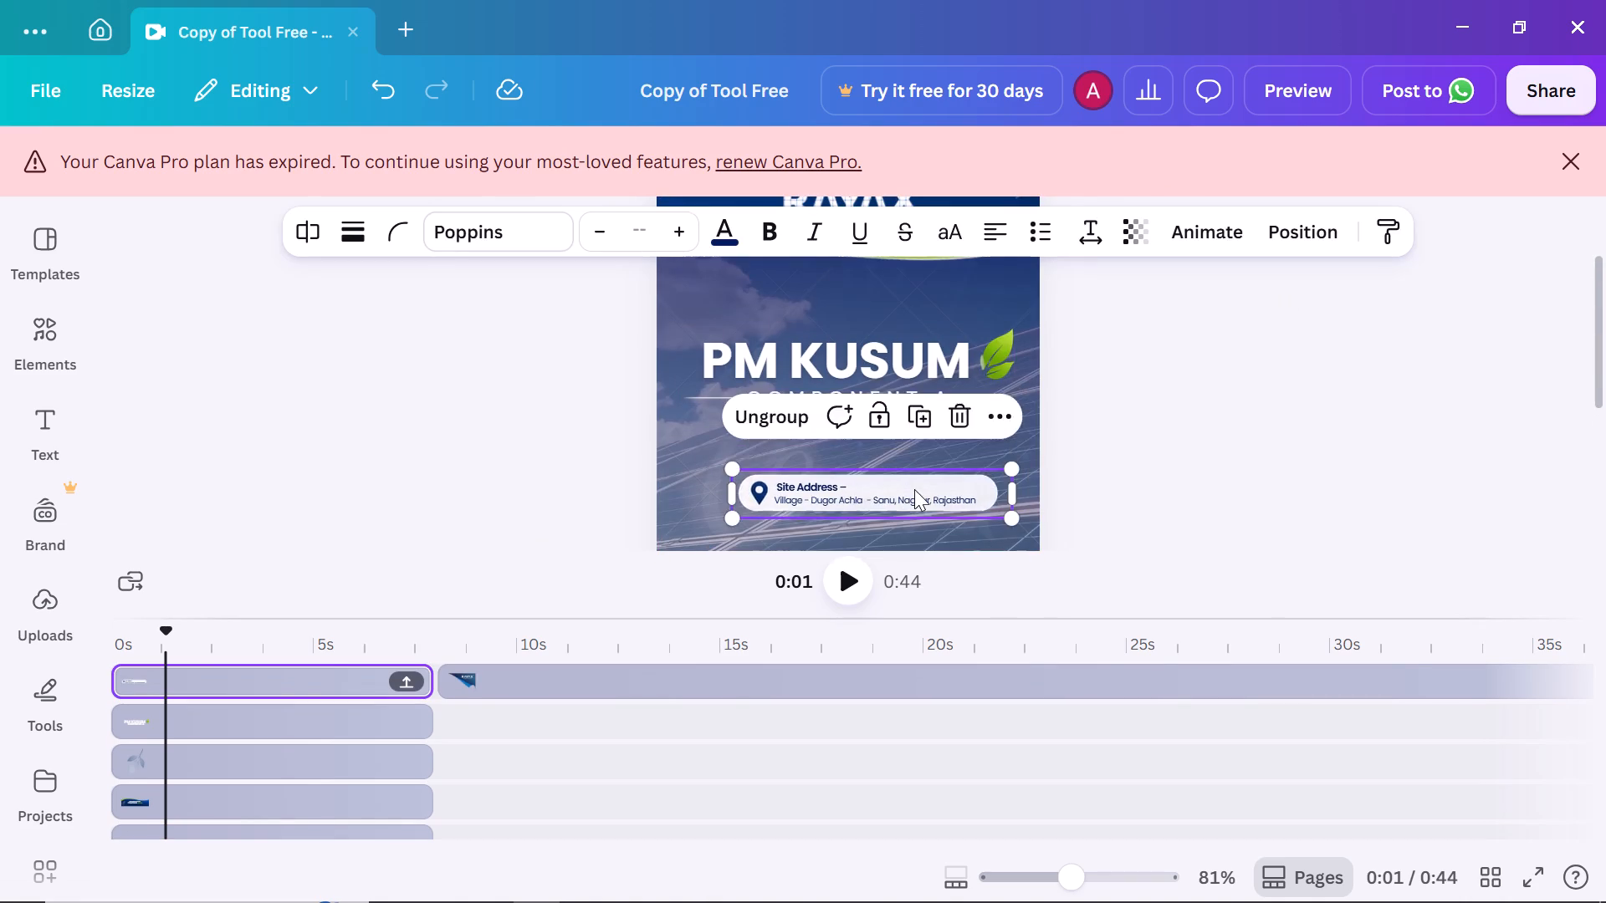
{"action": "scroll", "coordinate": [914, 489], "scroll_direction": "down", "scroll_amount": 3}
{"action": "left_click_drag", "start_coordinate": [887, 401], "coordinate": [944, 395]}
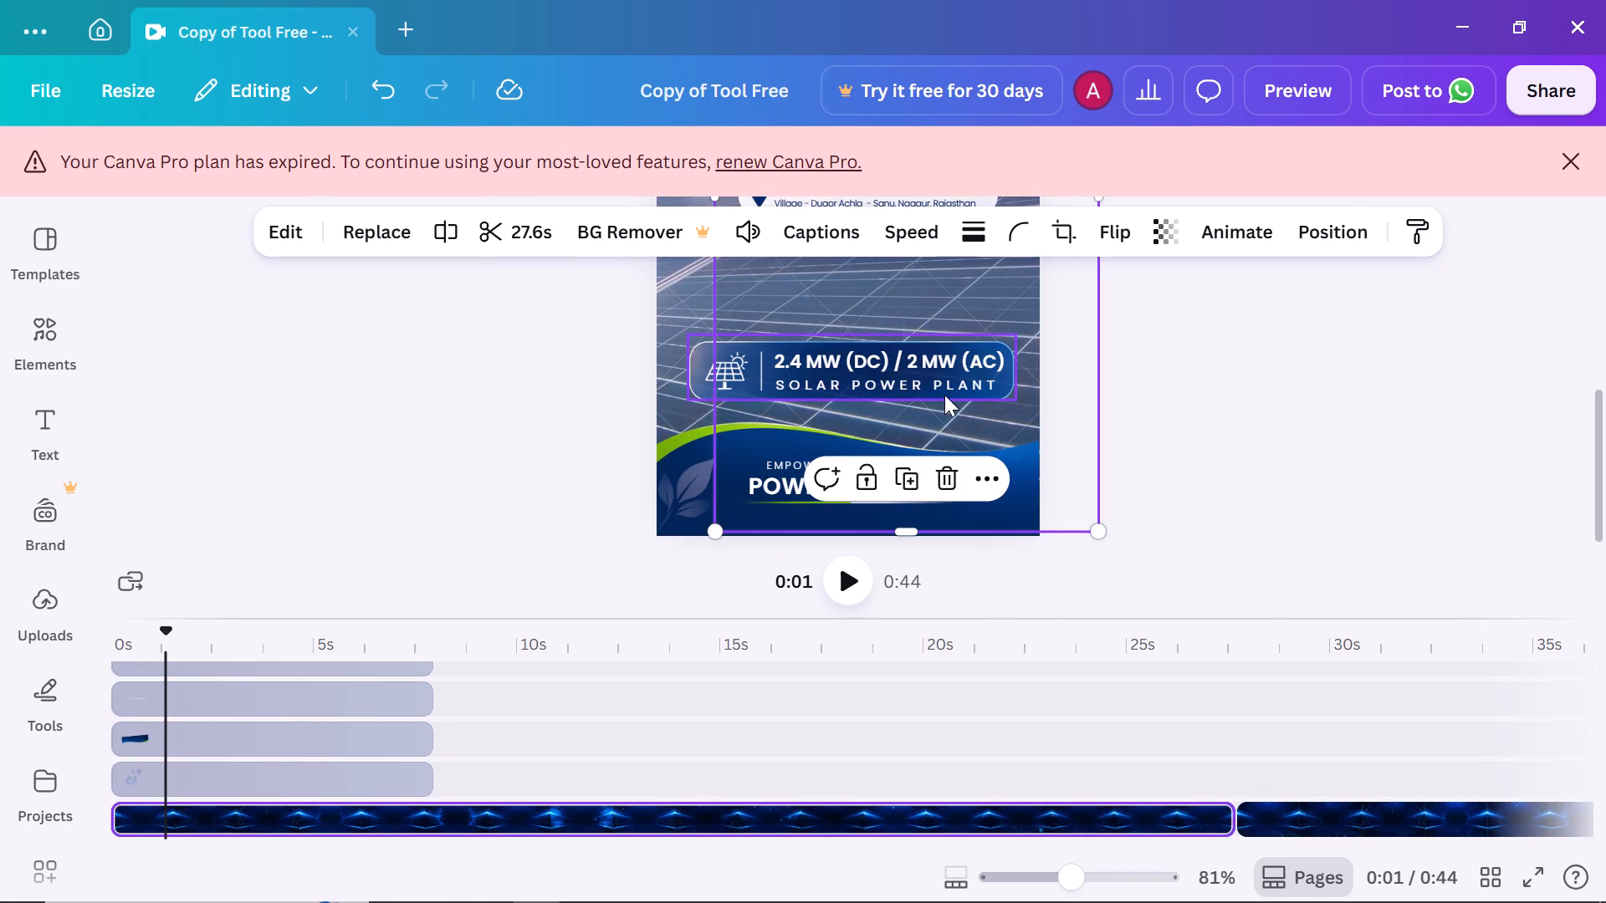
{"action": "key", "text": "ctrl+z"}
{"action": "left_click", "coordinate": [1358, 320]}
Move the capacity banner up from above the footer to the PM KUSUM title area.
{"action": "left_click_drag", "start_coordinate": [893, 387], "coordinate": [877, 387]}
{"action": "scroll", "coordinate": [903, 380], "scroll_direction": "up", "scroll_amount": 1}
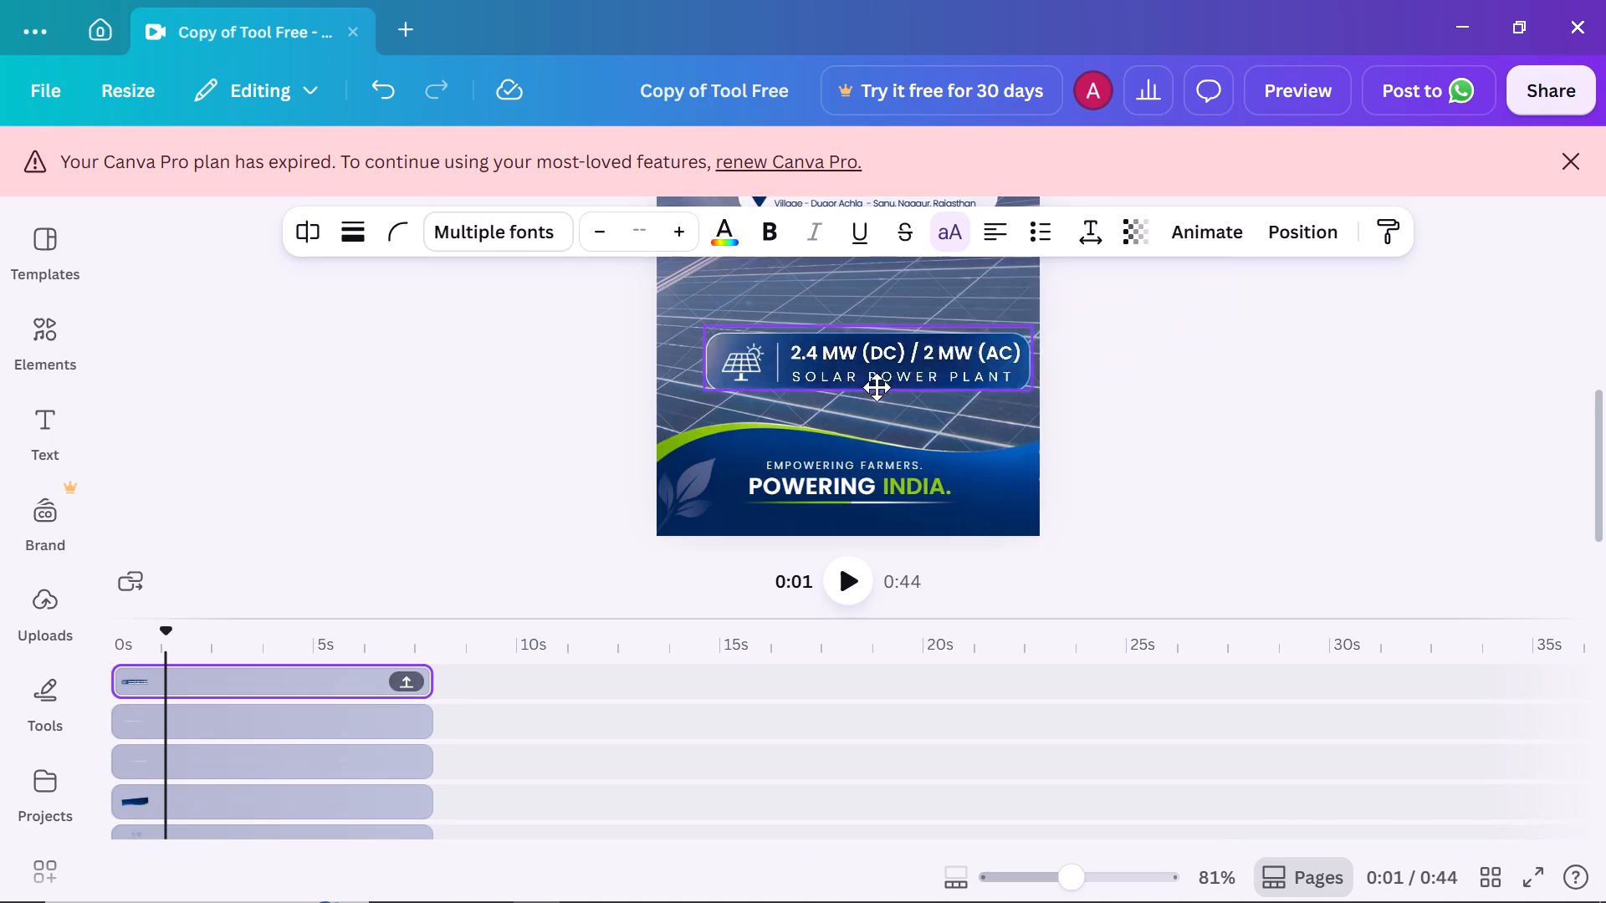
{"action": "scroll", "coordinate": [877, 387], "scroll_direction": "up", "scroll_amount": 1}
{"action": "left_click_drag", "start_coordinate": [877, 387], "coordinate": [884, 480]}
{"action": "scroll", "coordinate": [925, 492], "scroll_direction": "down", "scroll_amount": 2}
{"action": "scroll", "coordinate": [913, 326], "scroll_direction": "up", "scroll_amount": 2}
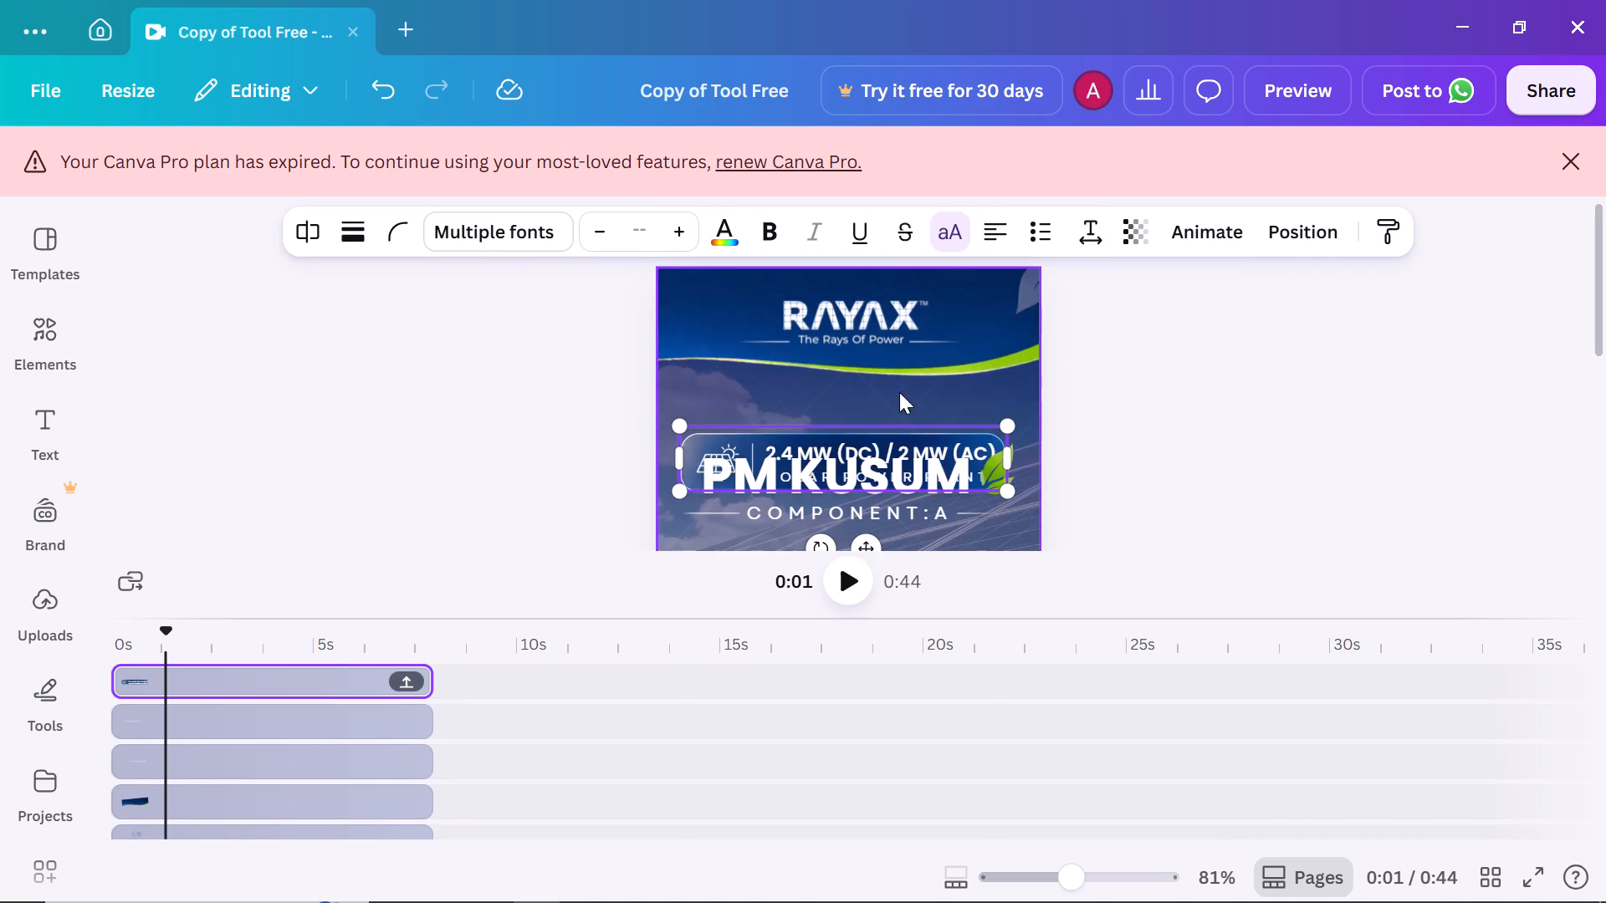
{"action": "scroll", "coordinate": [862, 552], "scroll_direction": "down", "scroll_amount": 1}
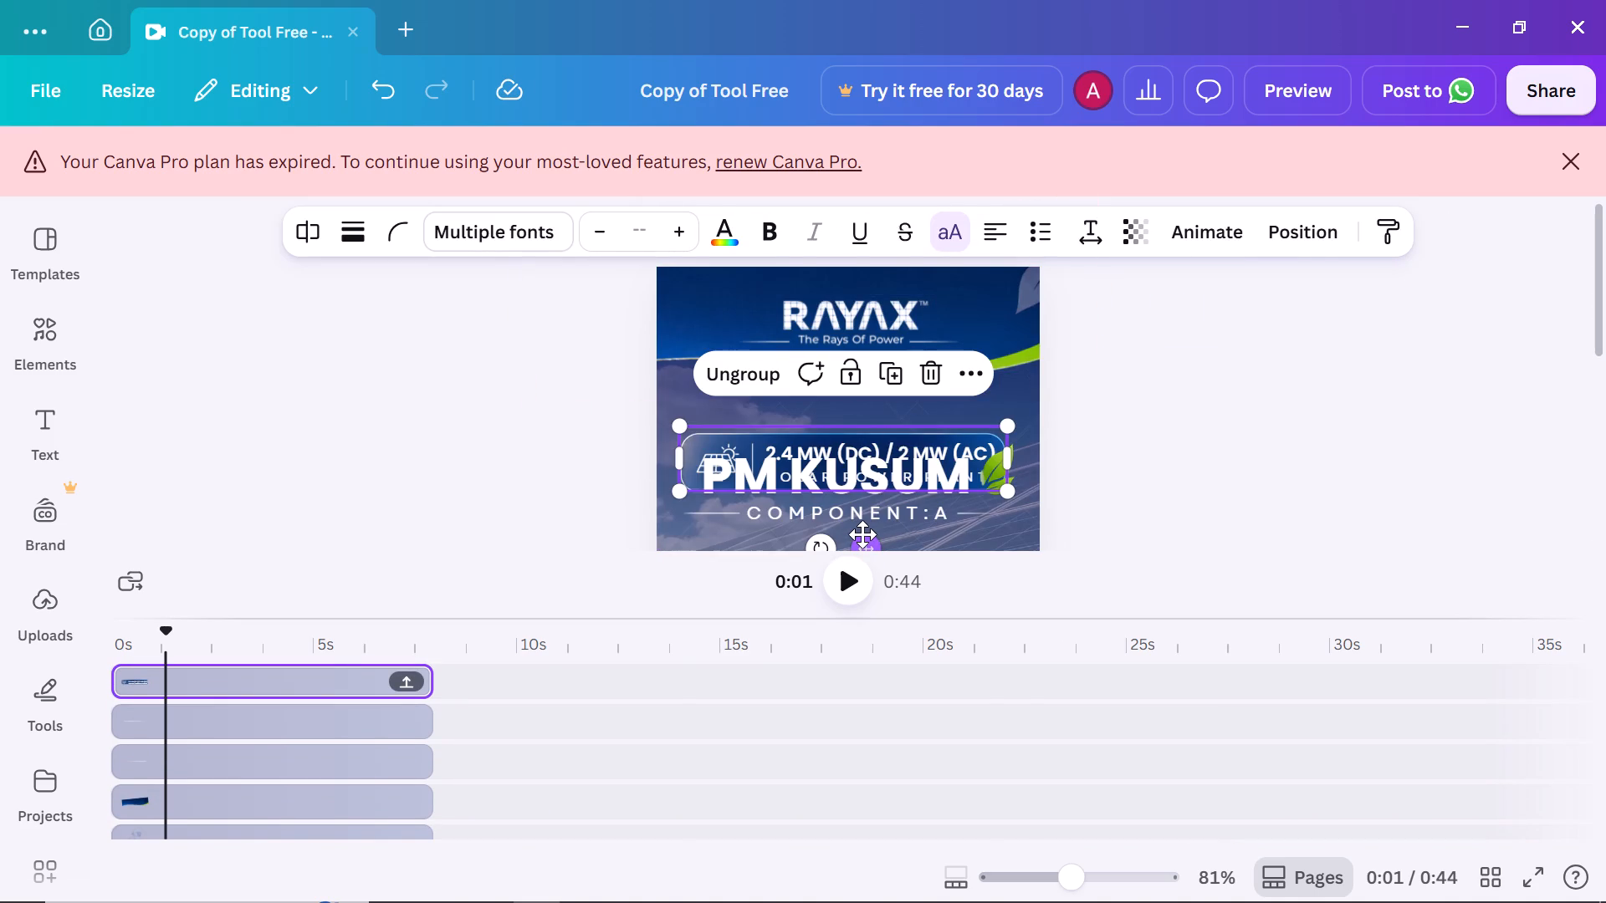
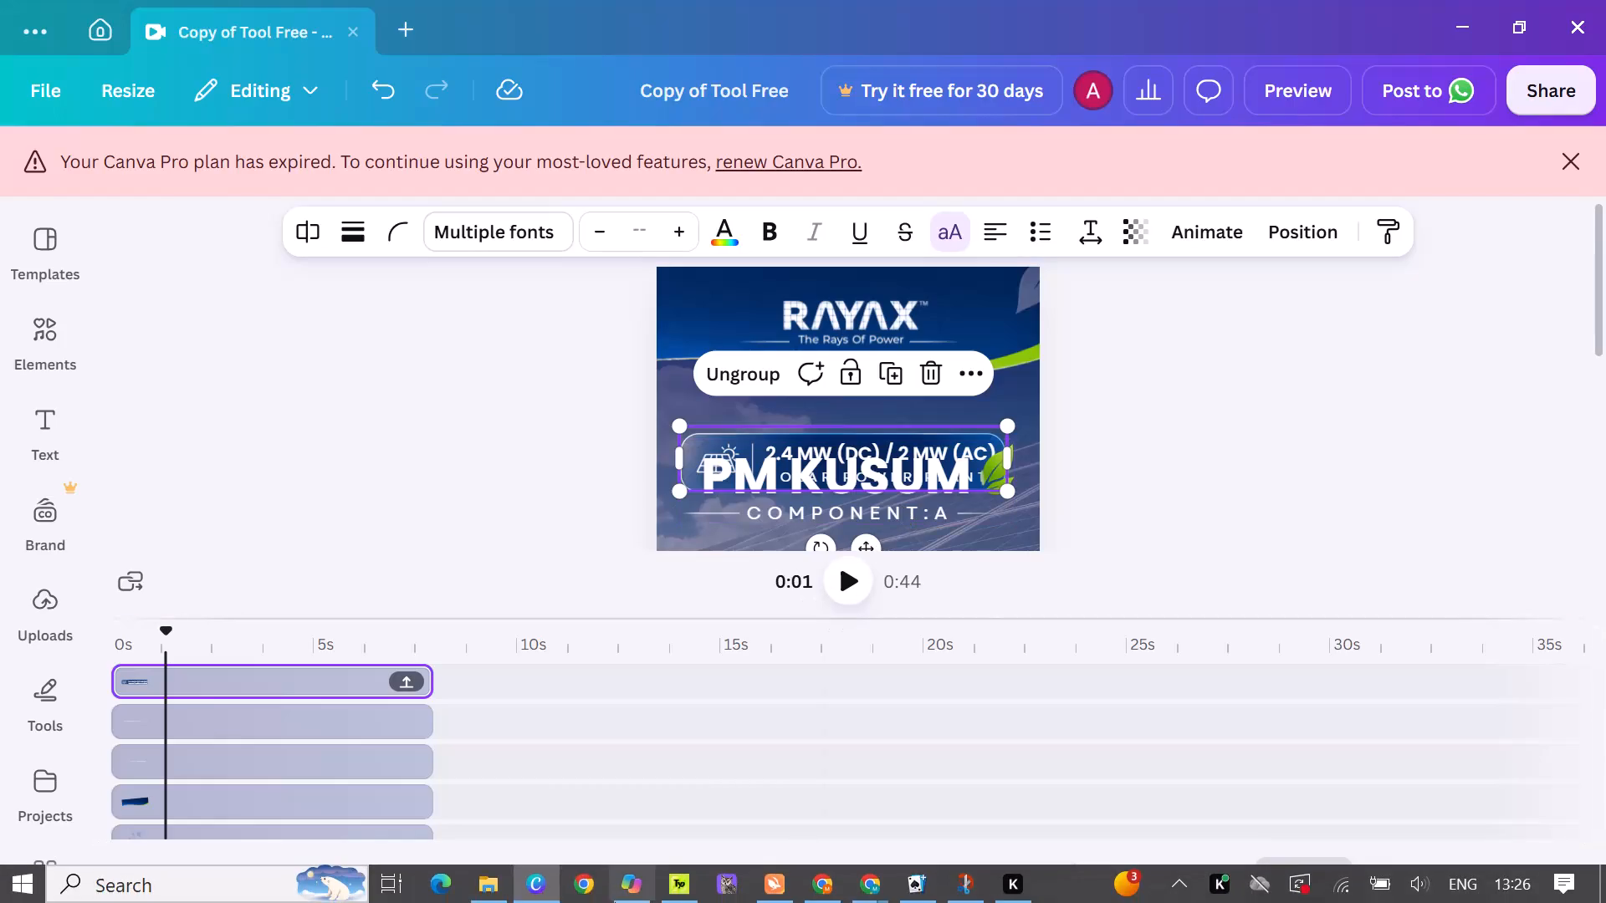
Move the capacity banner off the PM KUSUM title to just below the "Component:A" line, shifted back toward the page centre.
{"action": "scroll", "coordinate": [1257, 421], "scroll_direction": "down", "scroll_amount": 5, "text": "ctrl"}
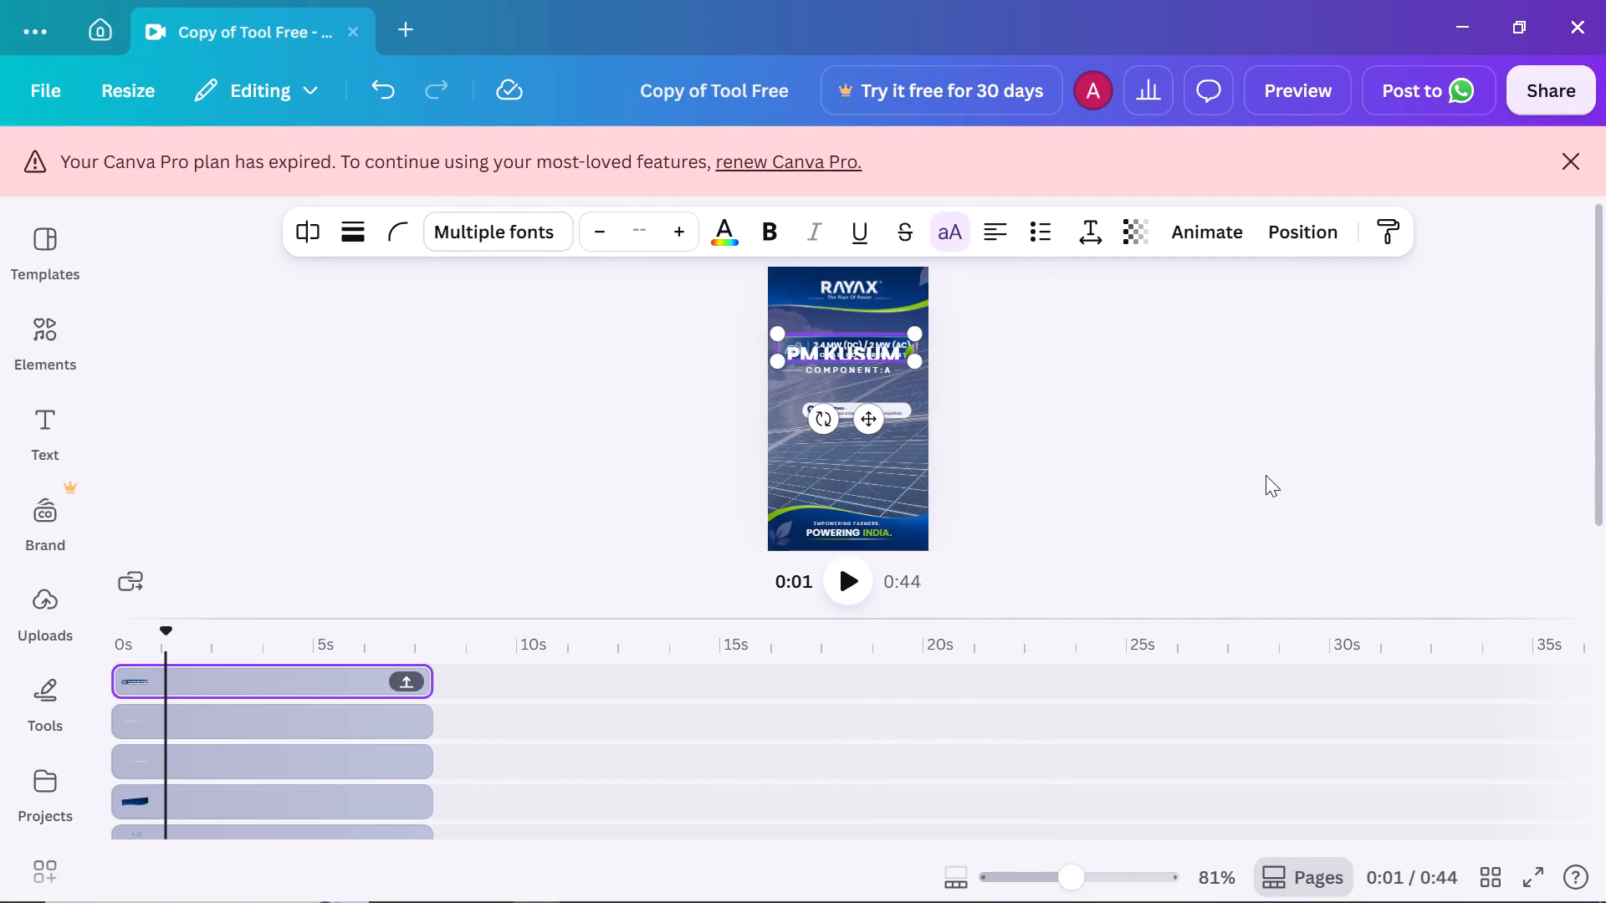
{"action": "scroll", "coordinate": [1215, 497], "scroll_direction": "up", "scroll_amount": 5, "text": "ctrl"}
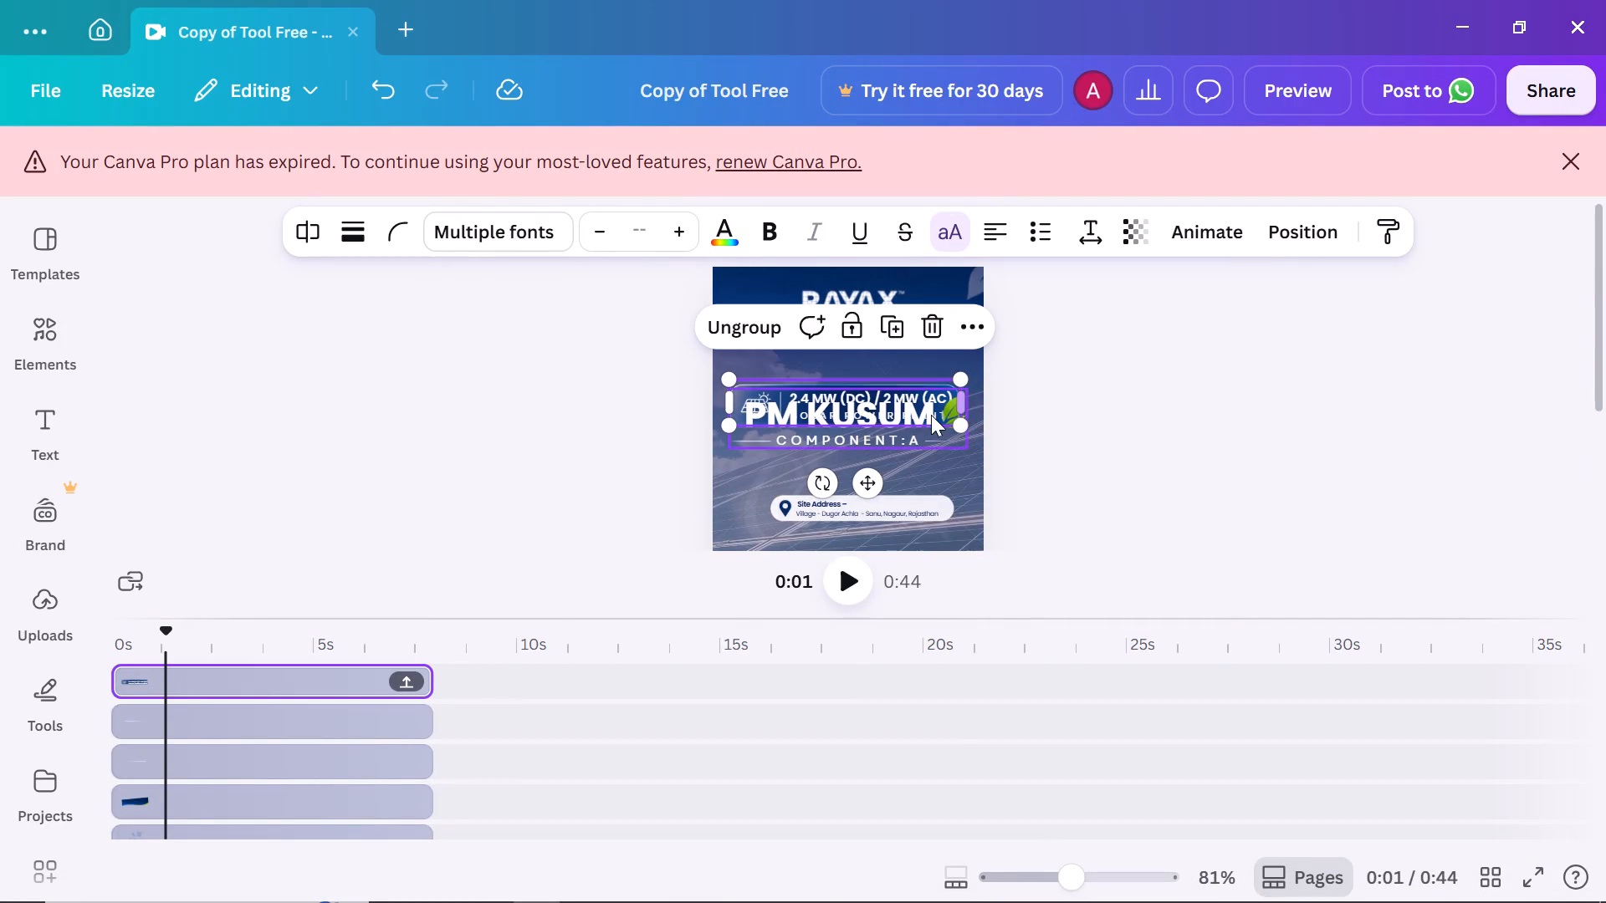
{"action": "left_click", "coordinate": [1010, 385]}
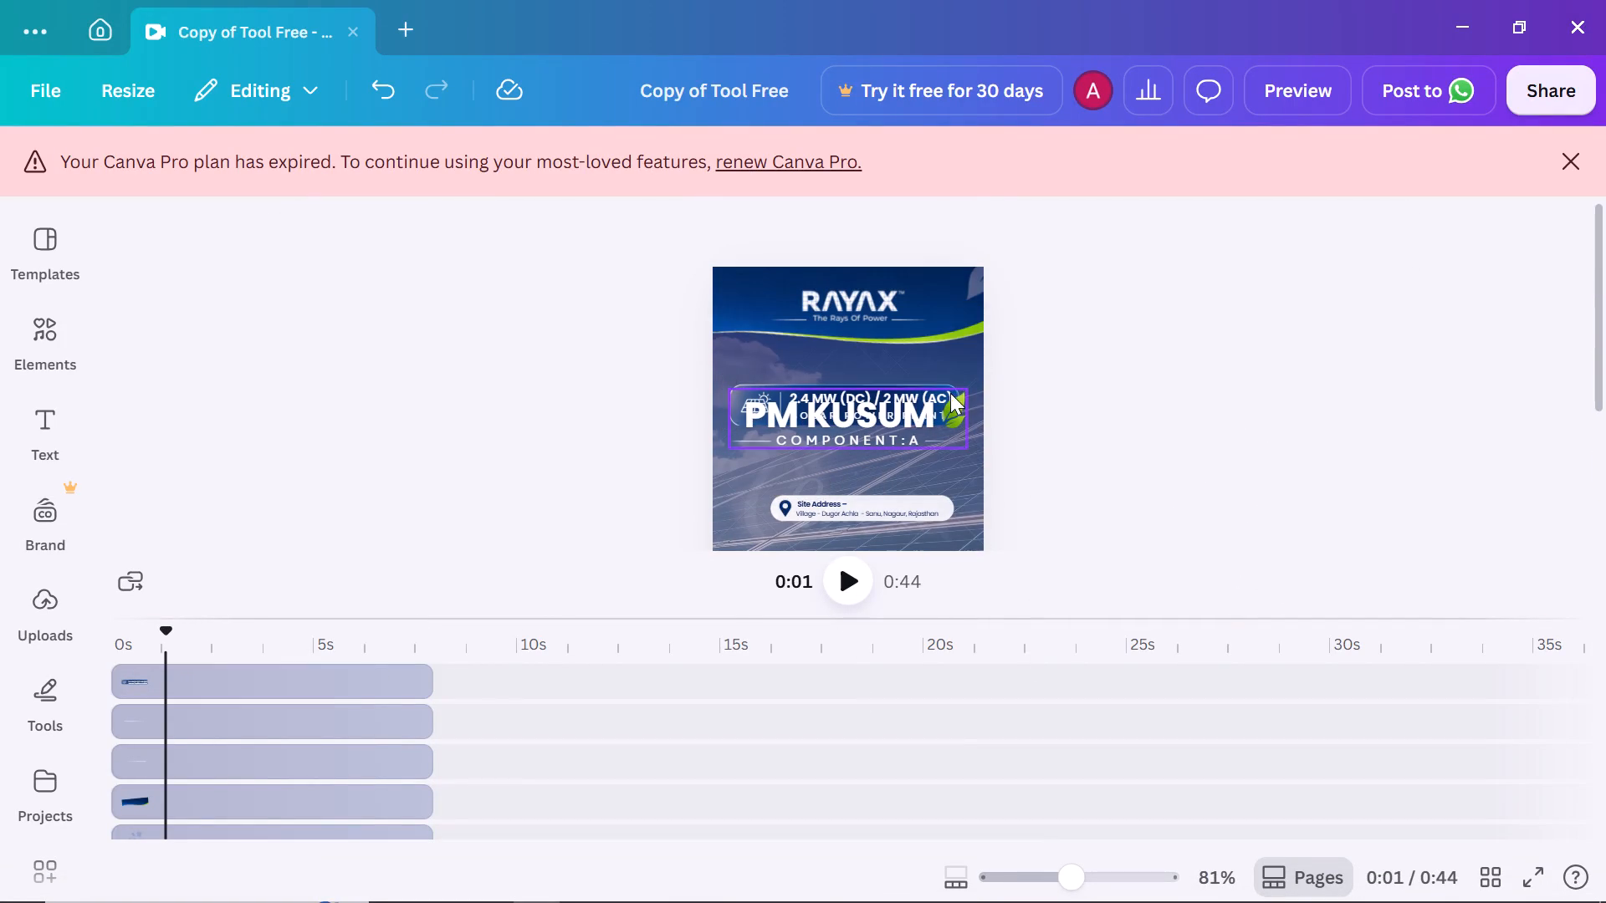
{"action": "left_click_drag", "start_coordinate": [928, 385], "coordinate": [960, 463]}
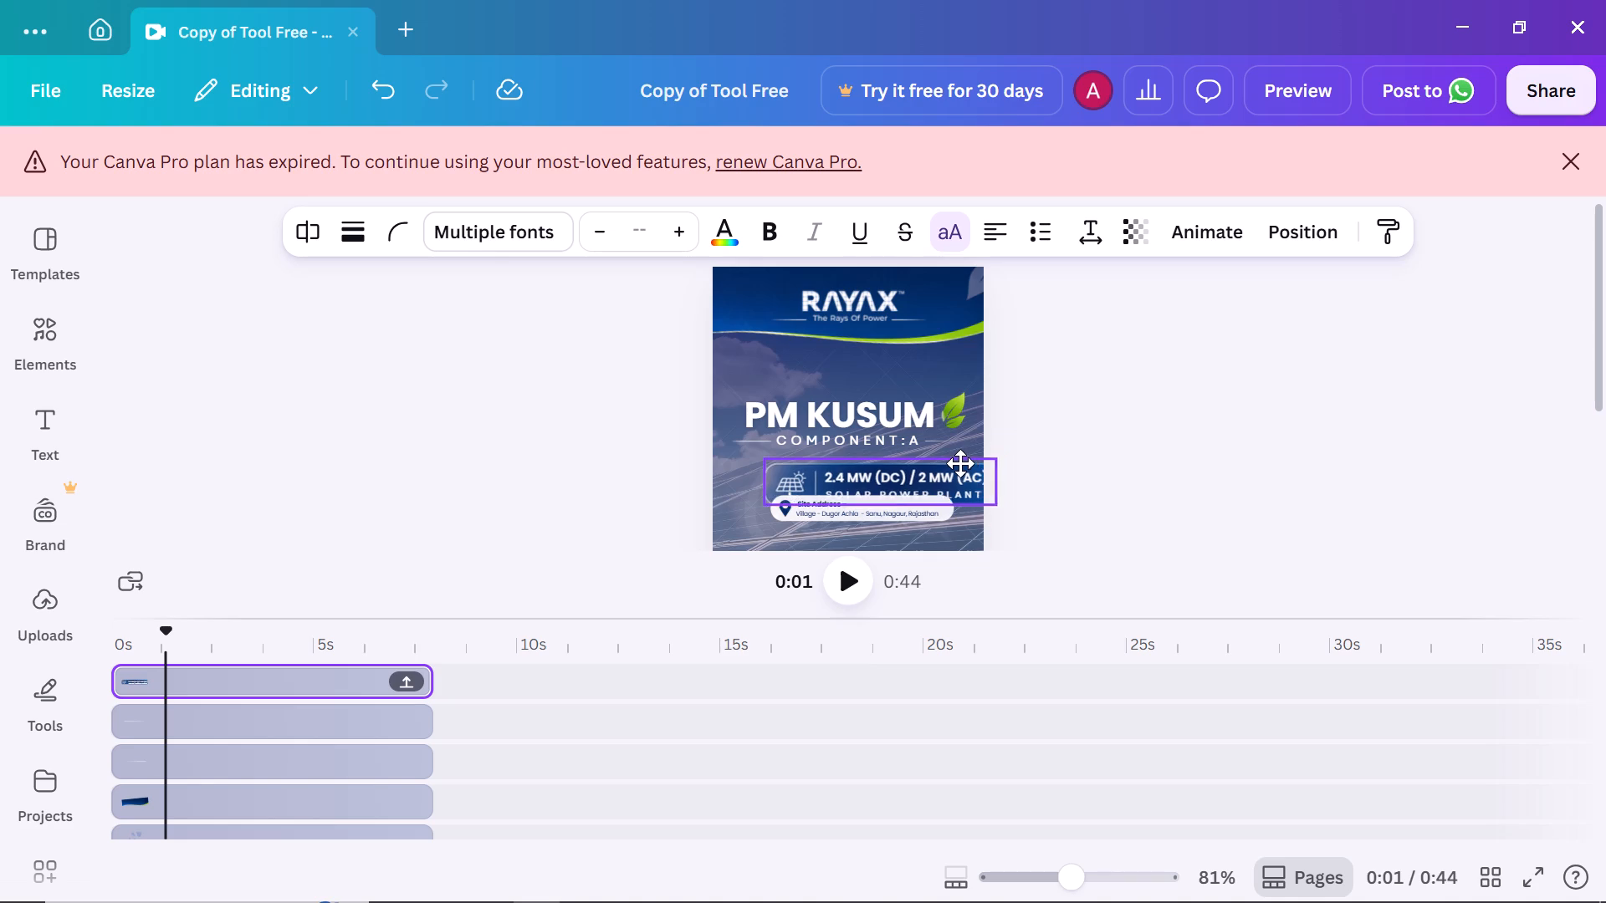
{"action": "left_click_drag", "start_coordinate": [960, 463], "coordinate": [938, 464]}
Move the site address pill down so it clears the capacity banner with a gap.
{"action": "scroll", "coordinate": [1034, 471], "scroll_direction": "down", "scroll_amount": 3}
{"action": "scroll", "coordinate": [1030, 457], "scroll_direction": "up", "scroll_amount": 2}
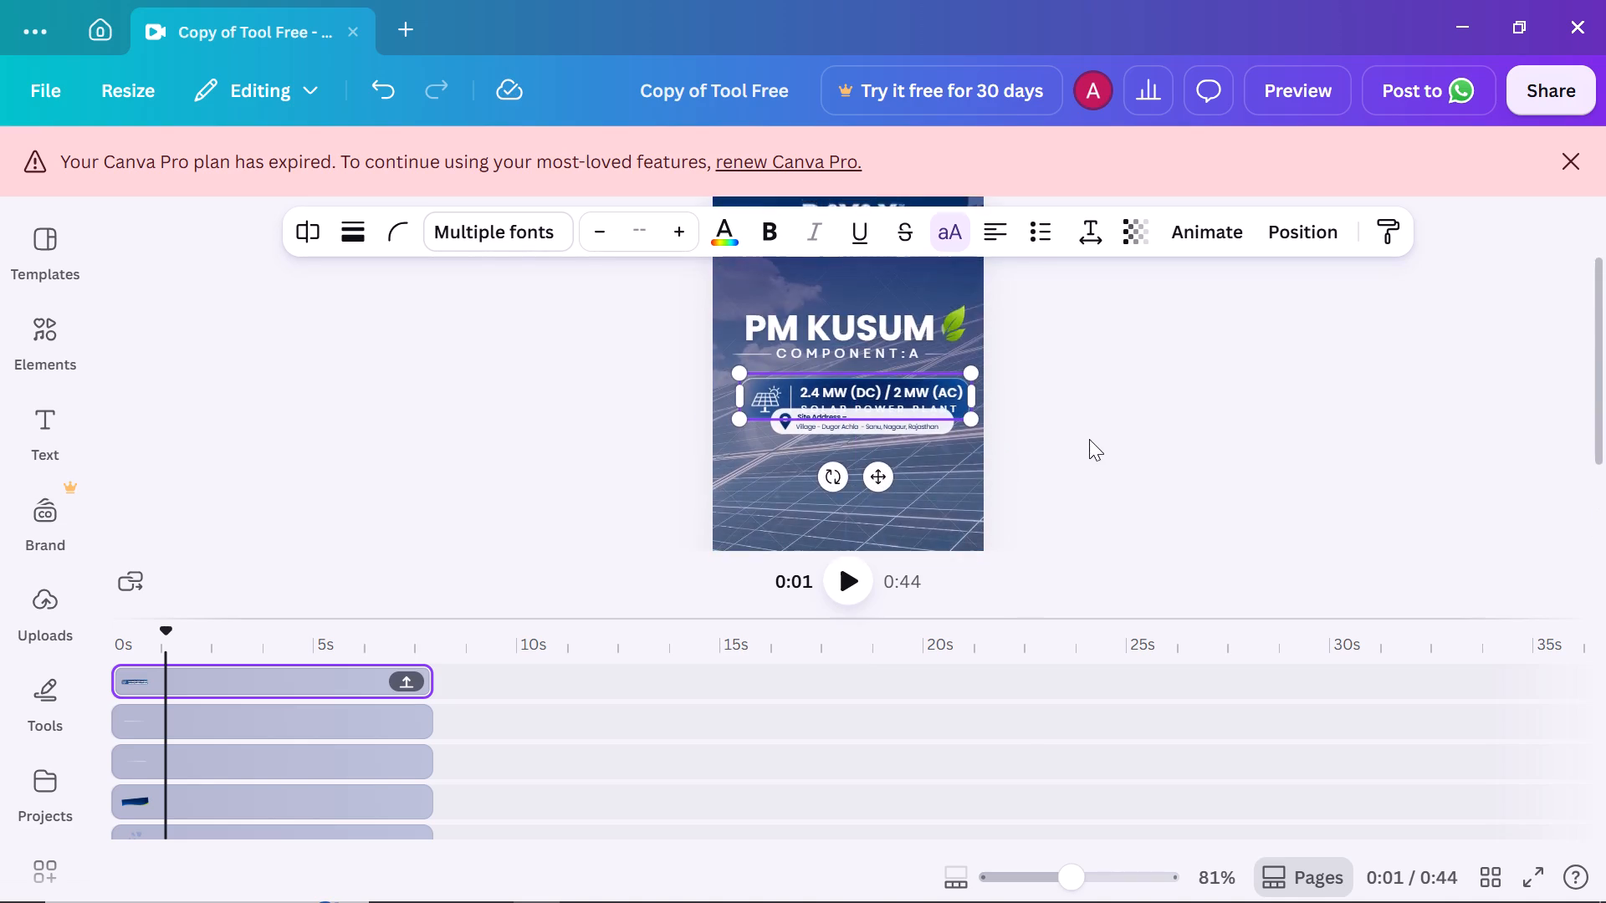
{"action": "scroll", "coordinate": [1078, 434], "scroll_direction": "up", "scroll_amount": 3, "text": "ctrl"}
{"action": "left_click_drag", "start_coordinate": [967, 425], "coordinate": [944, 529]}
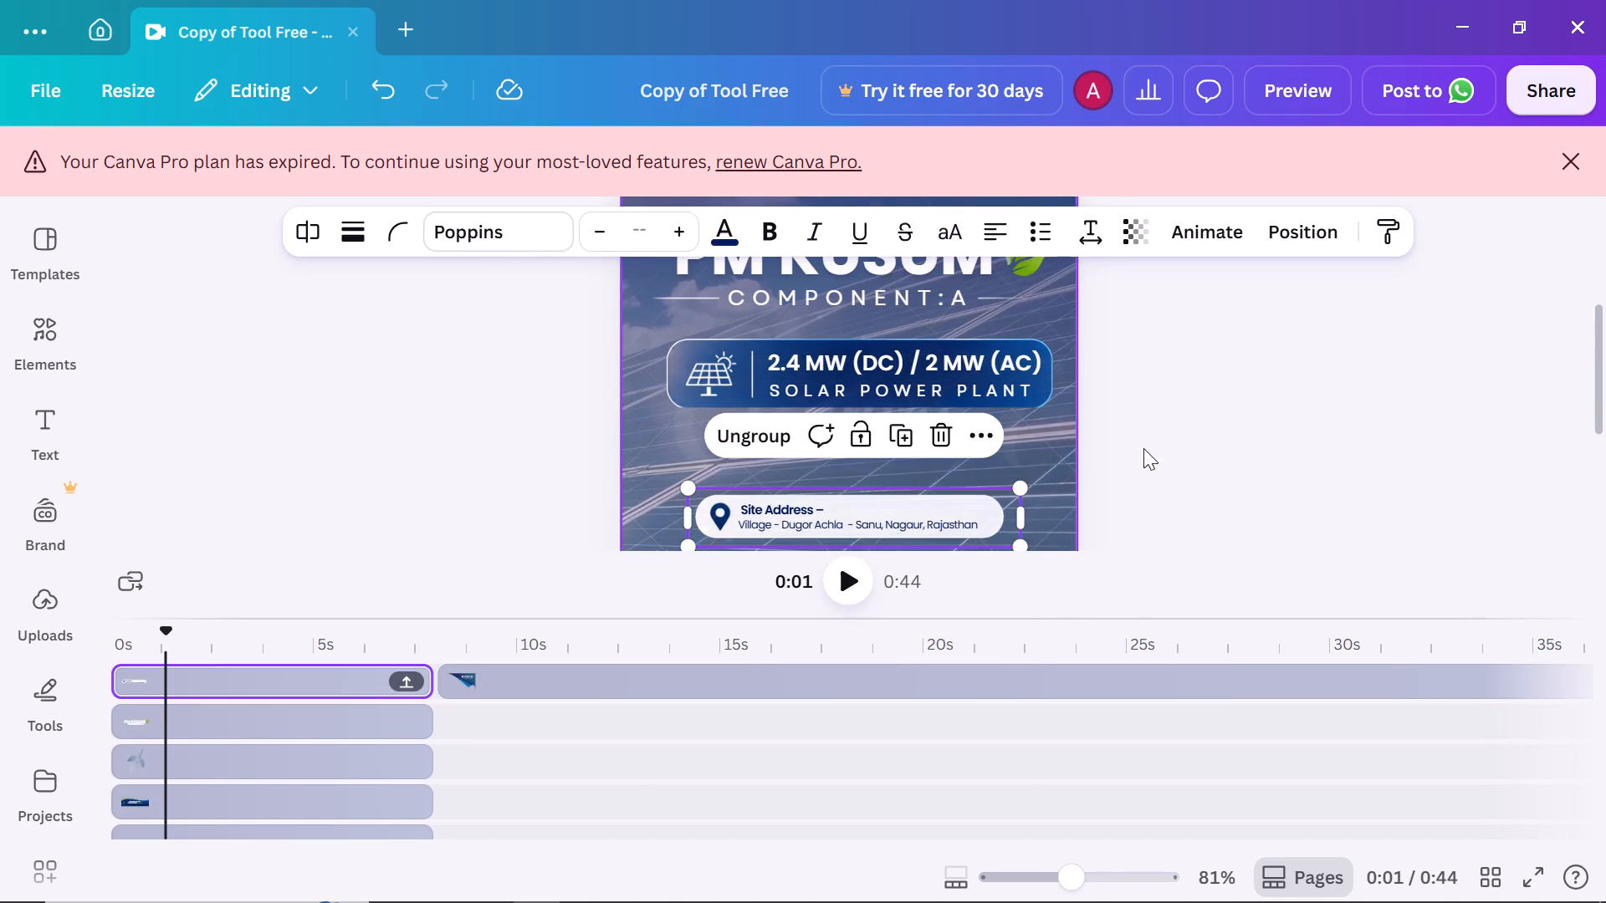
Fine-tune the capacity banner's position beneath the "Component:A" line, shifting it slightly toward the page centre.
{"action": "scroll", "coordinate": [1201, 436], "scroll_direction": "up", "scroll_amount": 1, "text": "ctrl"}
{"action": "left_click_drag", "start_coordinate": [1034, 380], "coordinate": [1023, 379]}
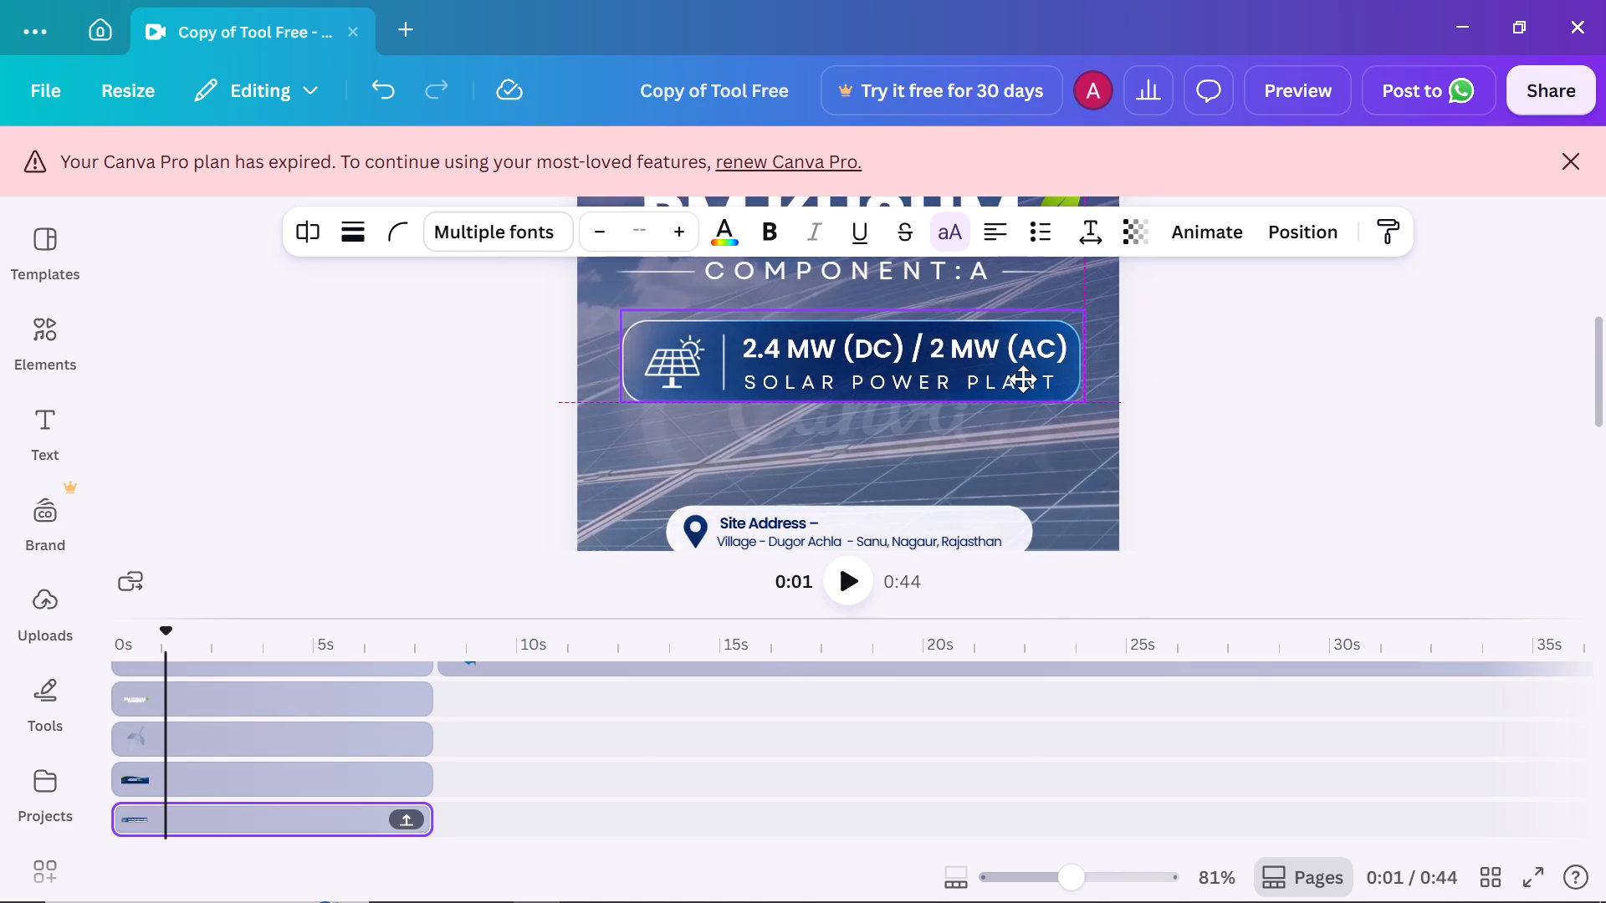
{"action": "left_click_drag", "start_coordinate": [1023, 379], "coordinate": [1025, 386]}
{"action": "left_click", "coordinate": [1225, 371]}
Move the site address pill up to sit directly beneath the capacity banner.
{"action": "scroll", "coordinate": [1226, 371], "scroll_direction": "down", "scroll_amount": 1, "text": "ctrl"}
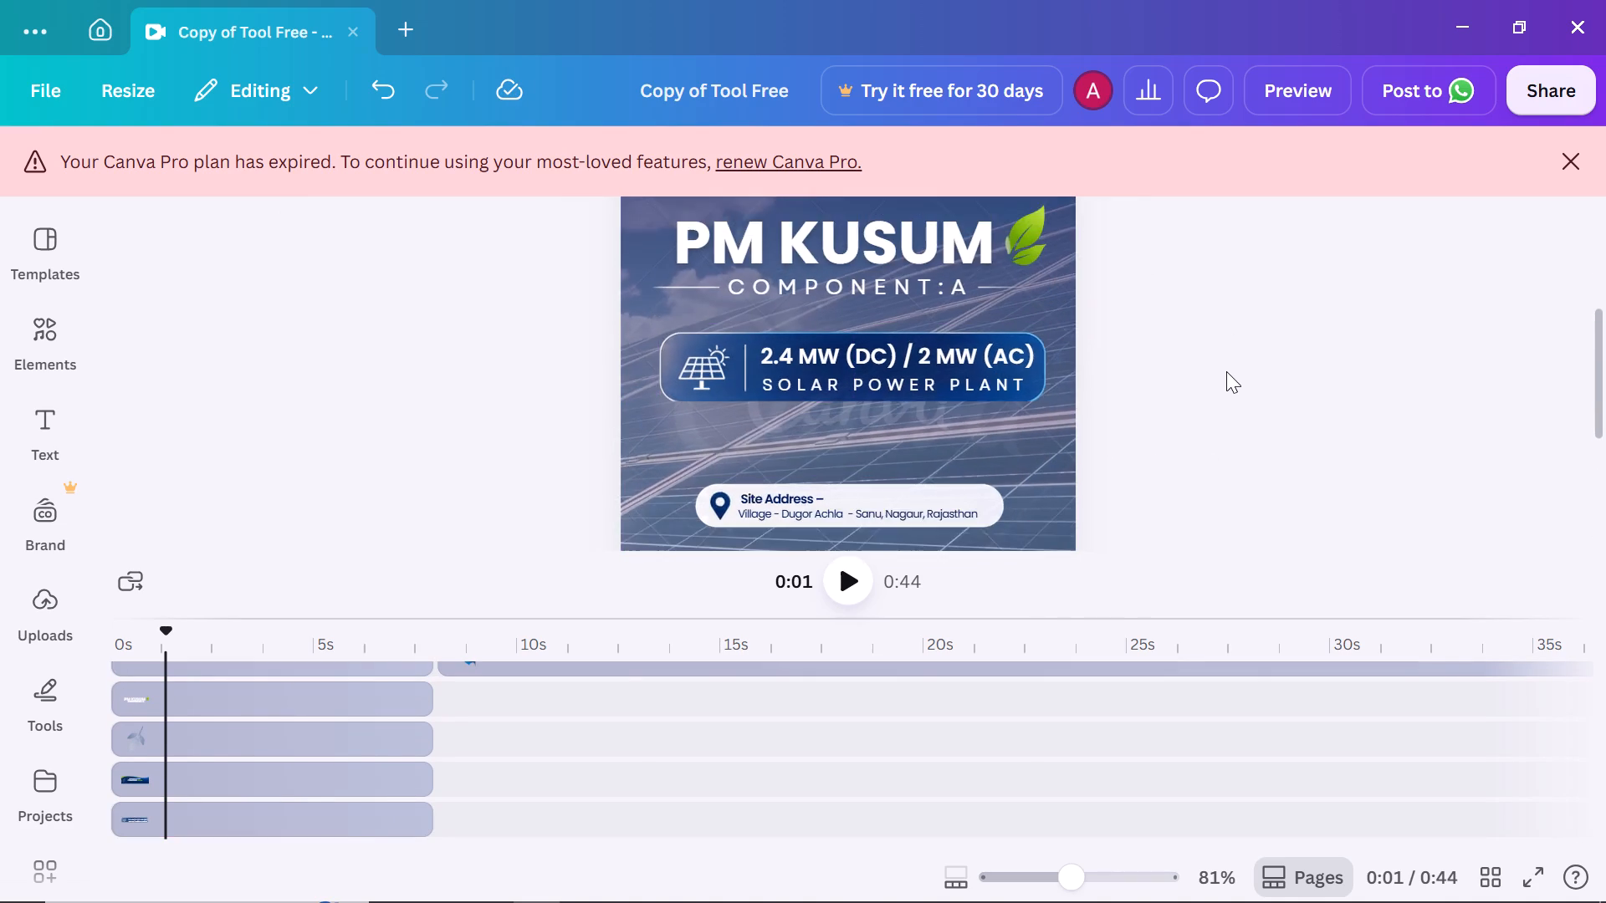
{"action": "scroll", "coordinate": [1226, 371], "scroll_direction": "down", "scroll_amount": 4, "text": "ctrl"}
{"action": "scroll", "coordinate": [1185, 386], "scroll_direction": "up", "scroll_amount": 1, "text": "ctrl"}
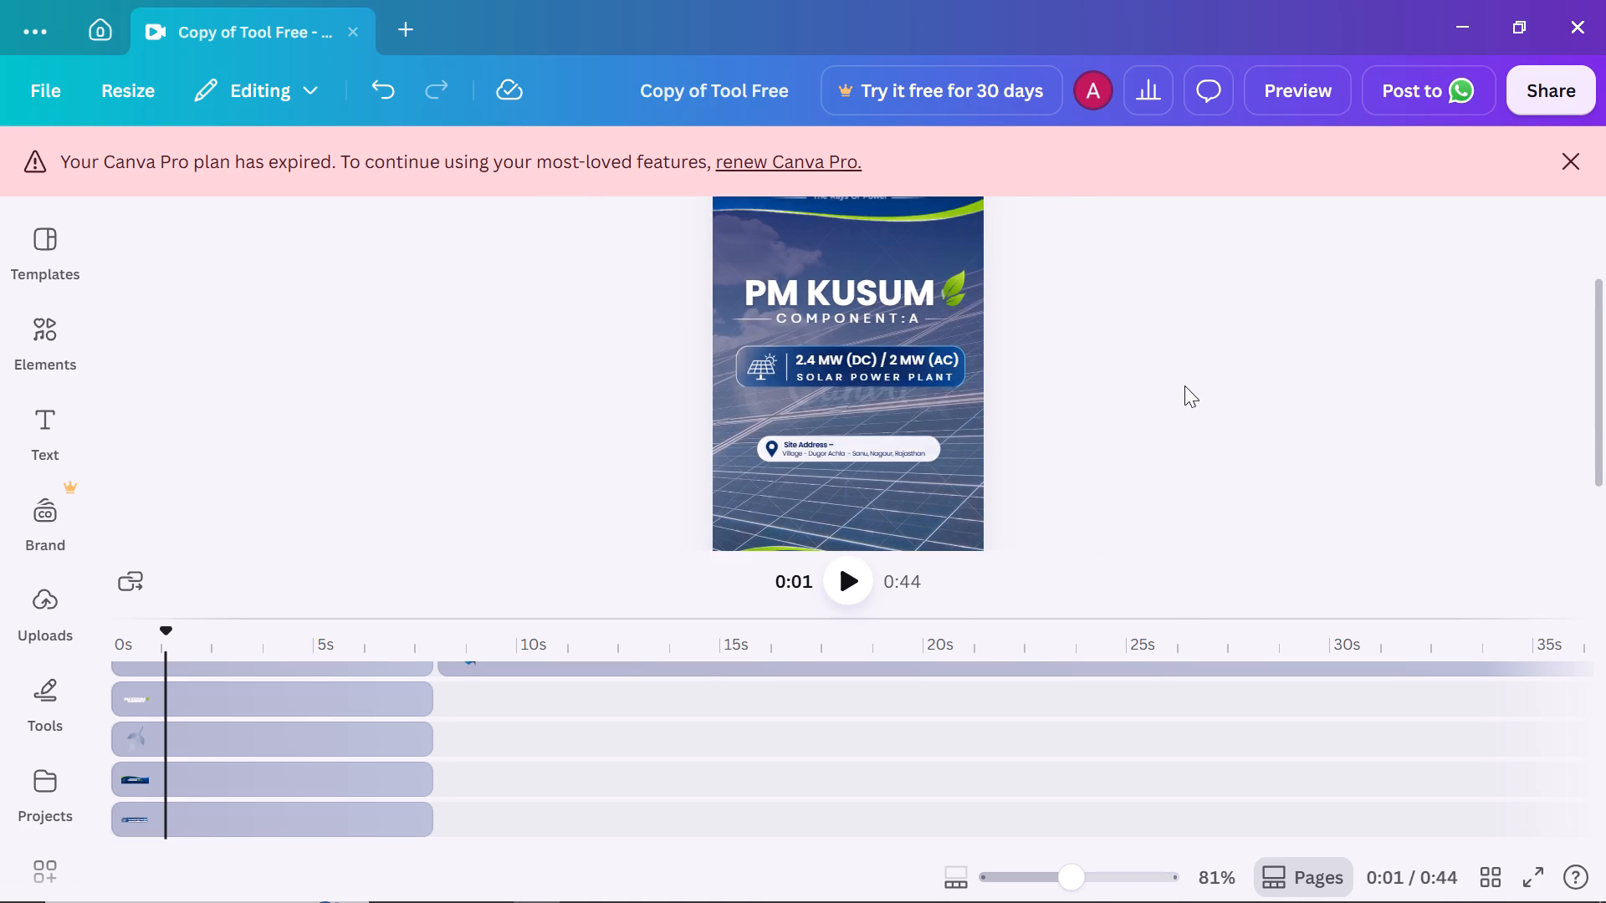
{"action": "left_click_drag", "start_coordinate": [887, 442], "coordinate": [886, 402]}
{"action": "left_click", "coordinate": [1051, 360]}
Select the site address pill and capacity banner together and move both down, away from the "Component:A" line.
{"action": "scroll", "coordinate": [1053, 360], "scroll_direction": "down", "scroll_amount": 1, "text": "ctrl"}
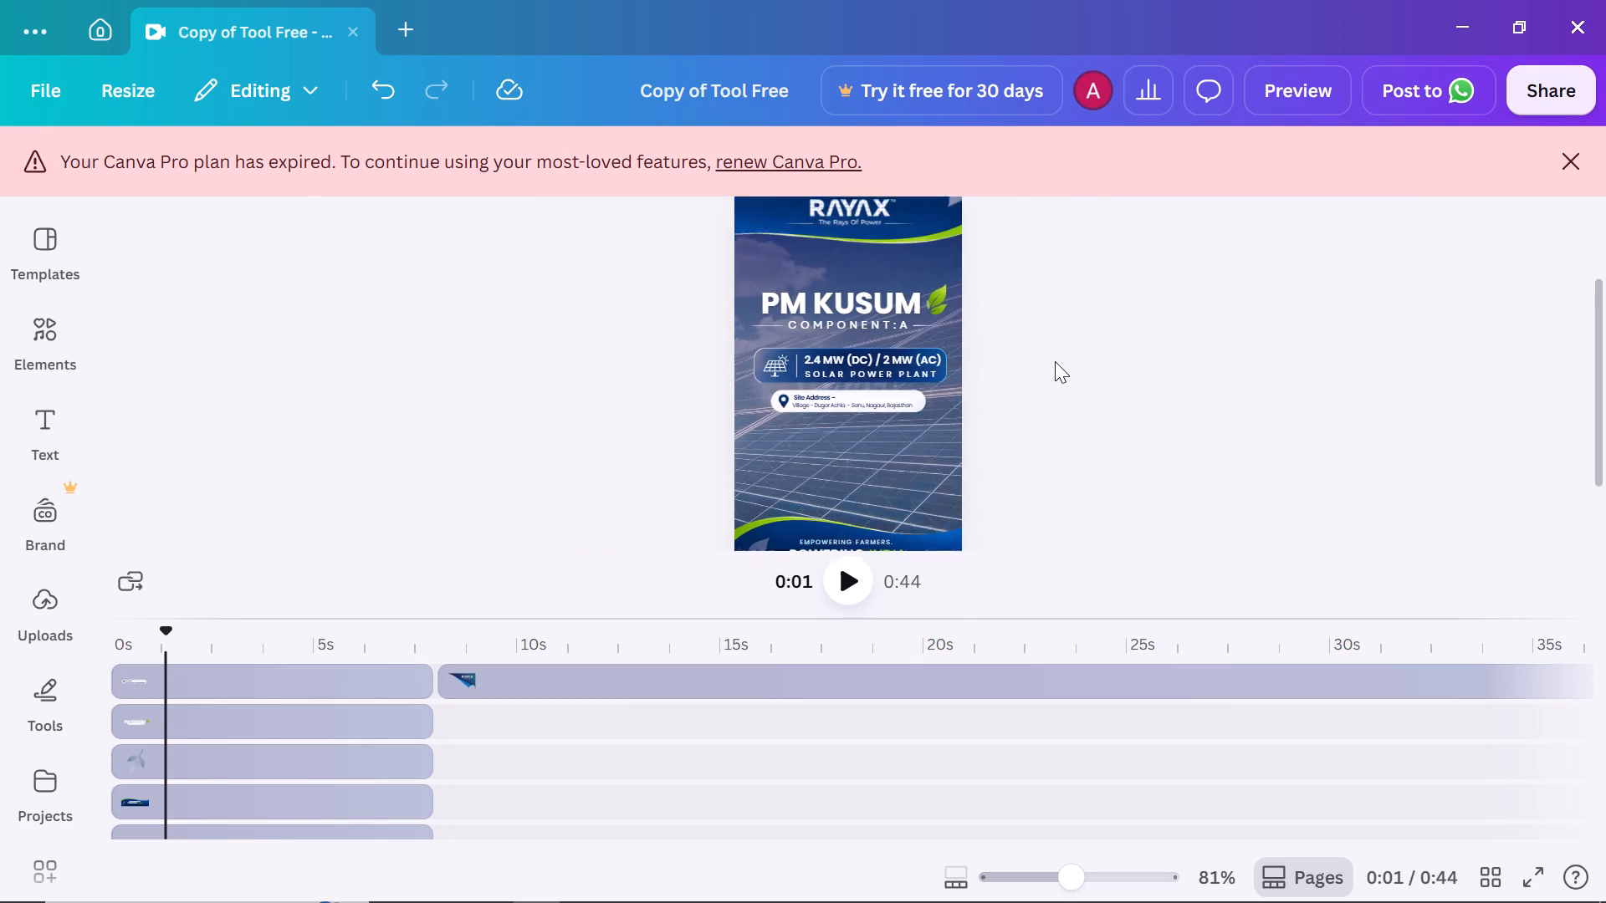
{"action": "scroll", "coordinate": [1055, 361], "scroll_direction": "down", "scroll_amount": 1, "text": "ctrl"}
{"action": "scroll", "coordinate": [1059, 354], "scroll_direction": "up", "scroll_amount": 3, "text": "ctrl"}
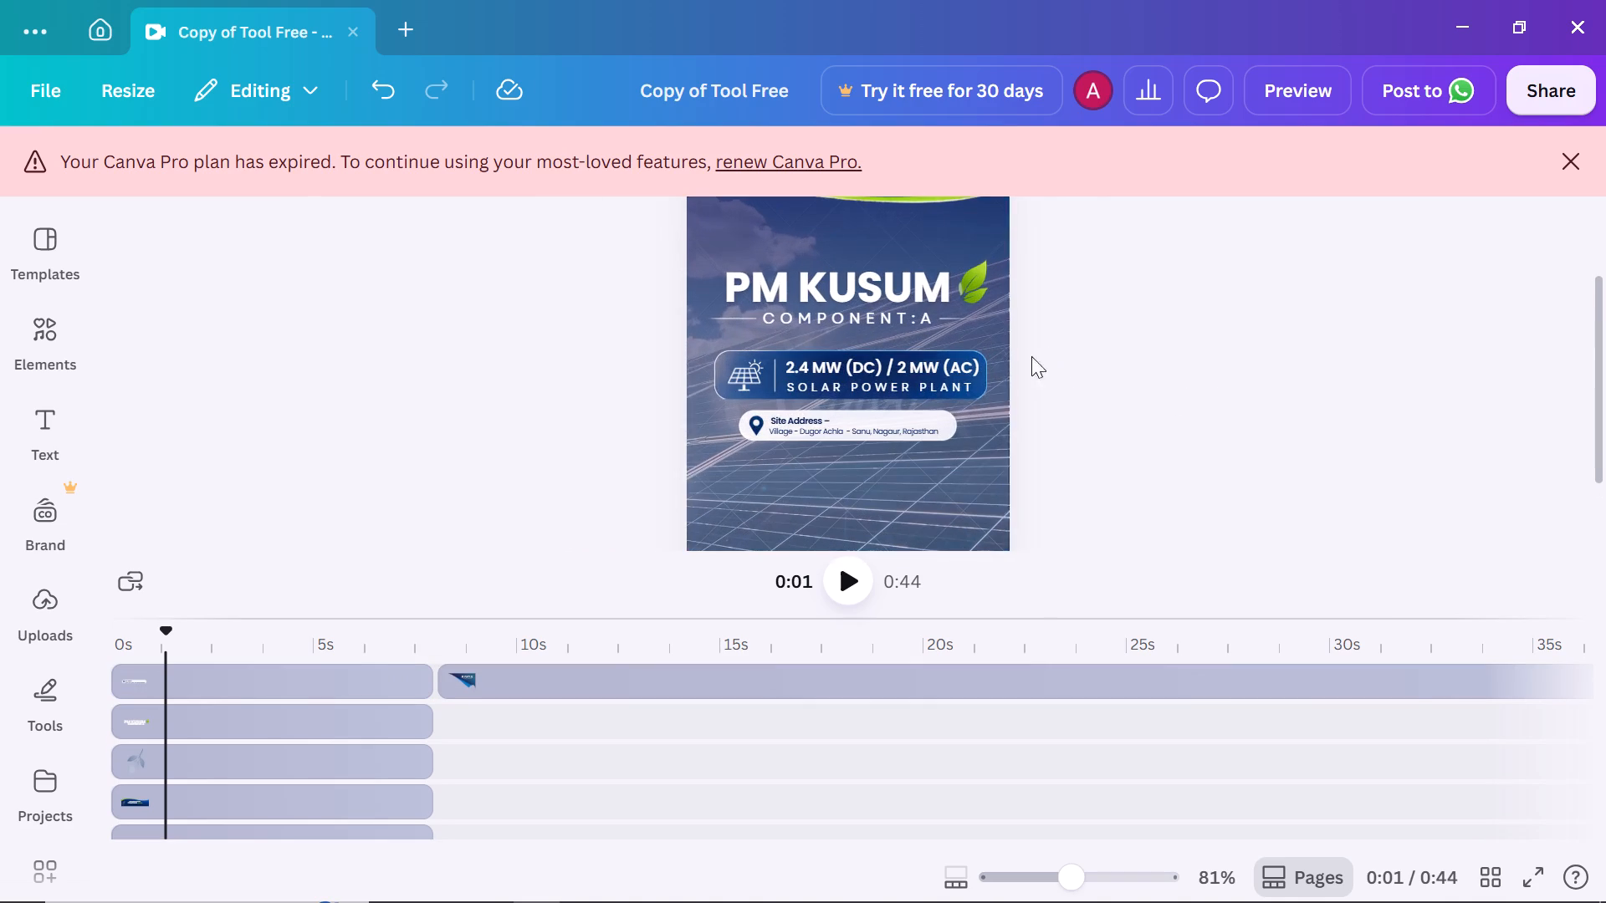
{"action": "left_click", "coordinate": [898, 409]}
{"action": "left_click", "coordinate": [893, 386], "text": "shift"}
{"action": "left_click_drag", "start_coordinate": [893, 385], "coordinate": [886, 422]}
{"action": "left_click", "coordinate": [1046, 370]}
Lower the PM KUSUM title group slightly toward the capacity banner, keeping it horizontally centred on the page.
{"action": "scroll", "coordinate": [1047, 370], "scroll_direction": "up", "scroll_amount": 1}
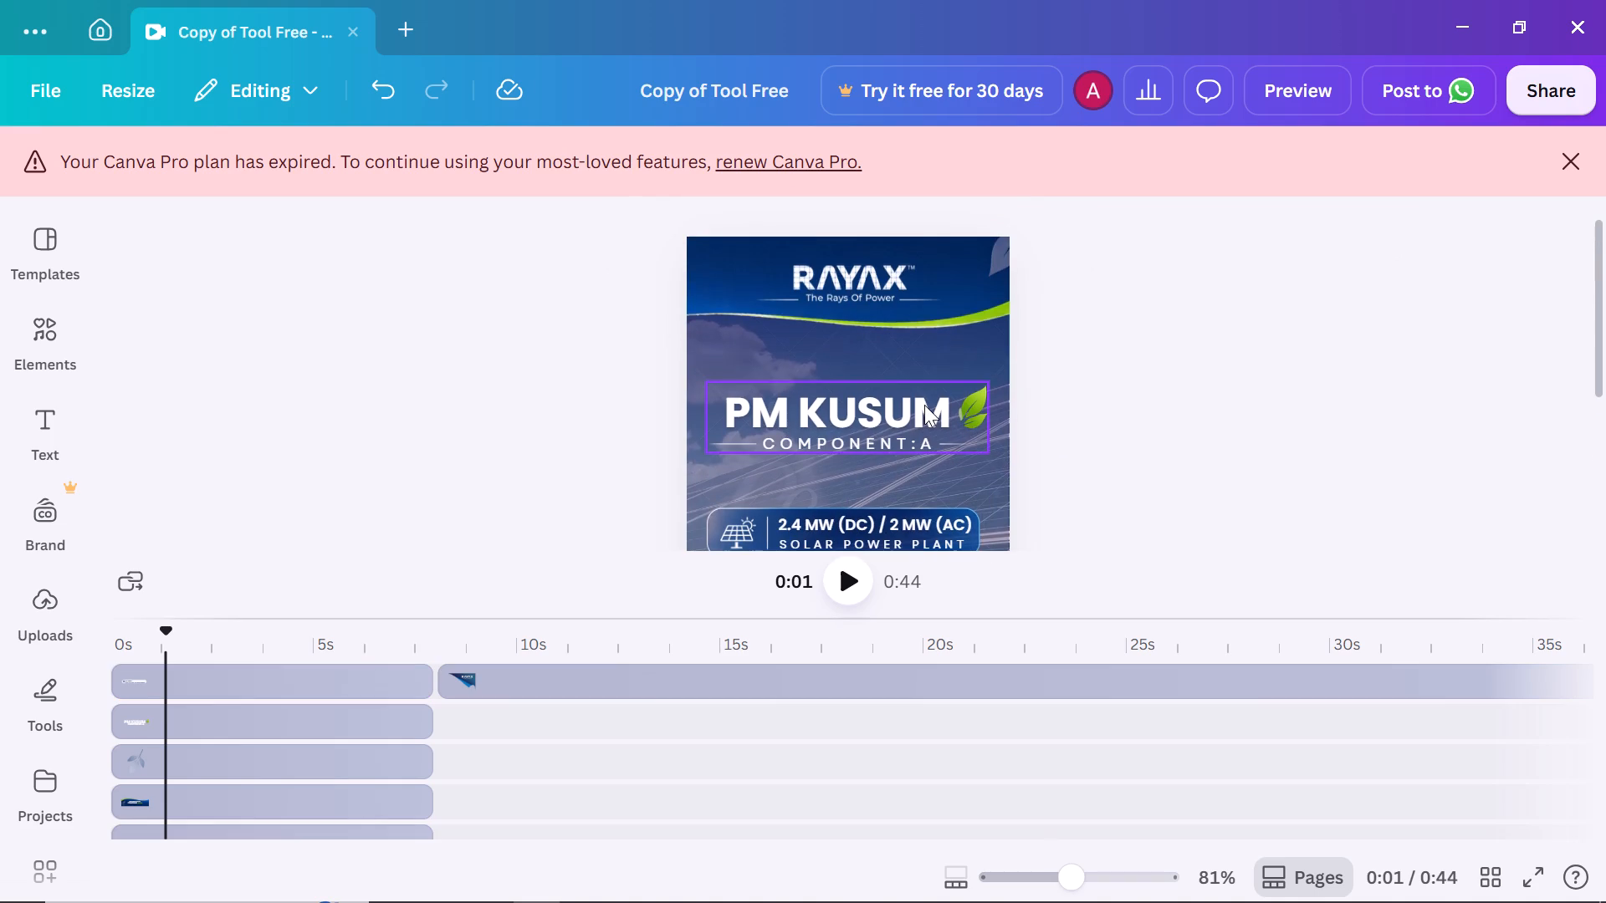
{"action": "left_click_drag", "start_coordinate": [924, 405], "coordinate": [926, 415]}
{"action": "left_click", "coordinate": [1041, 382]}
{"action": "scroll", "coordinate": [1086, 393], "scroll_direction": "down", "scroll_amount": 3, "text": "ctrl"}
{"action": "left_click_drag", "start_coordinate": [848, 399], "coordinate": [850, 395]}
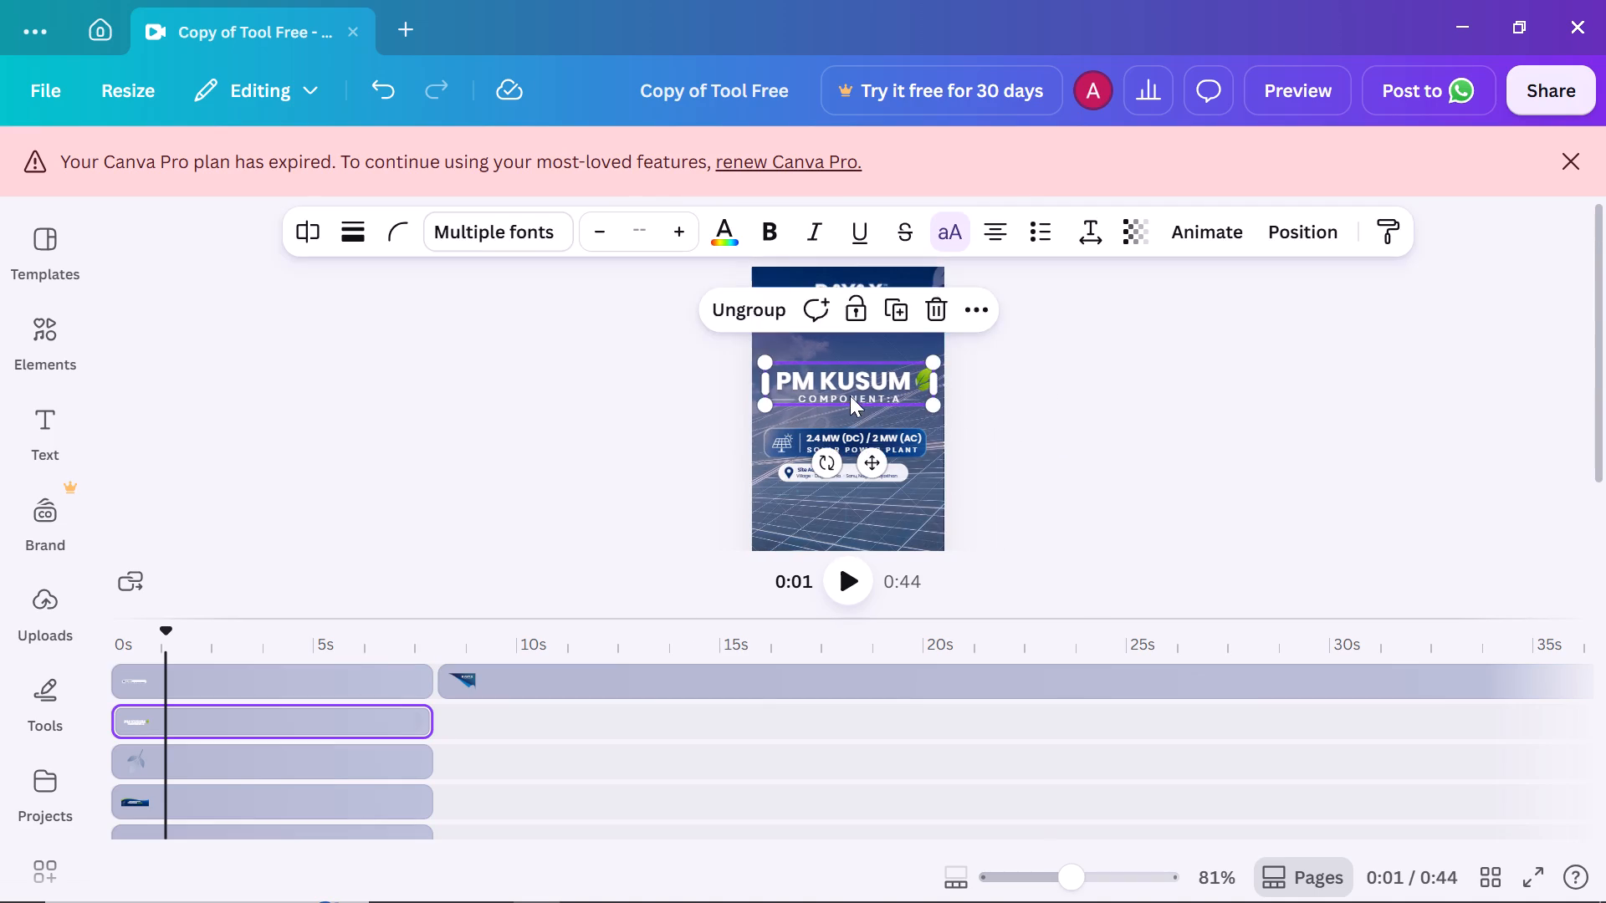
{"action": "left_click_drag", "start_coordinate": [850, 395], "coordinate": [849, 391]}
{"action": "left_click", "coordinate": [1075, 370]}
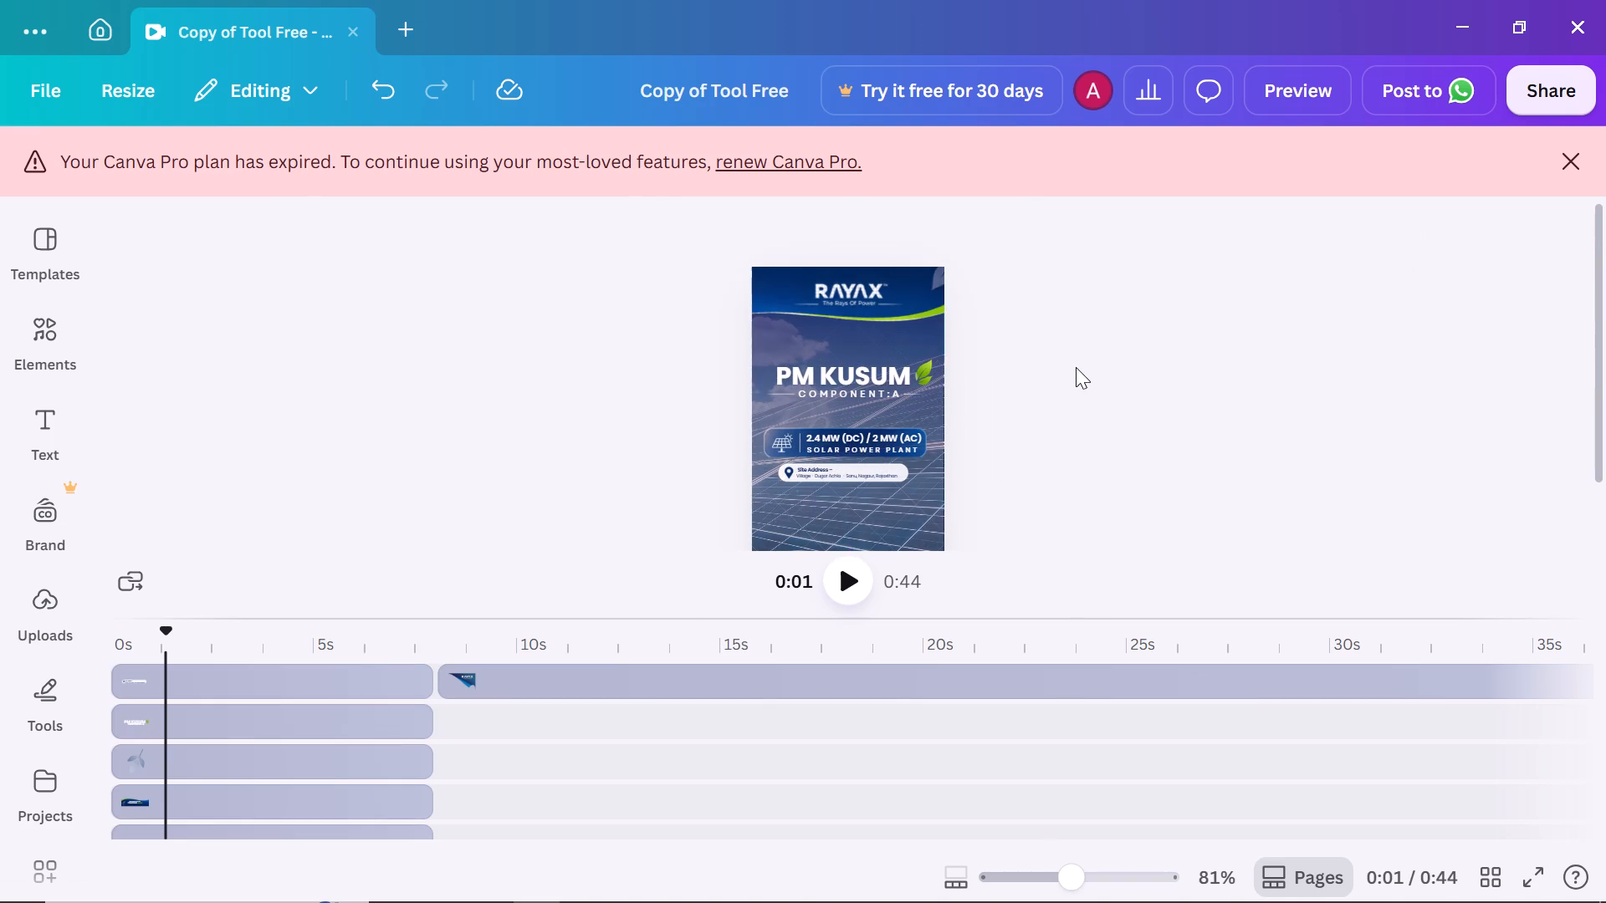
{"action": "left_click", "coordinate": [903, 382]}
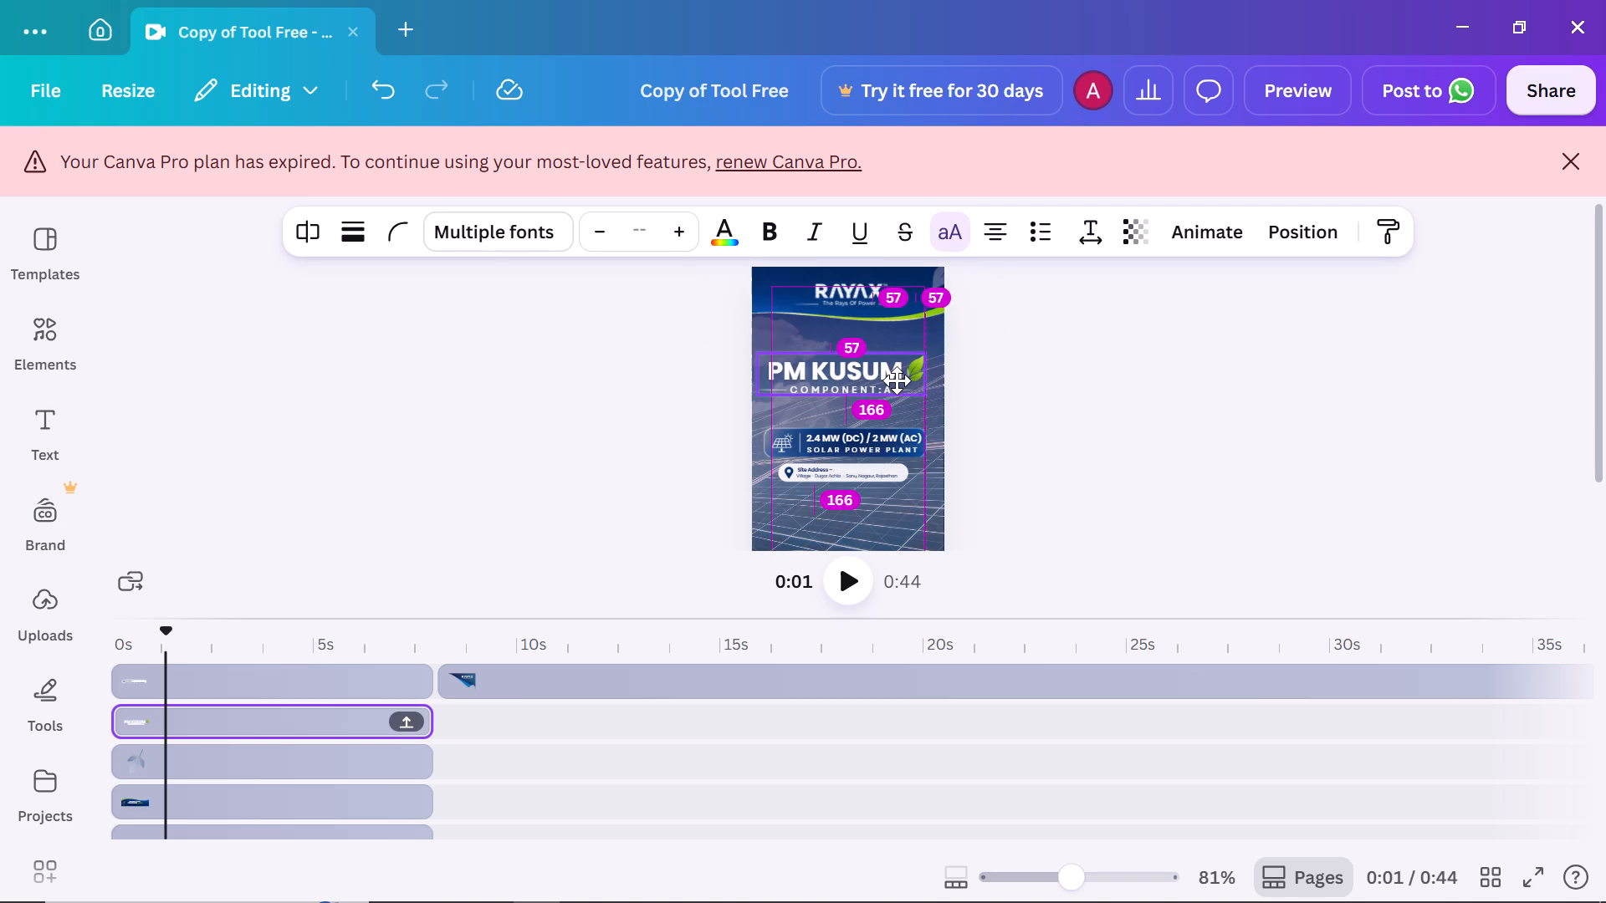
{"action": "left_click", "coordinate": [969, 369]}
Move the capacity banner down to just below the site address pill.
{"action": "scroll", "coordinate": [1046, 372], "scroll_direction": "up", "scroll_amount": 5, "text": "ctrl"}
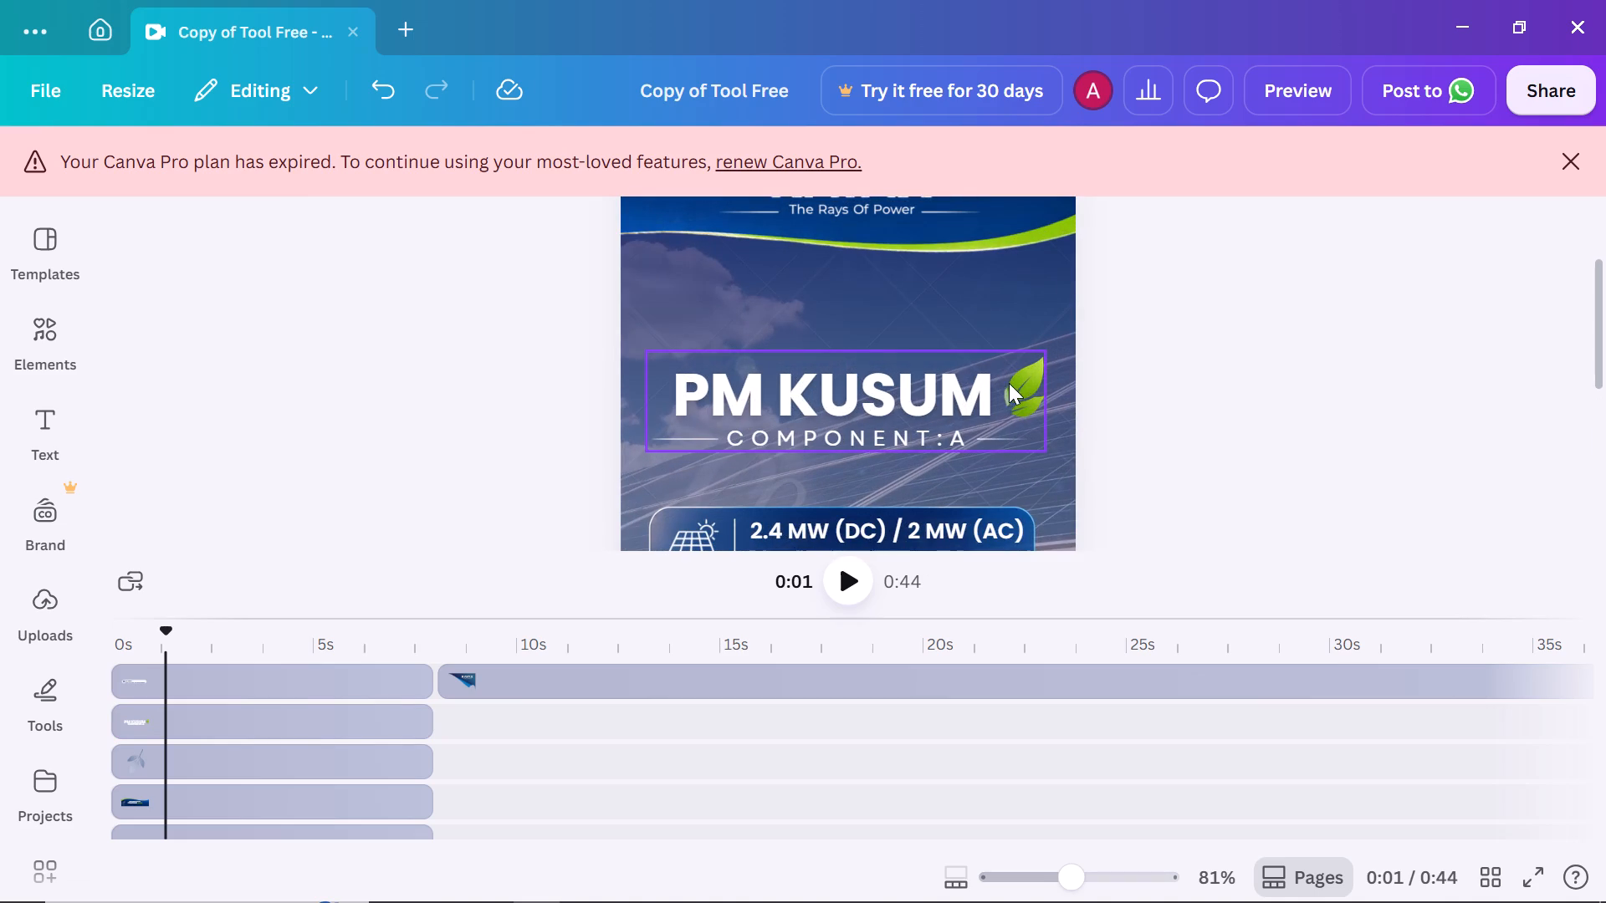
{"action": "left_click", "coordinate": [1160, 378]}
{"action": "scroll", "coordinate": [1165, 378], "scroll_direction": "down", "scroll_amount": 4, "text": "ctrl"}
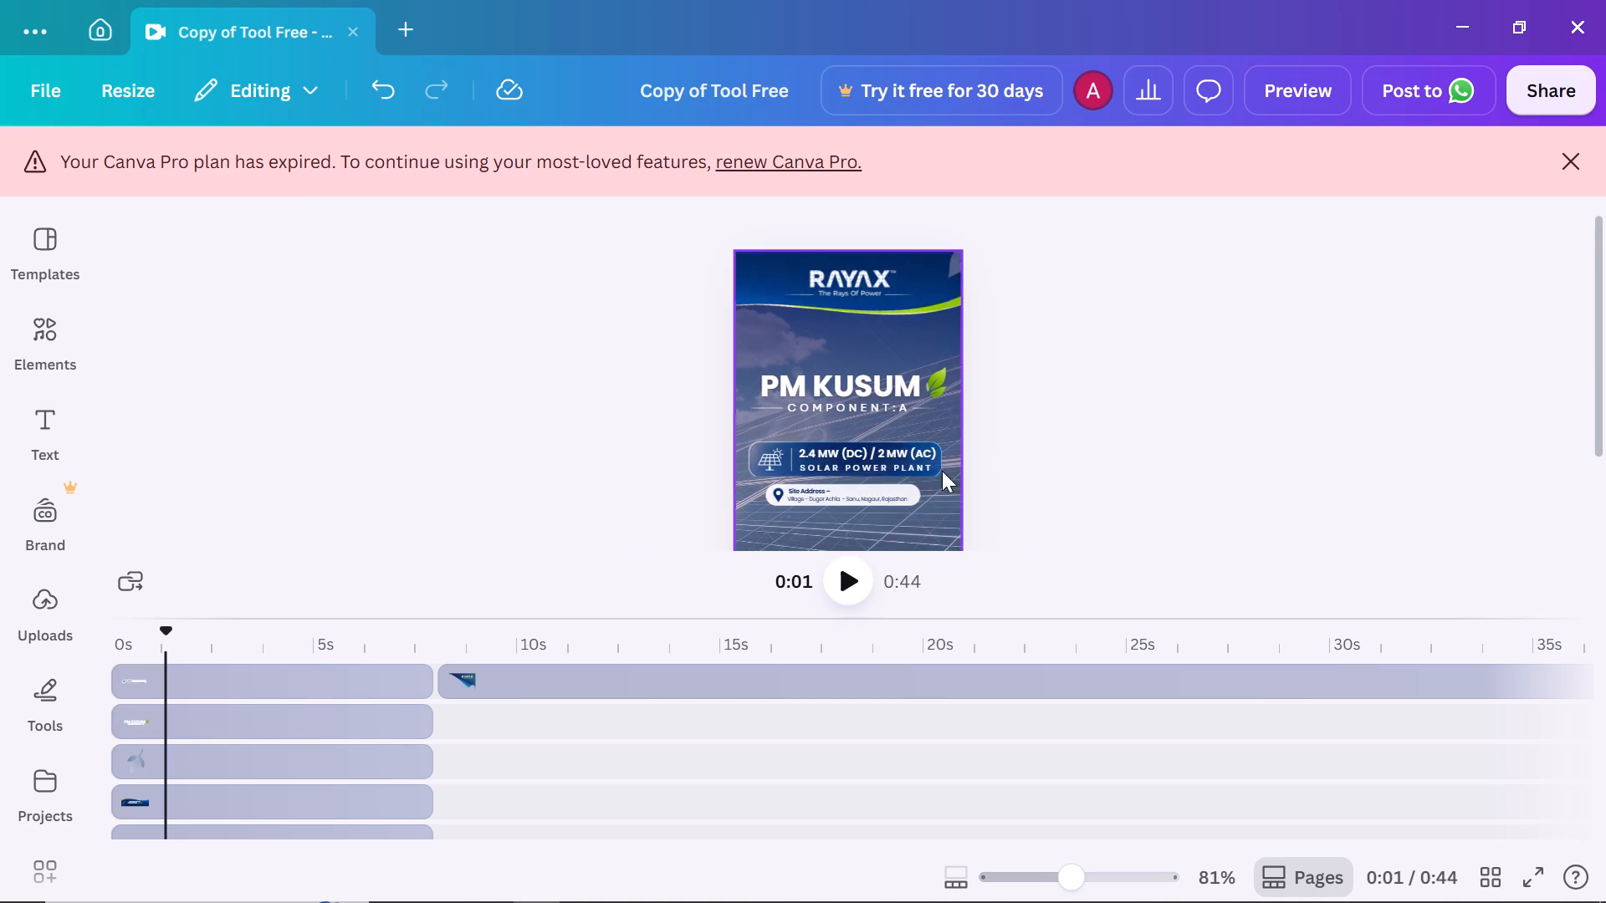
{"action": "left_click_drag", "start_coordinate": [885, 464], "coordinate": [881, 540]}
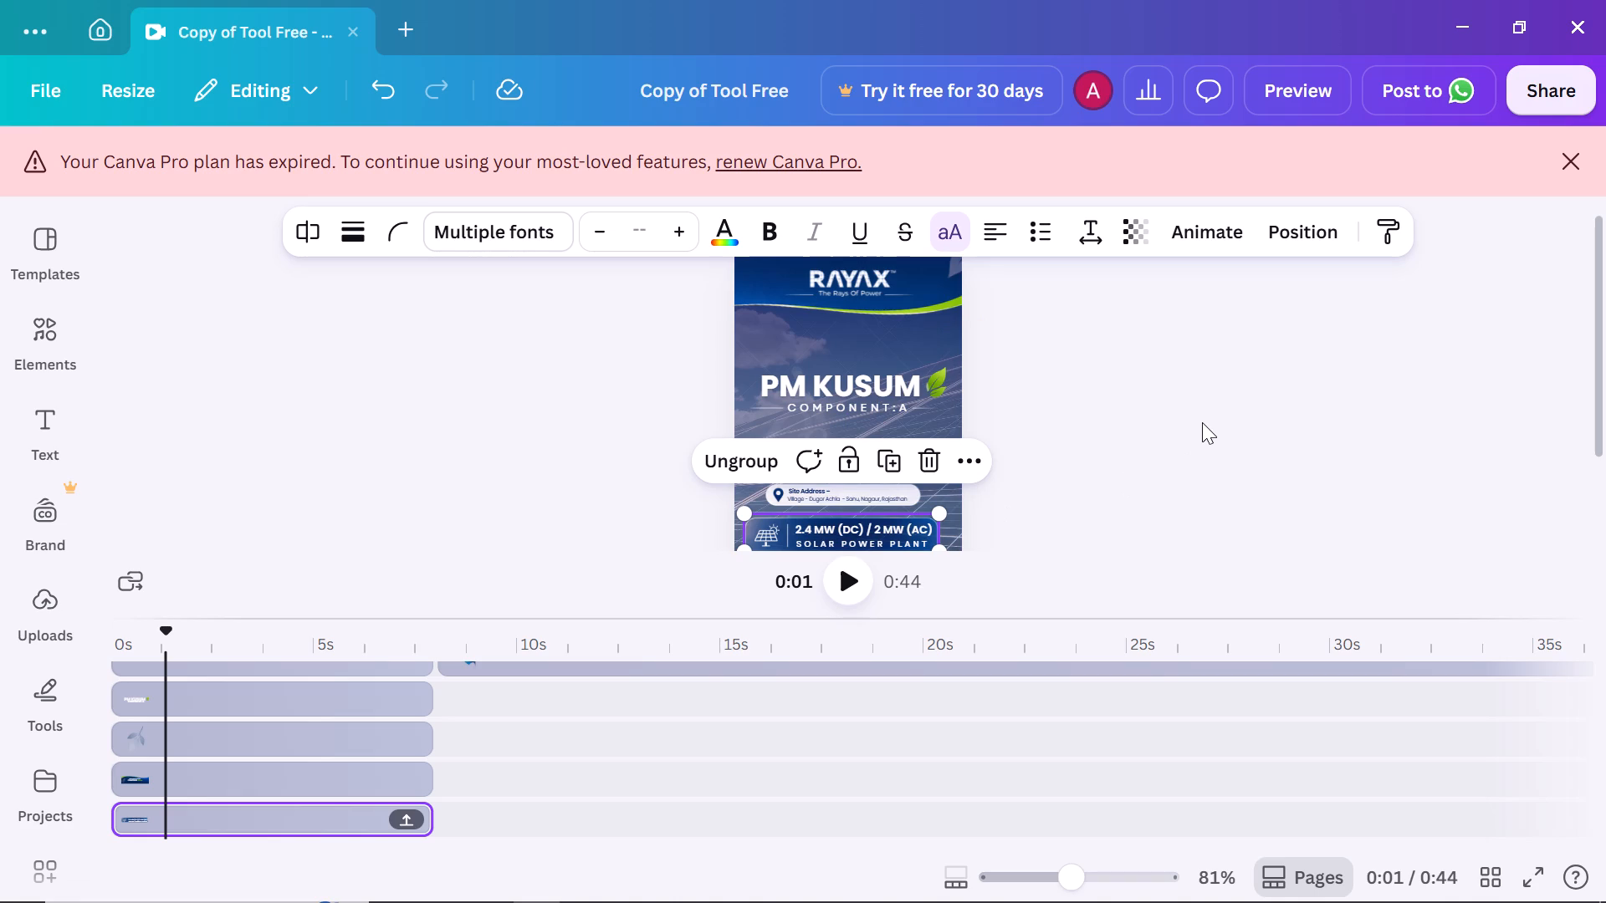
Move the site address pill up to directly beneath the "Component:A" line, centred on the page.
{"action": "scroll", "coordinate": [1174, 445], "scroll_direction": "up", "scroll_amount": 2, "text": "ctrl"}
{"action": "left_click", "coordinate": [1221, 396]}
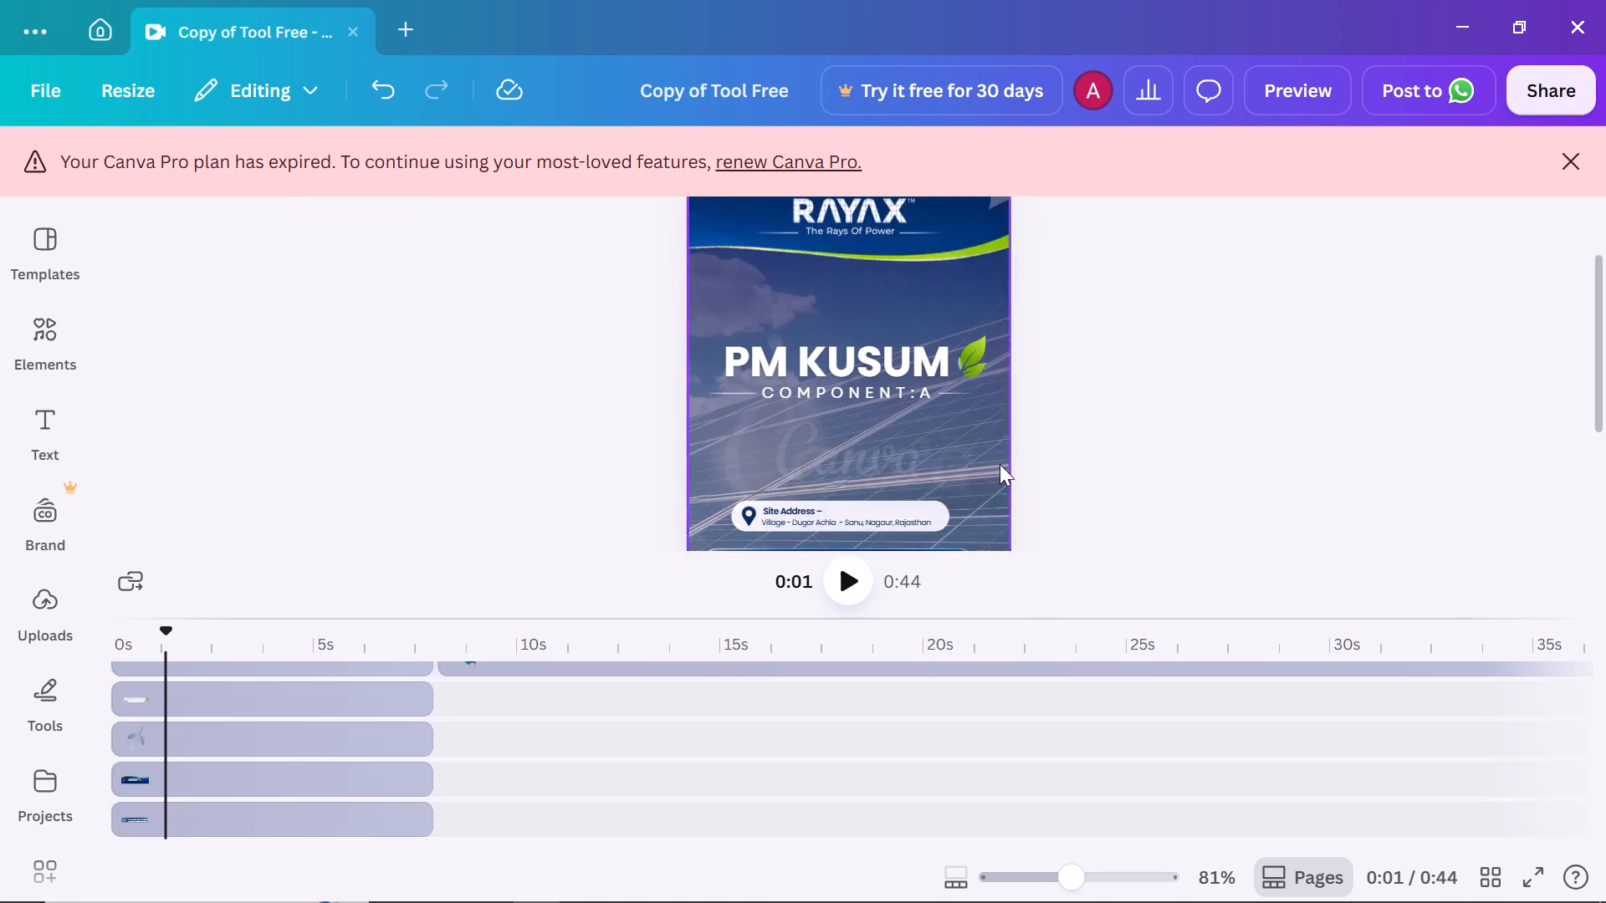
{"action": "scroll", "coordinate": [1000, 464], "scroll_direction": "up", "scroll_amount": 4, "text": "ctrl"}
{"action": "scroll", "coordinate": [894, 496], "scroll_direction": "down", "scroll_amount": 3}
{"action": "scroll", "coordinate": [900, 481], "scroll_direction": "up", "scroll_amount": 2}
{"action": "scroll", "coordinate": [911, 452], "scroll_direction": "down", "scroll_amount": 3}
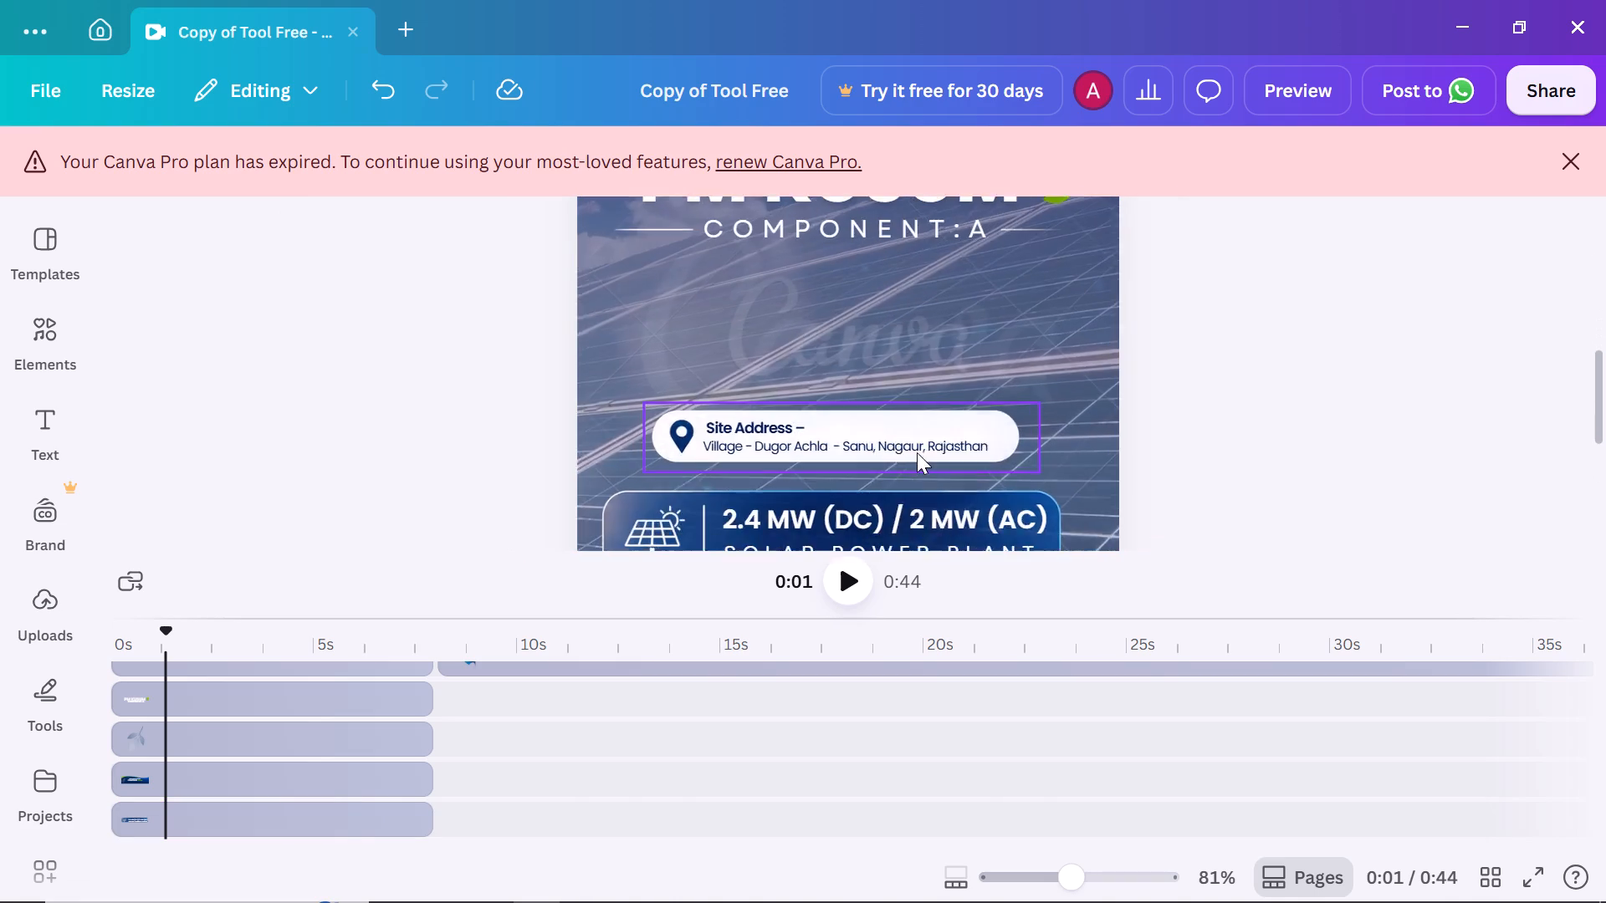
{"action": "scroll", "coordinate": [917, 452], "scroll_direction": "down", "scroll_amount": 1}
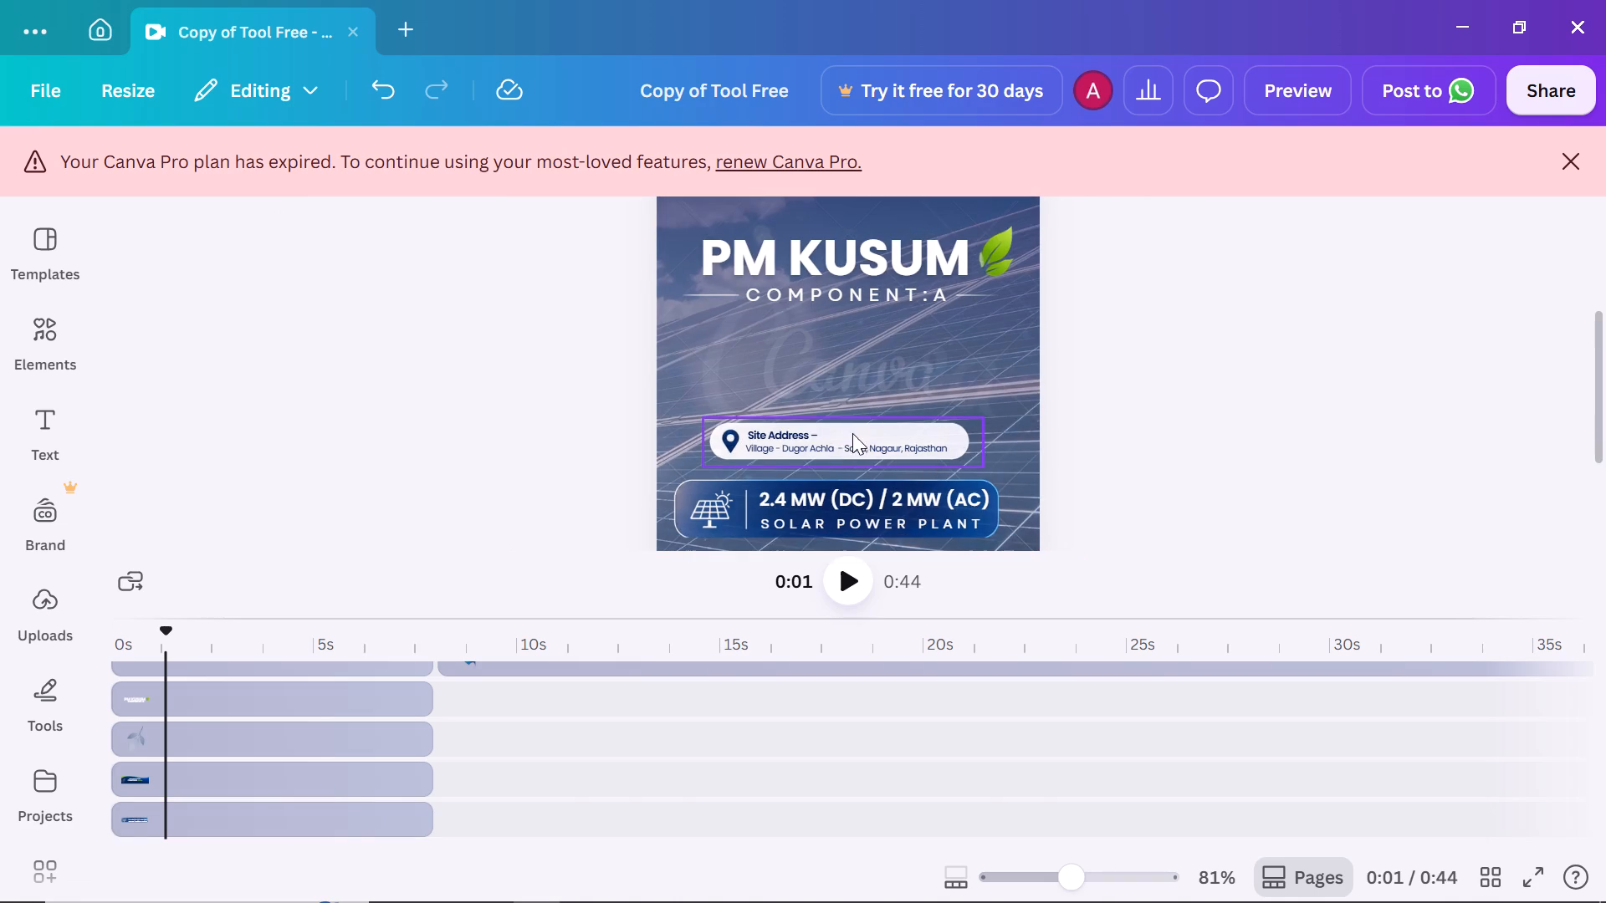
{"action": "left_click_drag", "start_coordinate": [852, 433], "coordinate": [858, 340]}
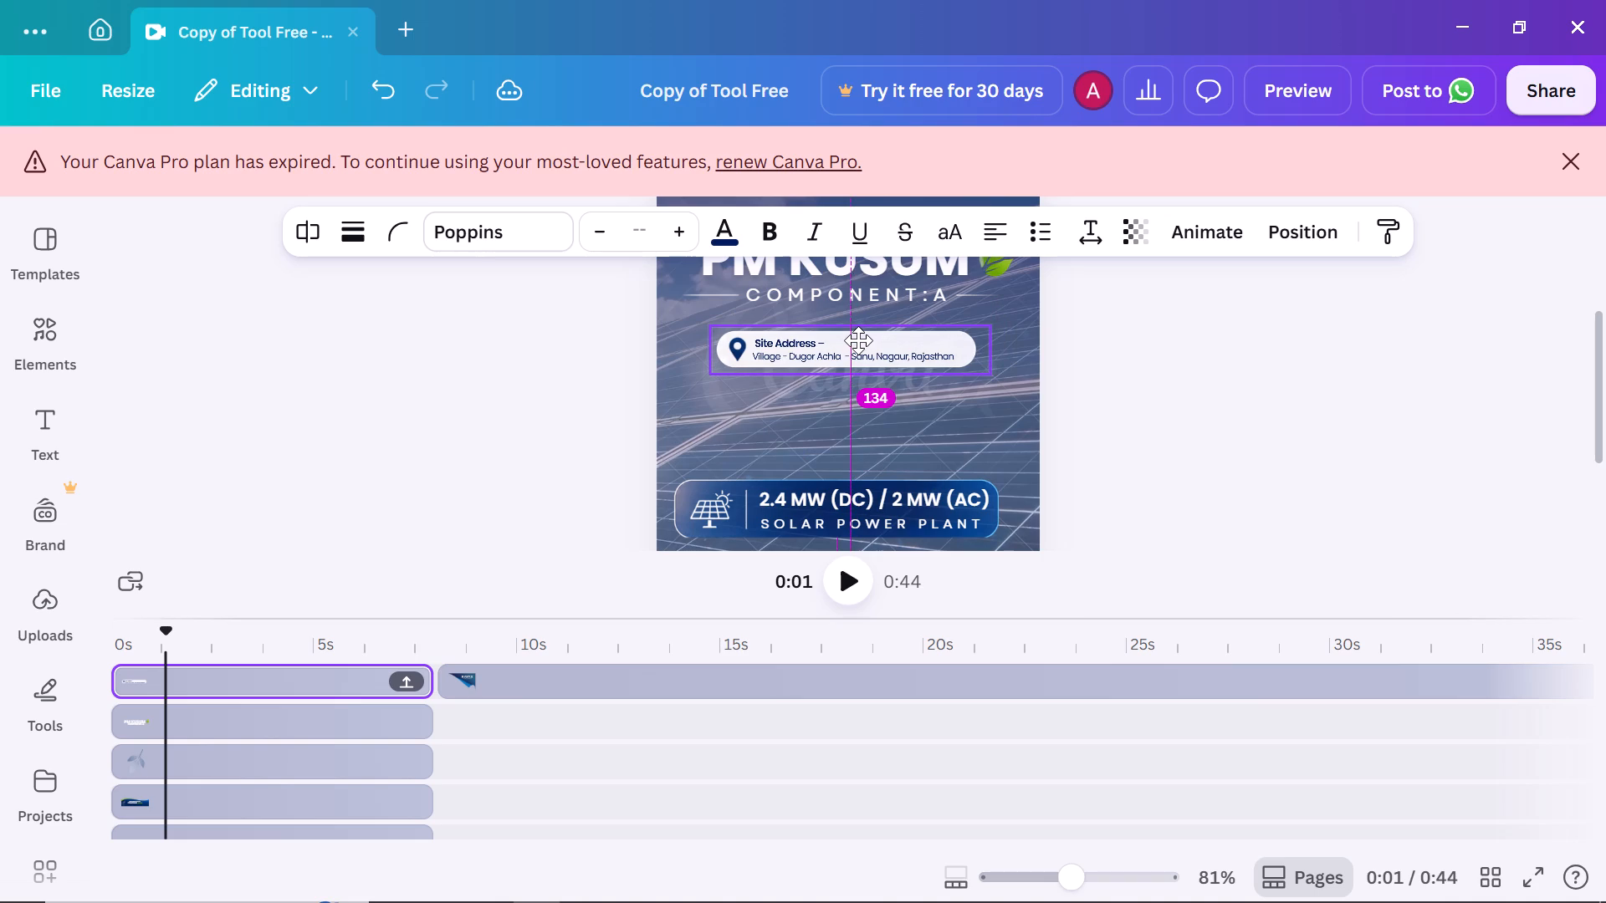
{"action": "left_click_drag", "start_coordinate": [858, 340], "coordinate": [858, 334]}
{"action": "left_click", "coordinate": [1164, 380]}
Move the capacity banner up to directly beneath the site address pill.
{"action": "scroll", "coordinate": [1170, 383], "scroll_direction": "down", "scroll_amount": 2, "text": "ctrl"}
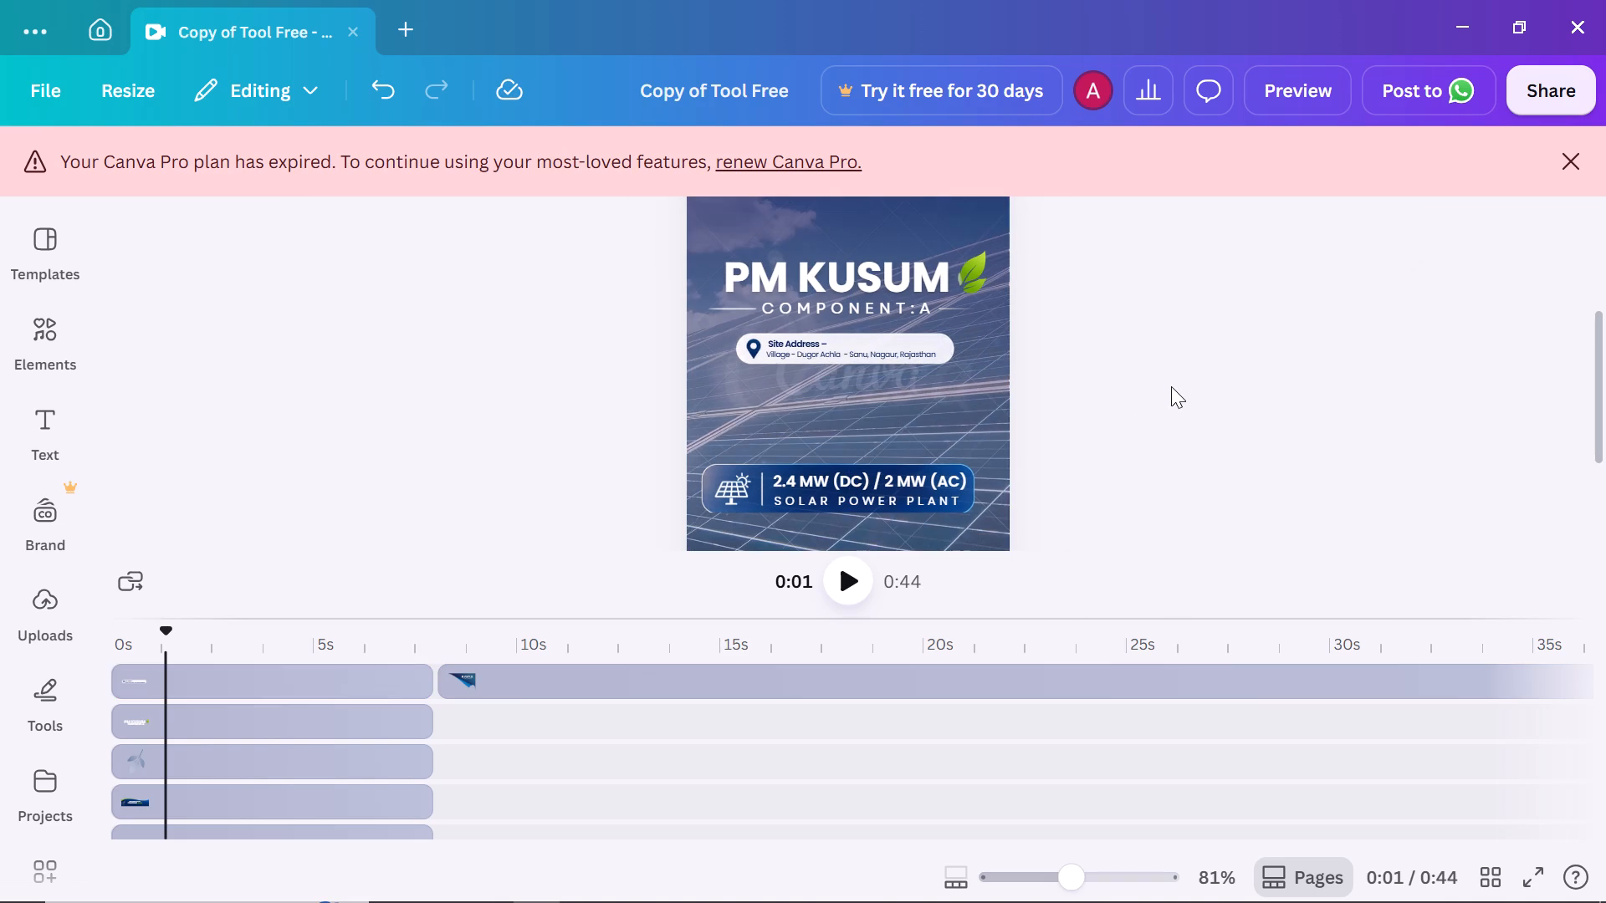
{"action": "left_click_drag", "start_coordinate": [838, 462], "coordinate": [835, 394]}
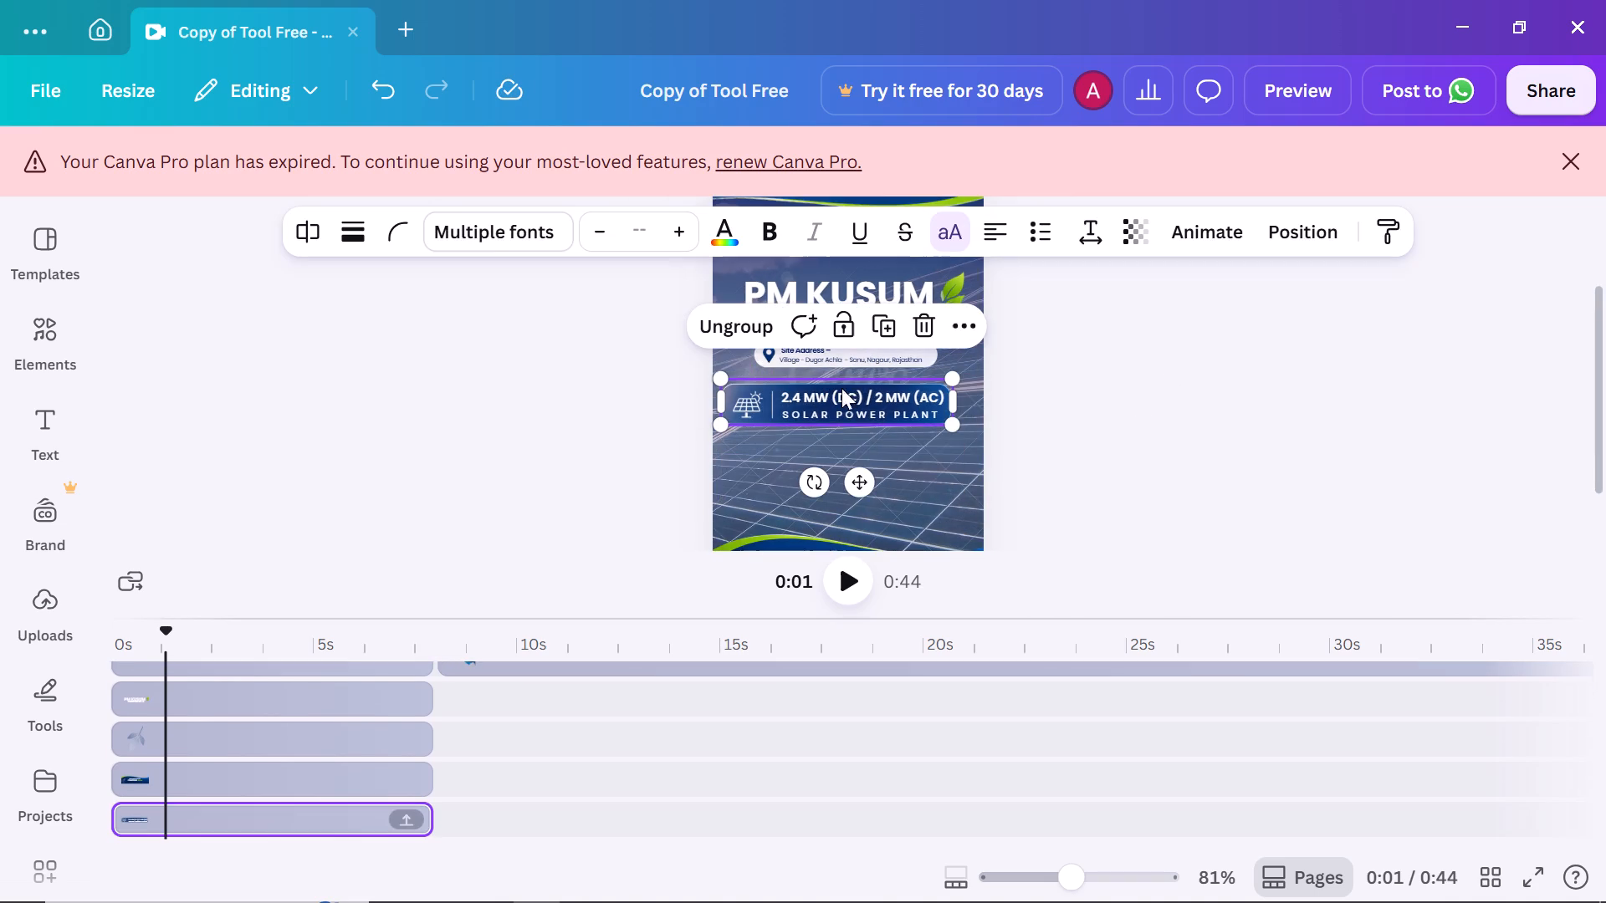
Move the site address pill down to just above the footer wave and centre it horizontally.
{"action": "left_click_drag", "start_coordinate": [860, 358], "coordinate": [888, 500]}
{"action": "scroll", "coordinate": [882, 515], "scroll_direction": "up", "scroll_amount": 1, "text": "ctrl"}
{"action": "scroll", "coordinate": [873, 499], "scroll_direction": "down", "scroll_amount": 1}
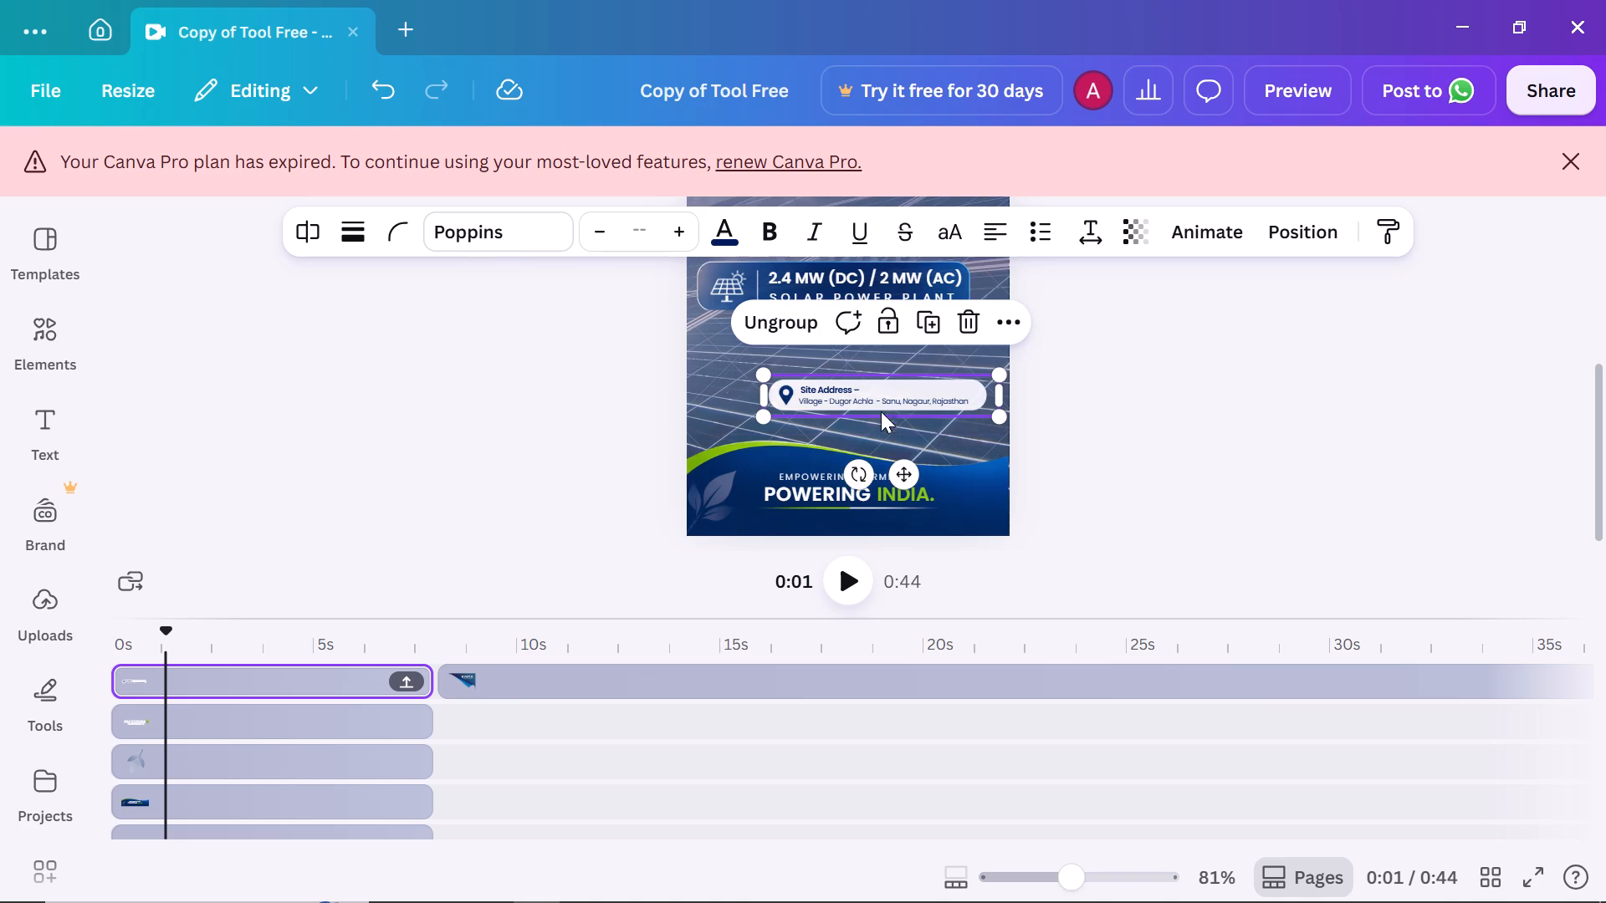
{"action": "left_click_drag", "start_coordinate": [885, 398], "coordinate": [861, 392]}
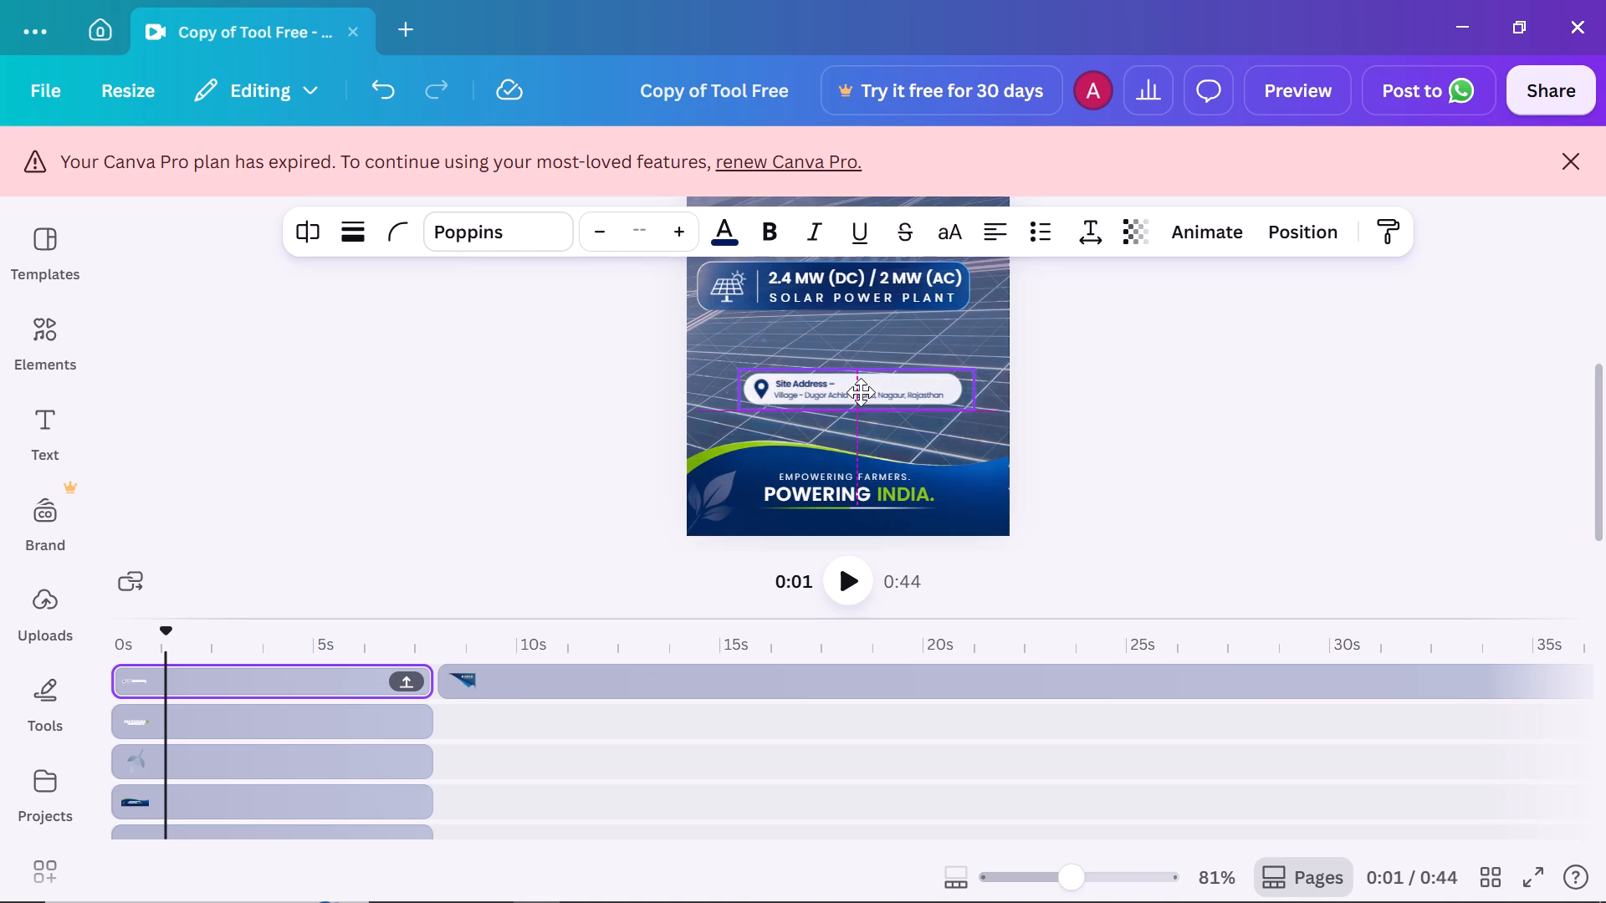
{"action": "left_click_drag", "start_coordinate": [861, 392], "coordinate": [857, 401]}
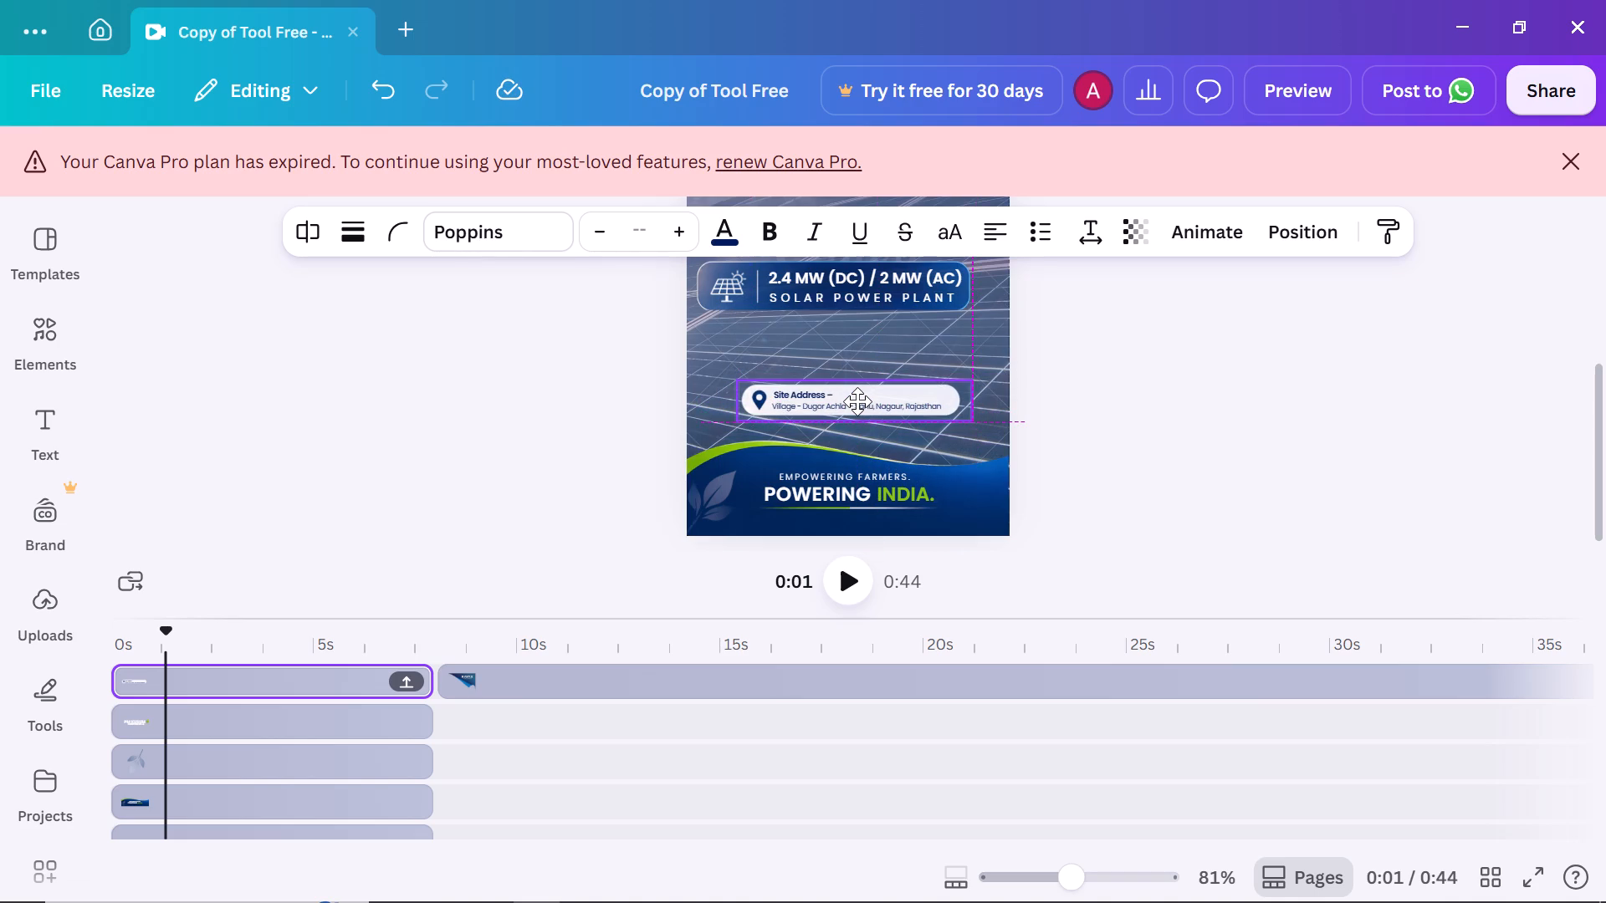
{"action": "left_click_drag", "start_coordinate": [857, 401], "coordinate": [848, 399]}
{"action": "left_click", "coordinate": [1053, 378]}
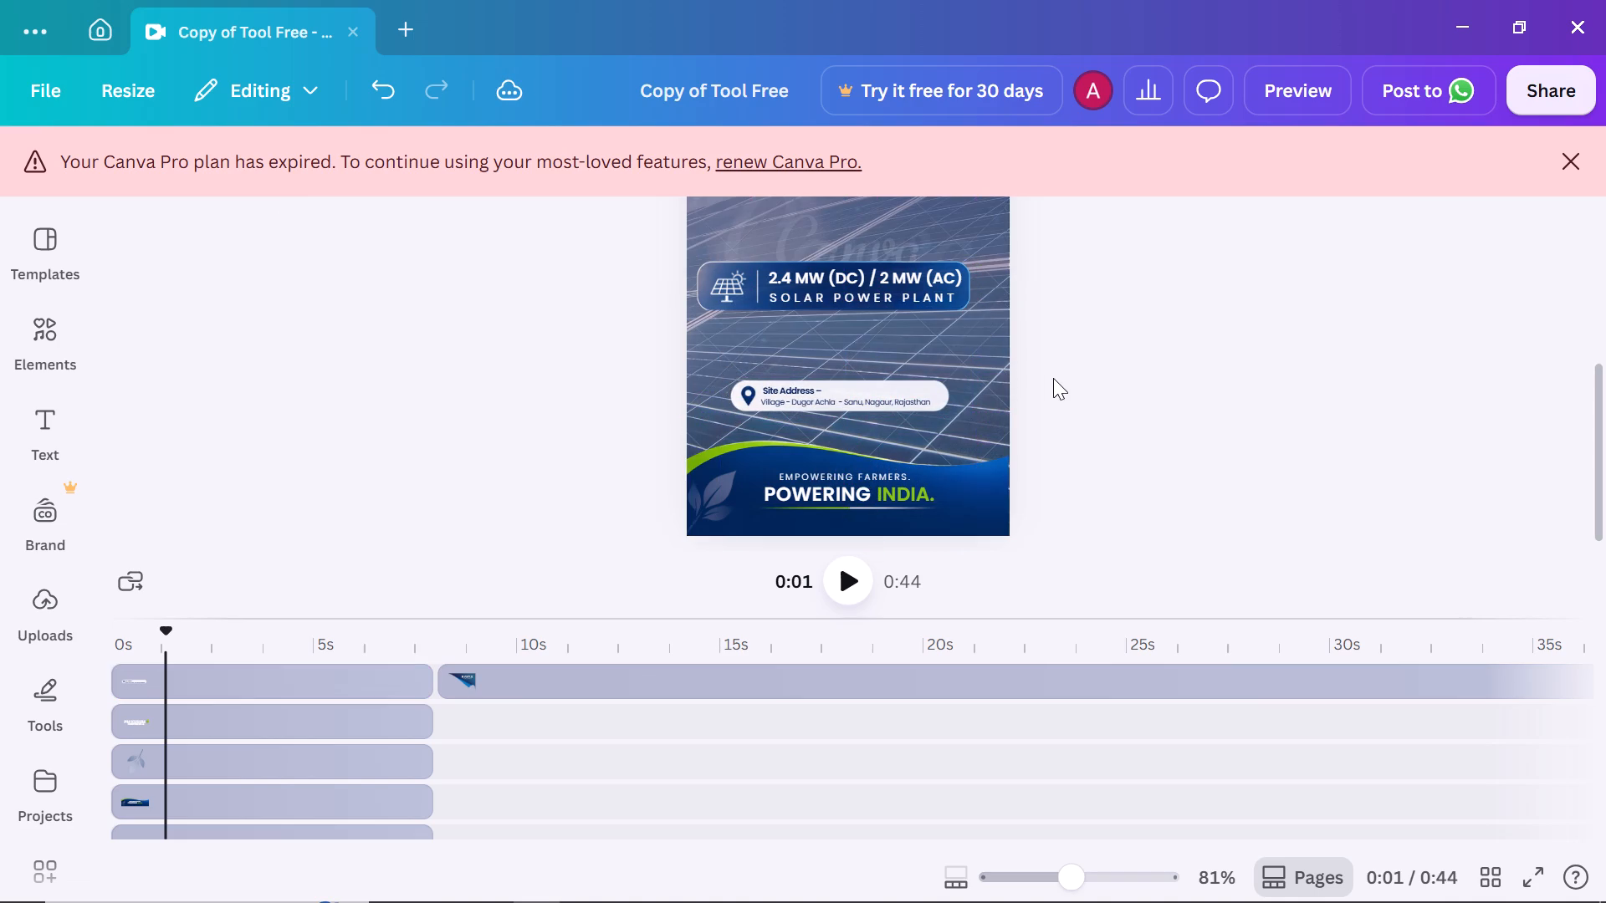
Move the capacity banner up to just below the "Component:A" line, near the page's horizontal centre.
{"action": "scroll", "coordinate": [1054, 385], "scroll_direction": "up", "scroll_amount": 1}
{"action": "left_click_drag", "start_coordinate": [862, 400], "coordinate": [857, 347]}
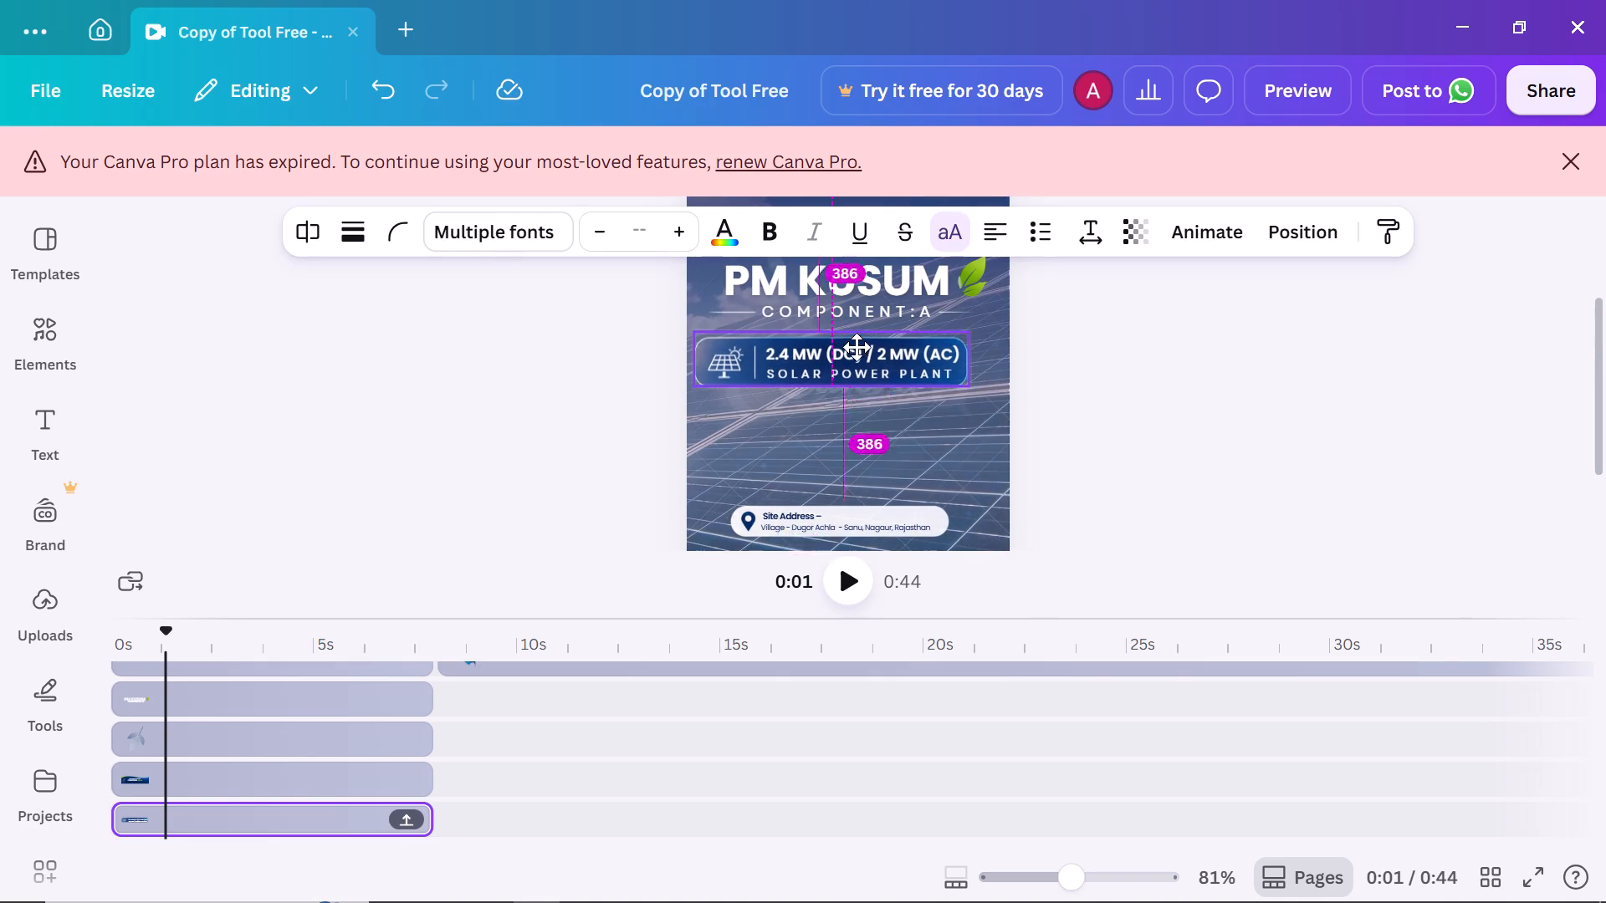
{"action": "left_click_drag", "start_coordinate": [857, 347], "coordinate": [872, 355]}
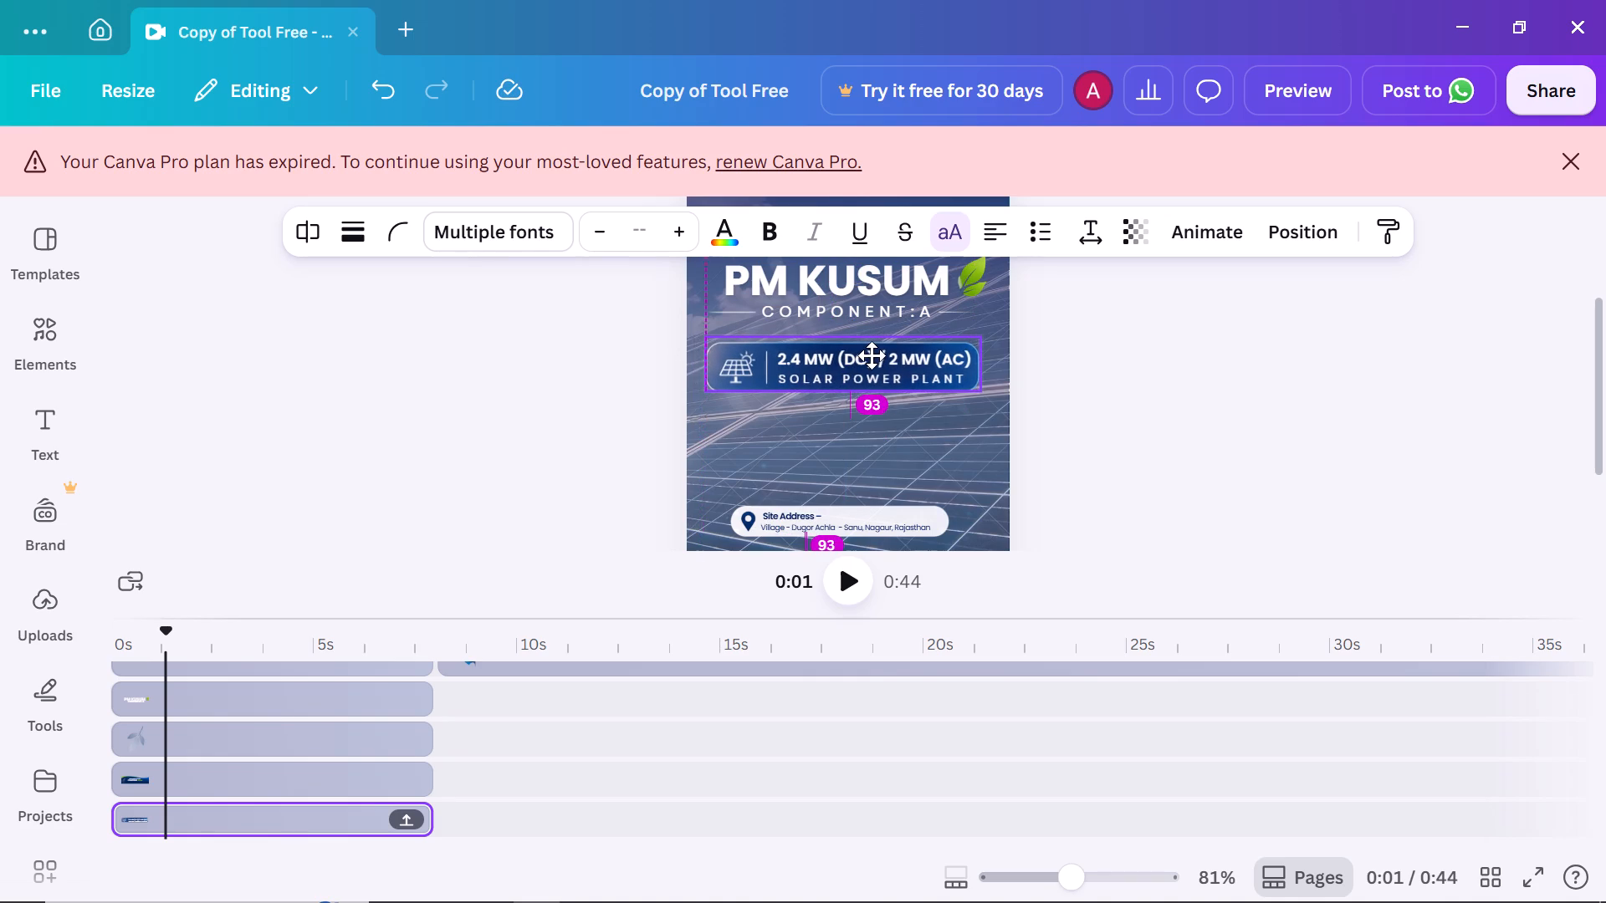
{"action": "left_click_drag", "start_coordinate": [872, 355], "coordinate": [871, 353]}
{"action": "left_click", "coordinate": [1149, 340]}
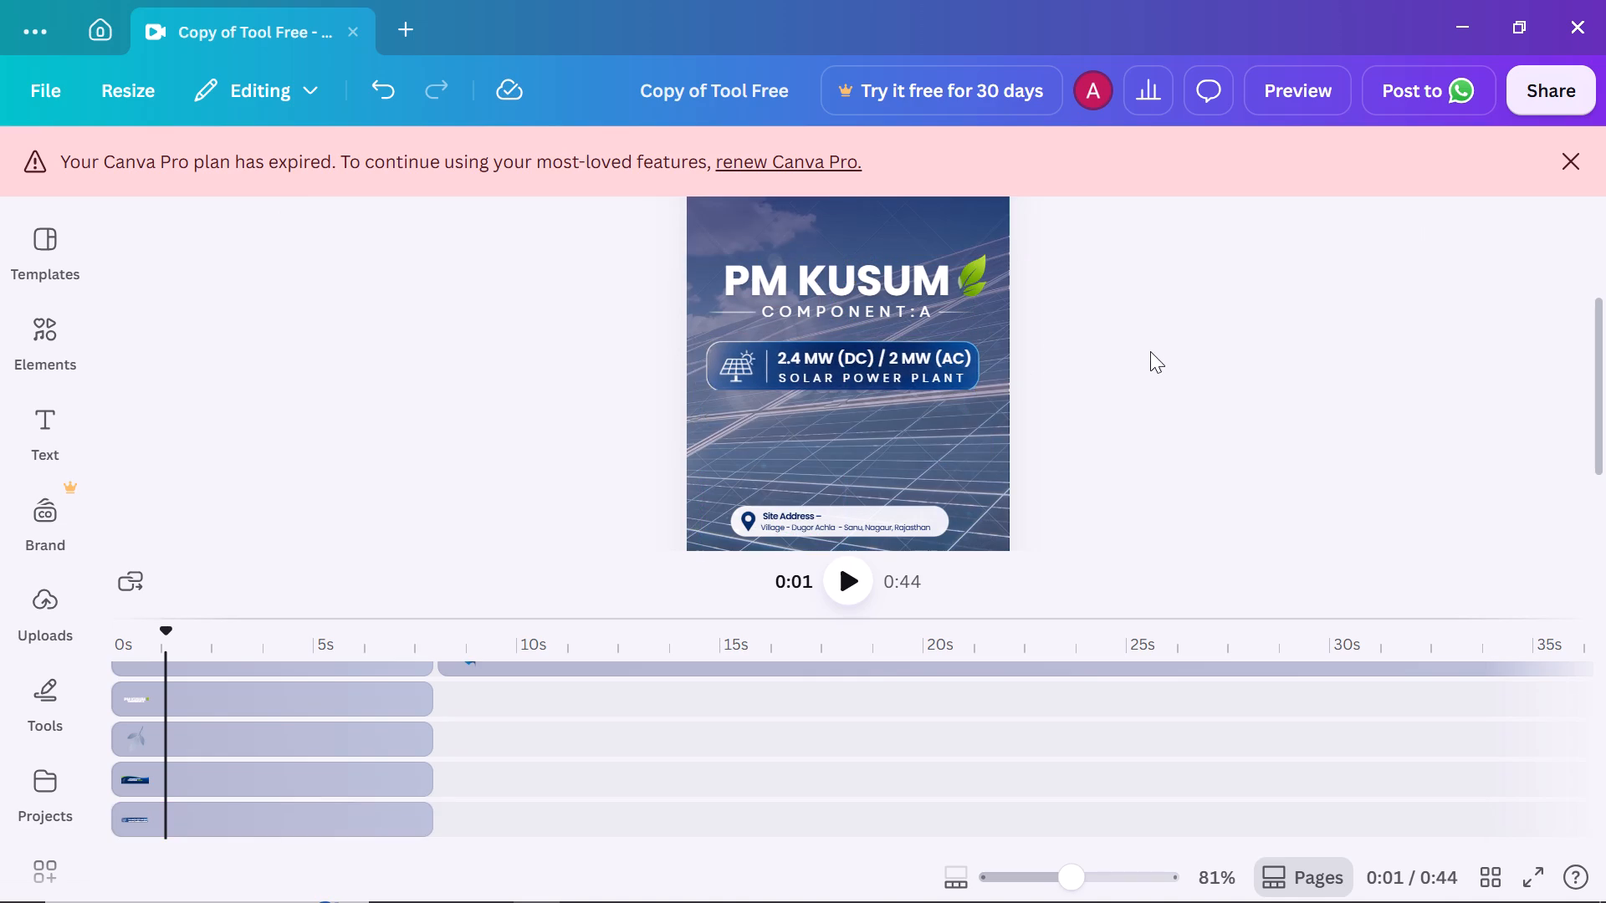
Nudge the capacity banner slightly to the right in small increments beneath the "Component:A" line.
{"action": "scroll", "coordinate": [1048, 388], "scroll_direction": "up", "scroll_amount": 2, "text": "ctrl"}
{"action": "left_click", "coordinate": [885, 347]}
{"action": "key", "text": "Right"}
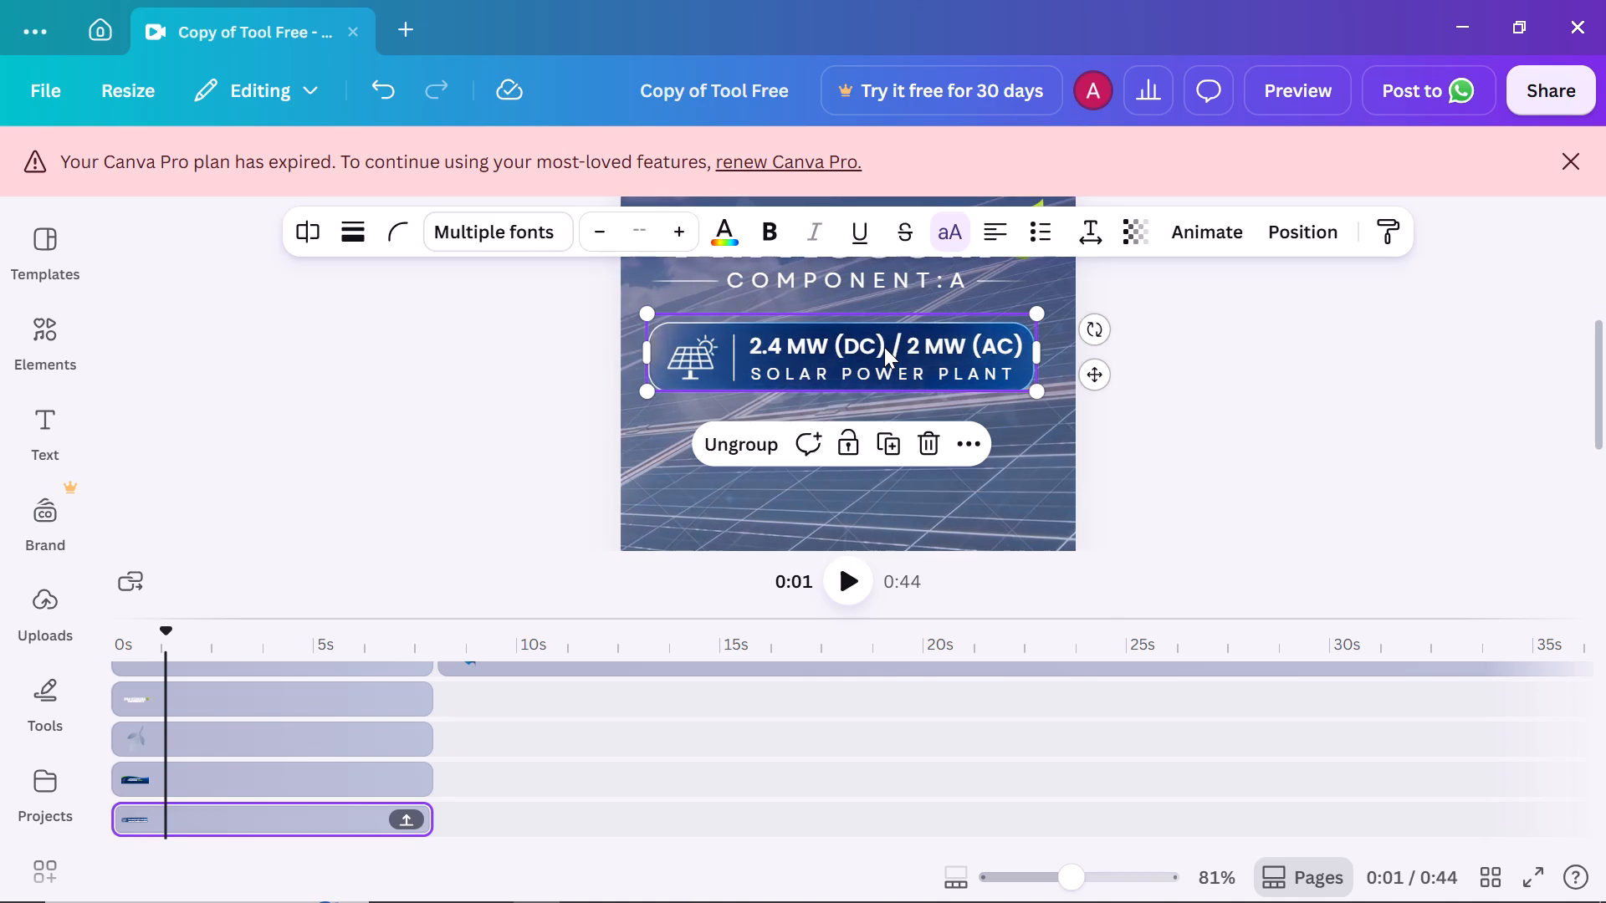
{"action": "key", "text": "Right"}
{"action": "key", "text": "Right"}
{"action": "key", "text": "Right"}
{"action": "key", "text": "Right"}
{"action": "key", "text": "Right"}
Move the site address pill up from above the footer wave to beneath the capacity banner.
{"action": "scroll", "coordinate": [887, 347], "scroll_direction": "down", "scroll_amount": 2, "text": "ctrl"}
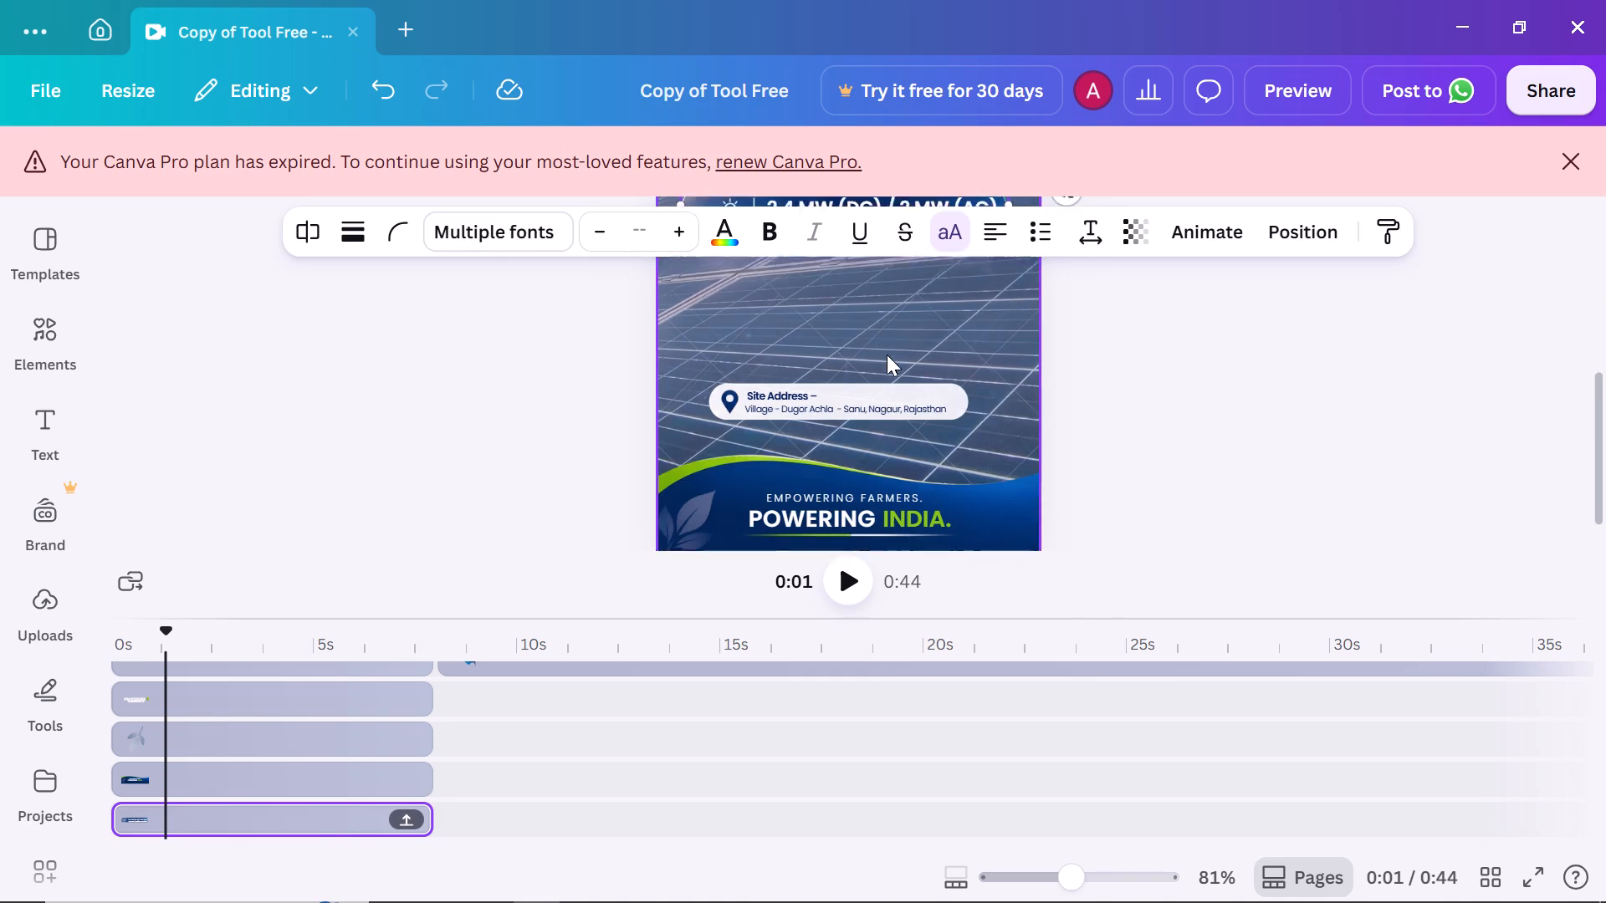
{"action": "scroll", "coordinate": [812, 372], "scroll_direction": "up", "scroll_amount": 1}
{"action": "scroll", "coordinate": [821, 452], "scroll_direction": "down", "scroll_amount": 1}
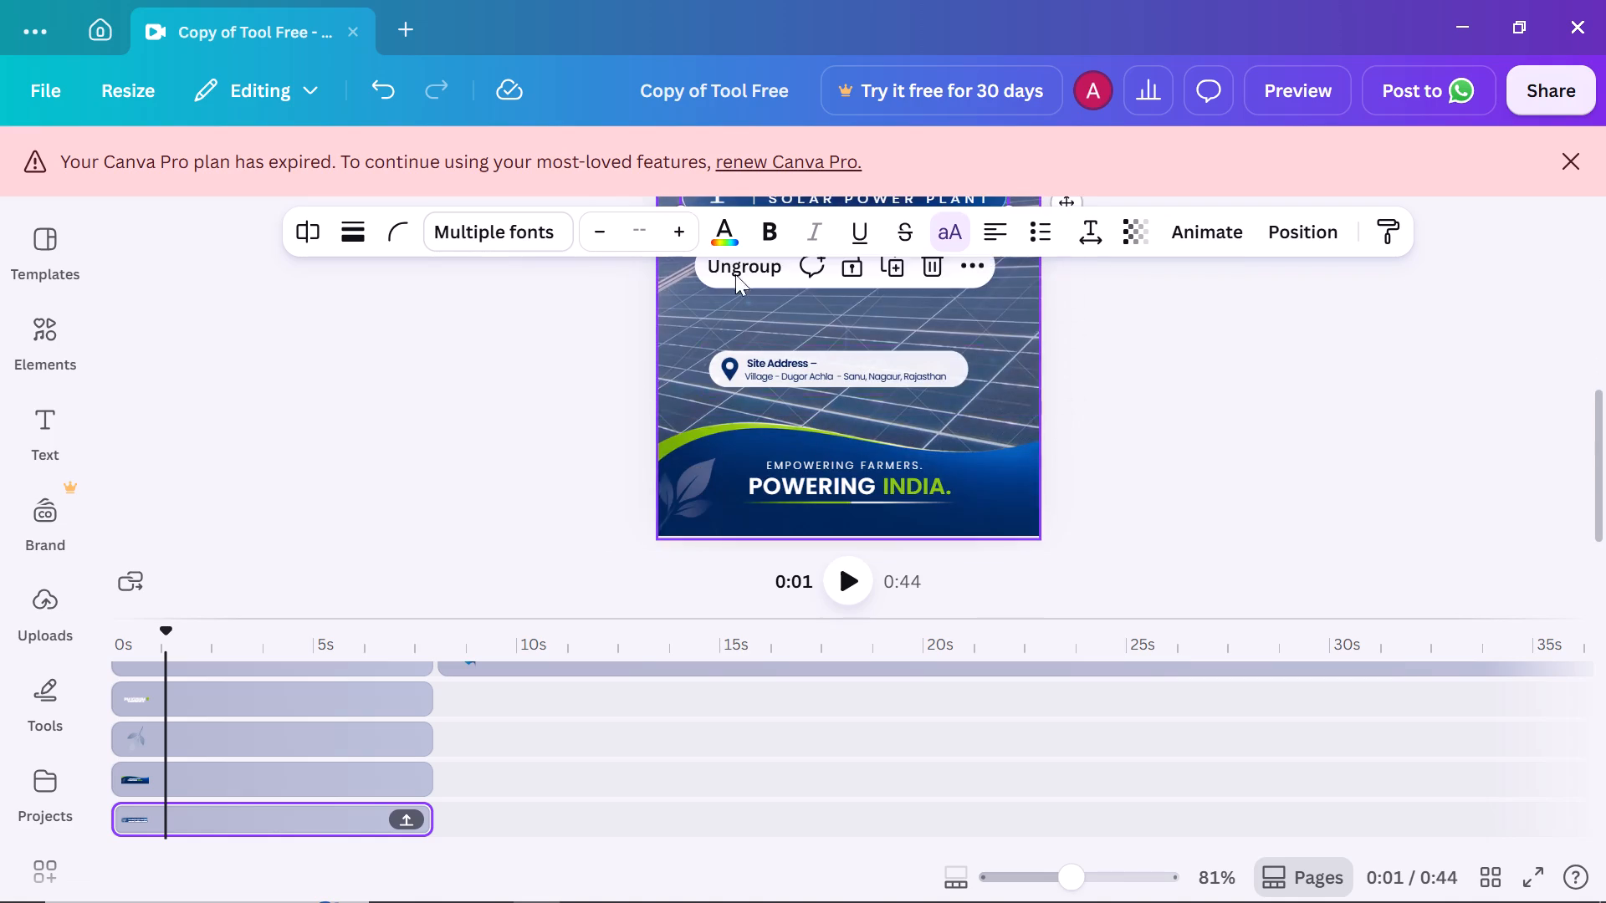
{"action": "left_click_drag", "start_coordinate": [758, 367], "coordinate": [725, 444]}
{"action": "scroll", "coordinate": [749, 355], "scroll_direction": "up", "scroll_amount": 2}
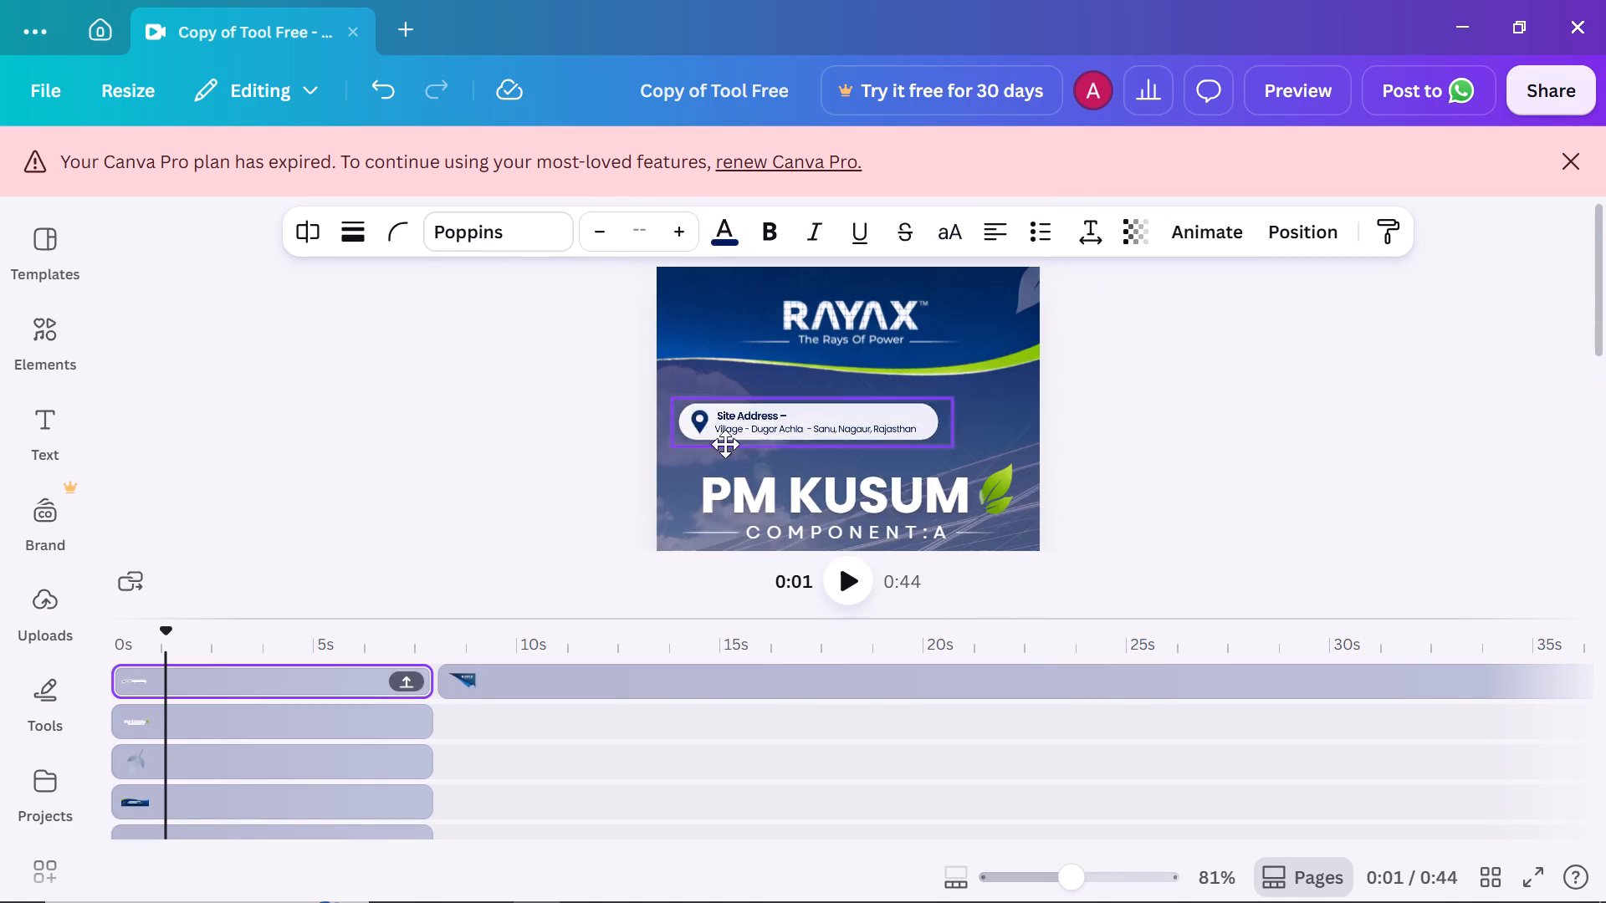
{"action": "left_click_drag", "start_coordinate": [725, 444], "coordinate": [755, 419]}
{"action": "scroll", "coordinate": [765, 493], "scroll_direction": "down", "scroll_amount": 1}
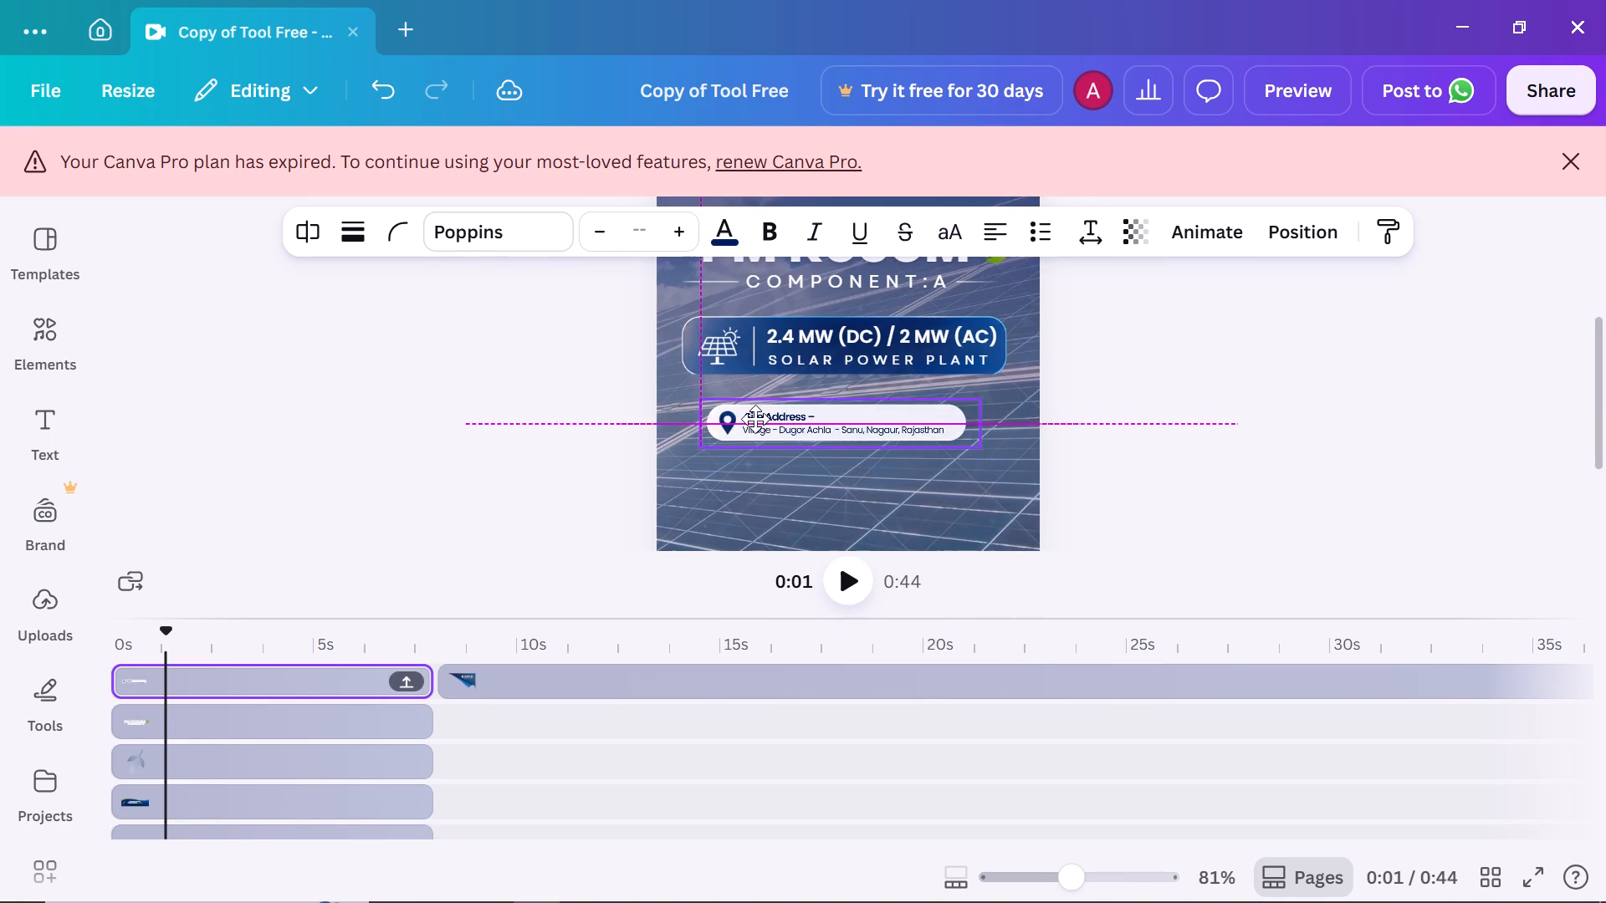
{"action": "left_click_drag", "start_coordinate": [755, 419], "coordinate": [748, 416]}
{"action": "left_click", "coordinate": [1080, 406]}
Move the site address pill closer under the capacity banner, in line with the banner's left edge.
{"action": "scroll", "coordinate": [1153, 395], "scroll_direction": "up", "scroll_amount": 3, "text": "ctrl"}
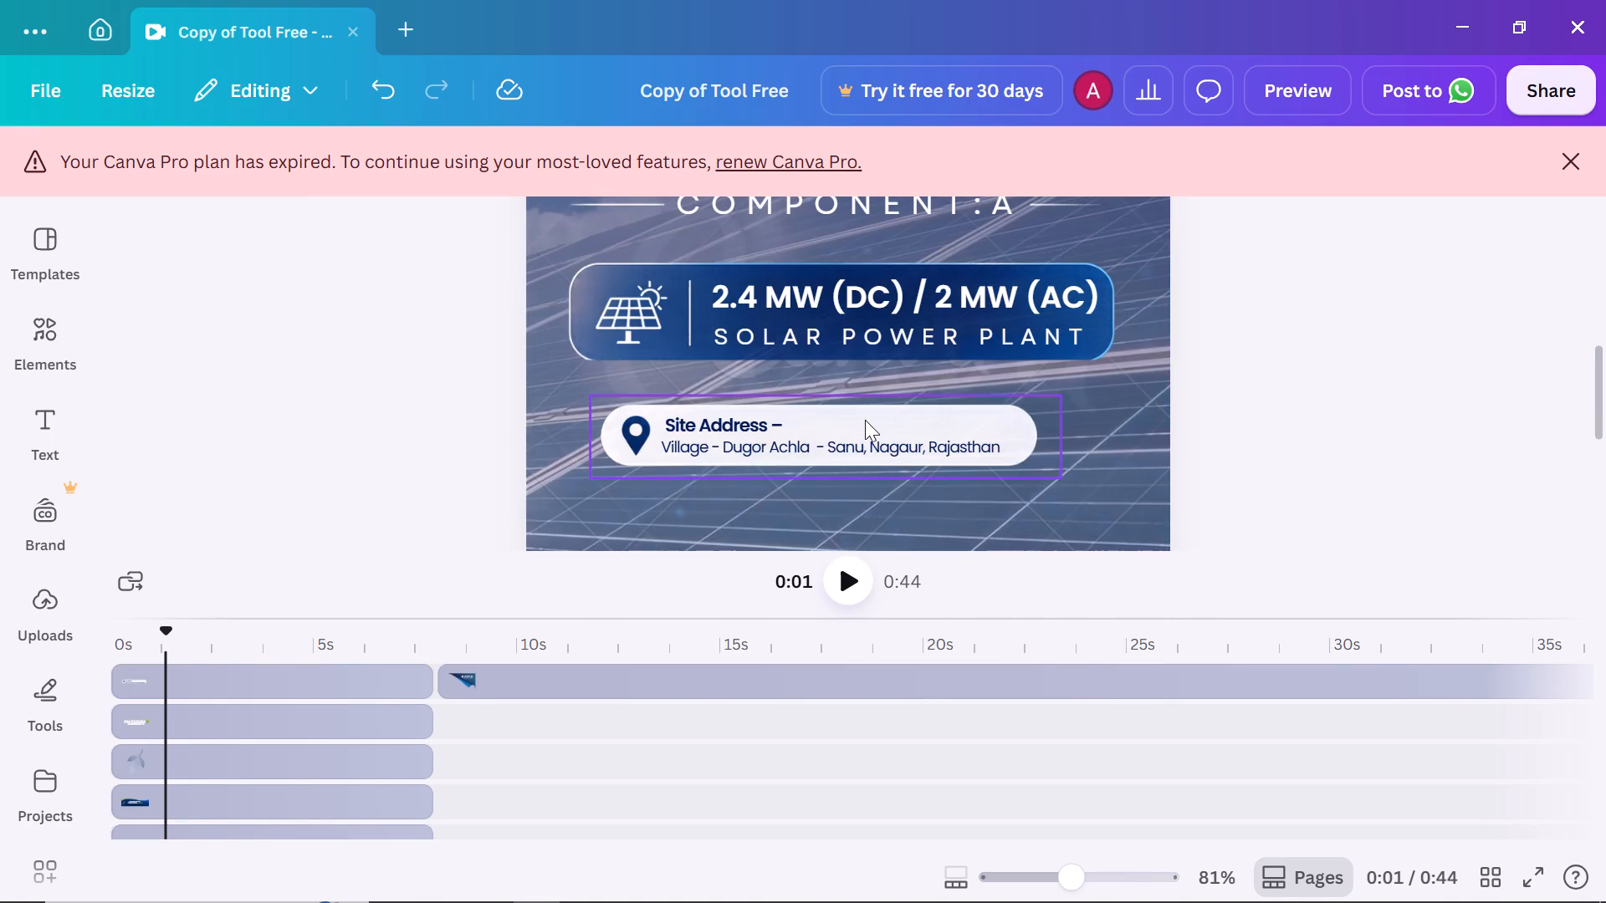
{"action": "left_click_drag", "start_coordinate": [841, 425], "coordinate": [815, 406]}
{"action": "scroll", "coordinate": [1054, 413], "scroll_direction": "down", "scroll_amount": 4, "text": "ctrl"}
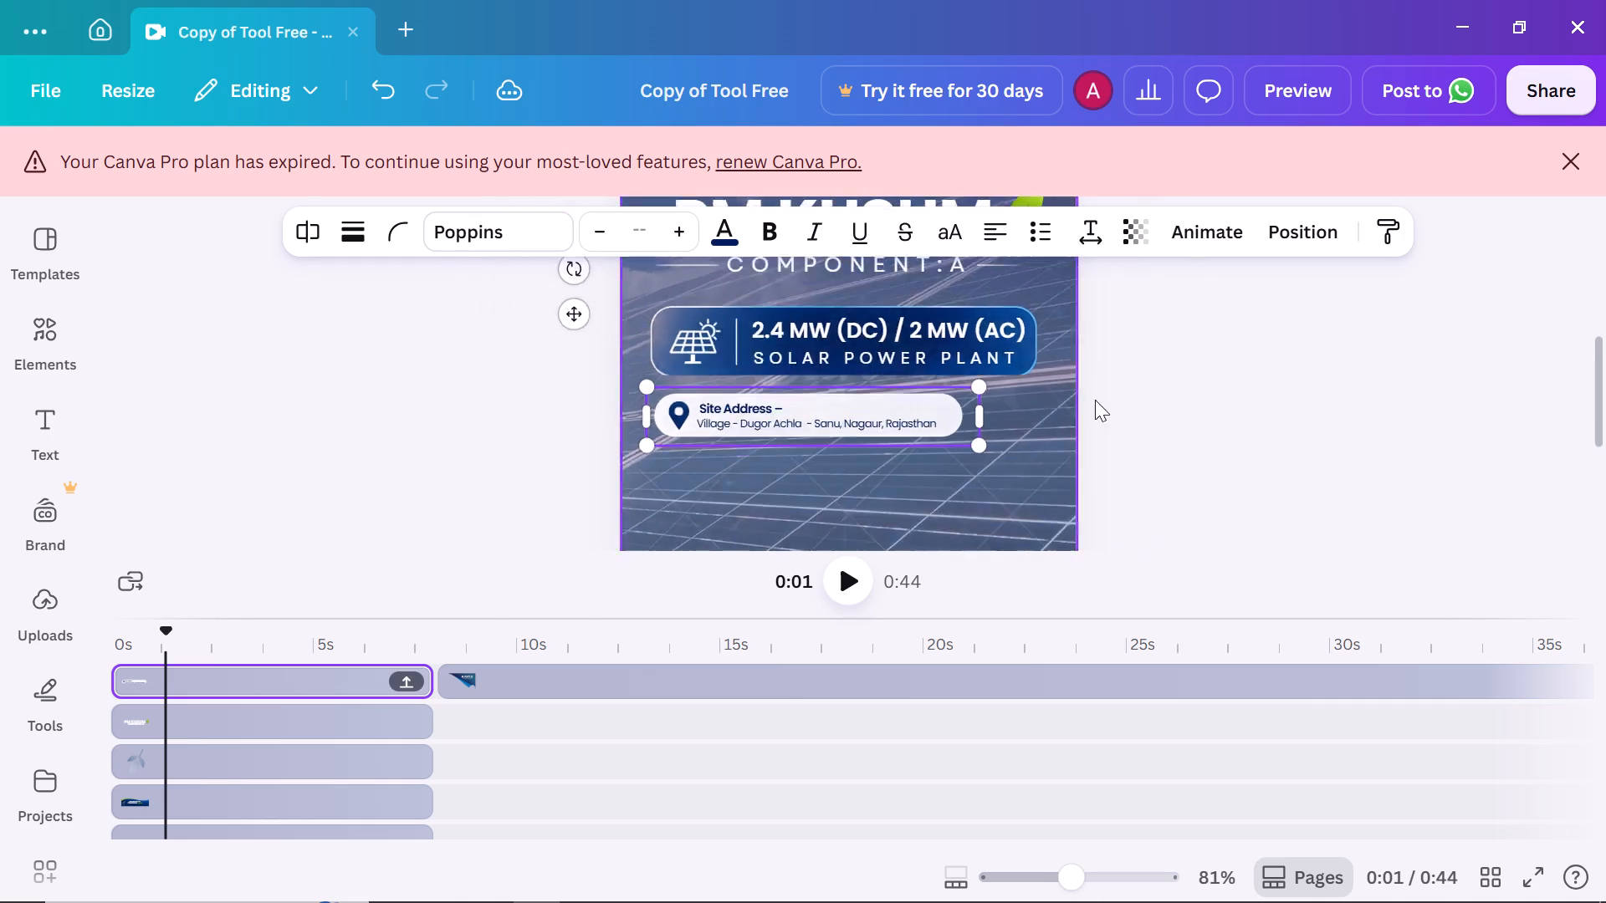
{"action": "left_click", "coordinate": [1202, 361], "text": "ctrl"}
Shift the site address pill right so it is centred horizontally beneath the capacity banner, and check the whole page.
{"action": "scroll", "coordinate": [1204, 361], "scroll_direction": "down", "scroll_amount": 4, "text": "ctrl"}
{"action": "scroll", "coordinate": [1101, 413], "scroll_direction": "up", "scroll_amount": 11, "text": "ctrl"}
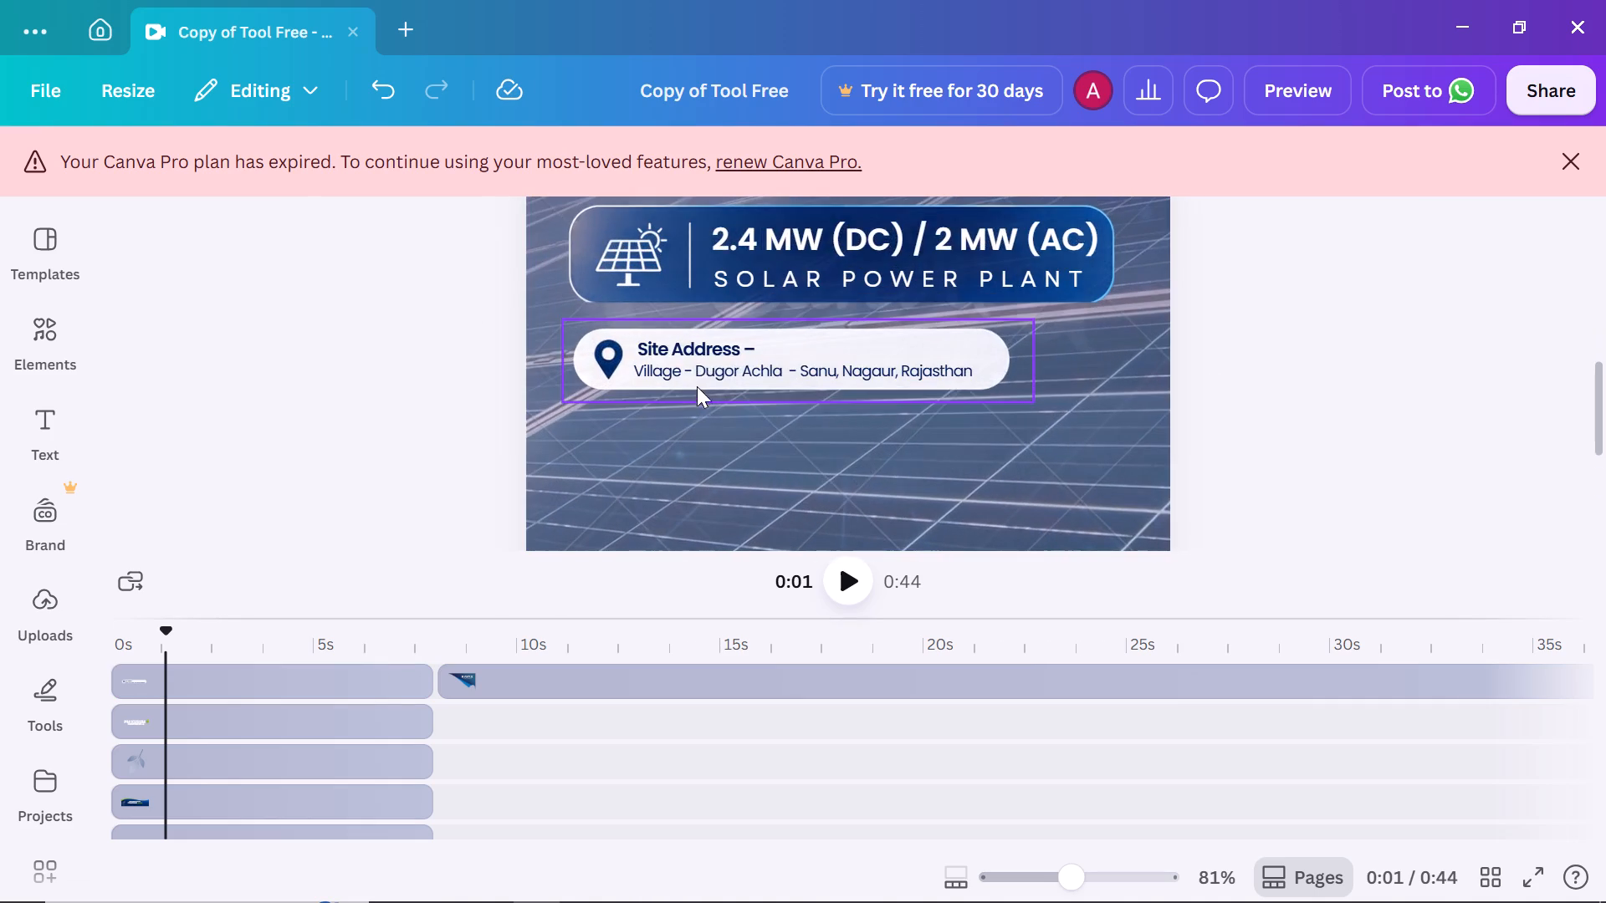
{"action": "left_click_drag", "start_coordinate": [707, 358], "coordinate": [764, 360]}
{"action": "left_click", "coordinate": [1151, 349]}
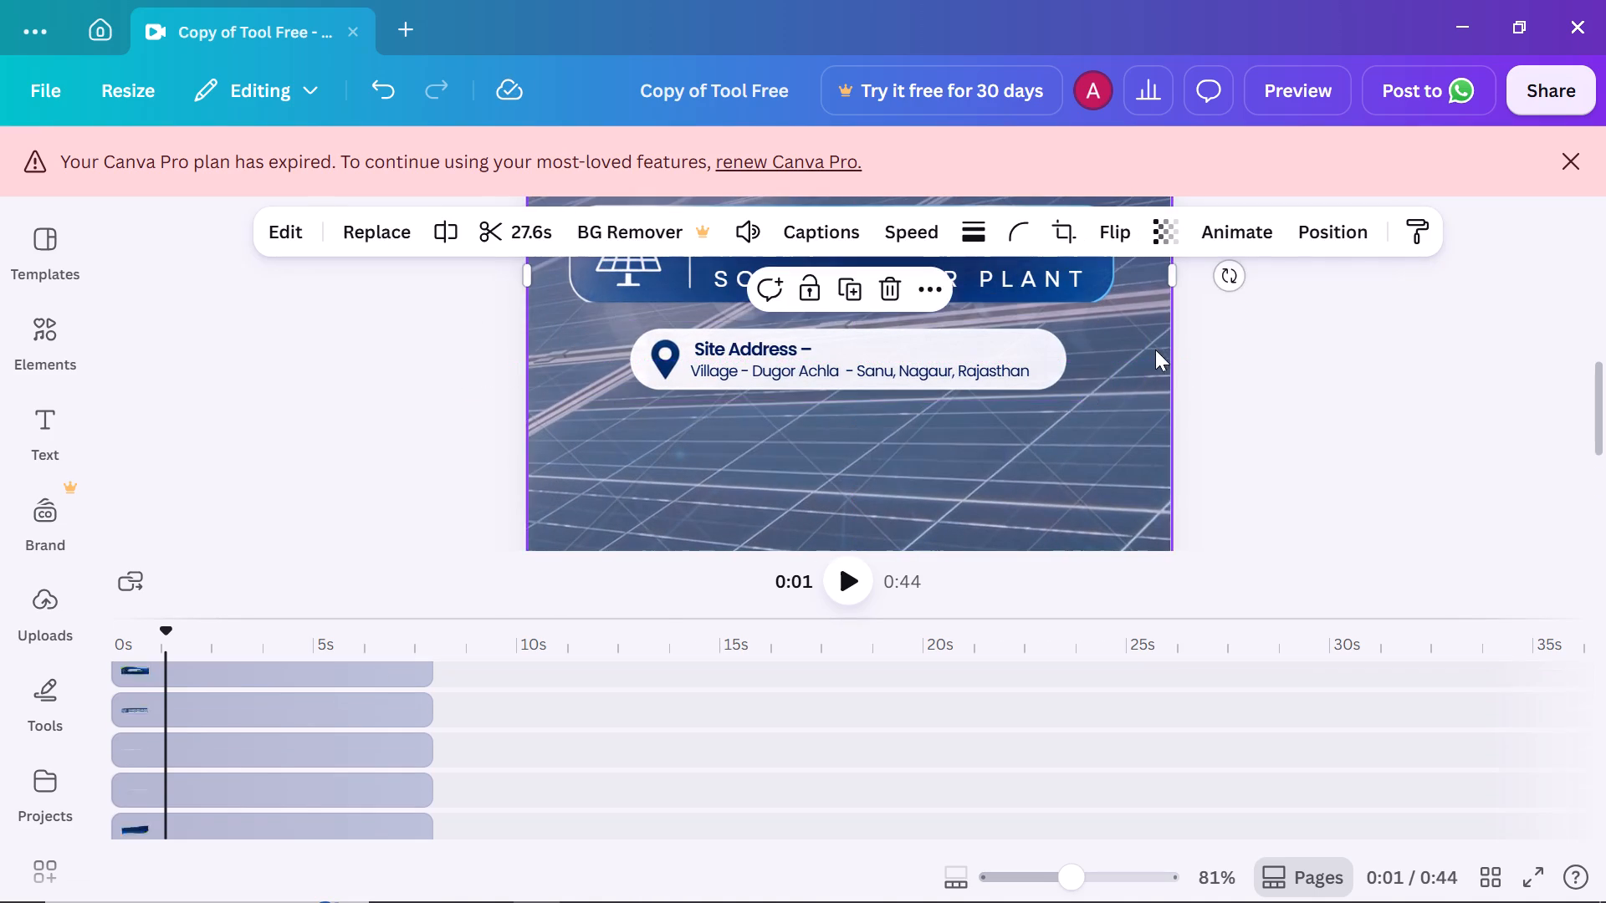
{"action": "scroll", "coordinate": [1234, 349], "scroll_direction": "down", "scroll_amount": 9, "text": "ctrl"}
{"action": "left_click", "coordinate": [1218, 379]}
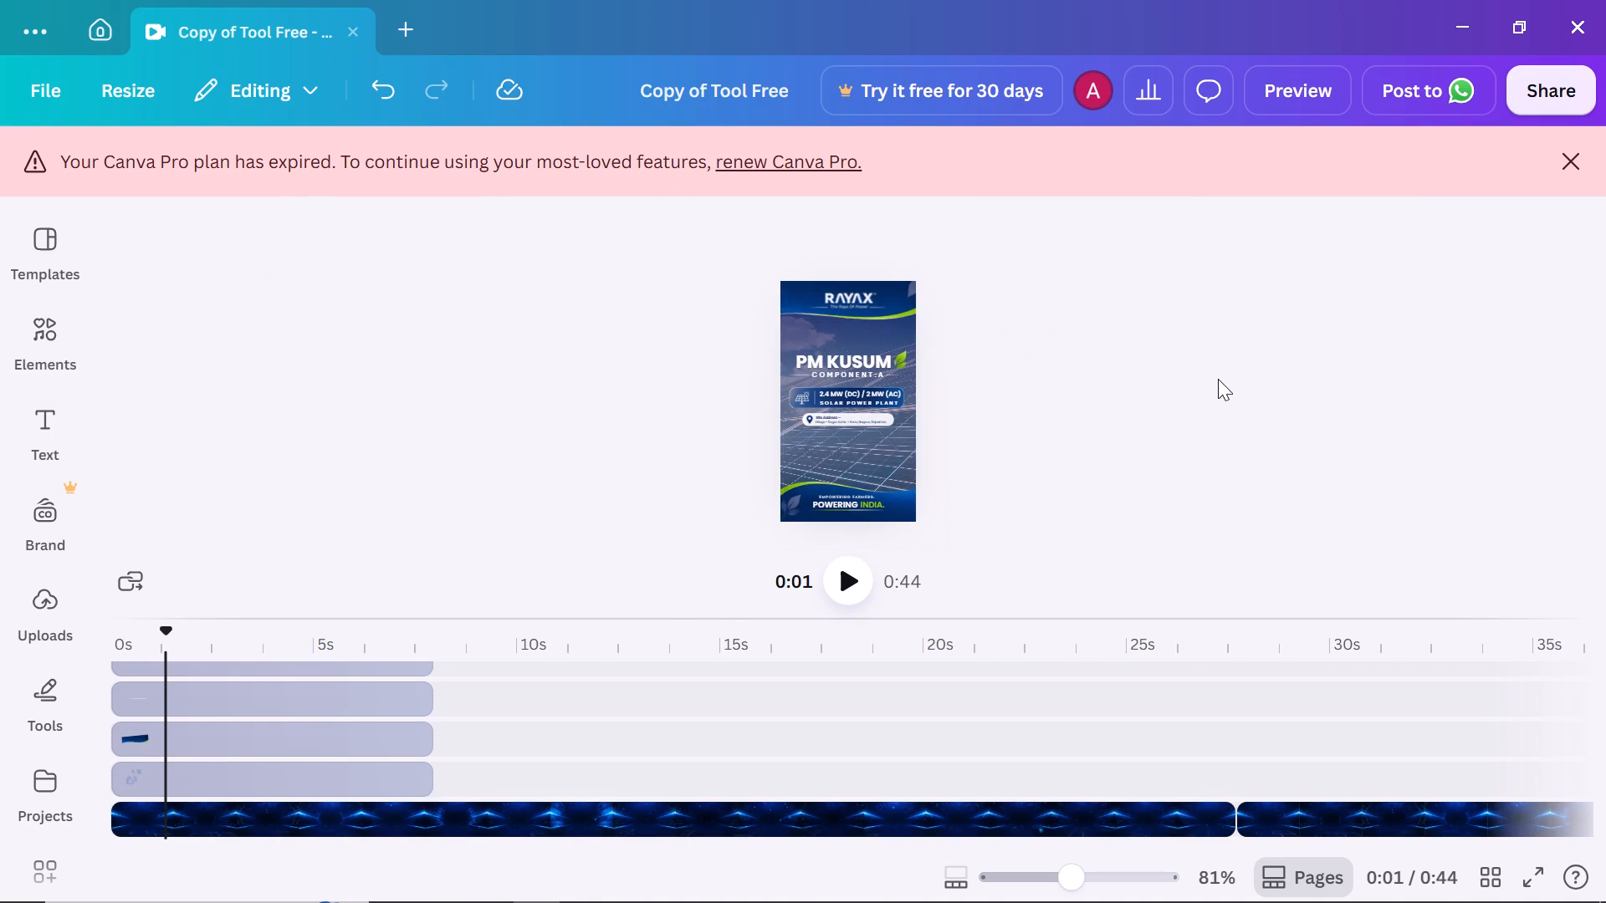
Animate the RAYAX logo and the header wave together, trying Pan and Fade before applying Rise.
{"action": "scroll", "coordinate": [995, 316], "scroll_direction": "up", "scroll_amount": 5, "text": "ctrl"}
{"action": "left_click", "coordinate": [878, 266]}
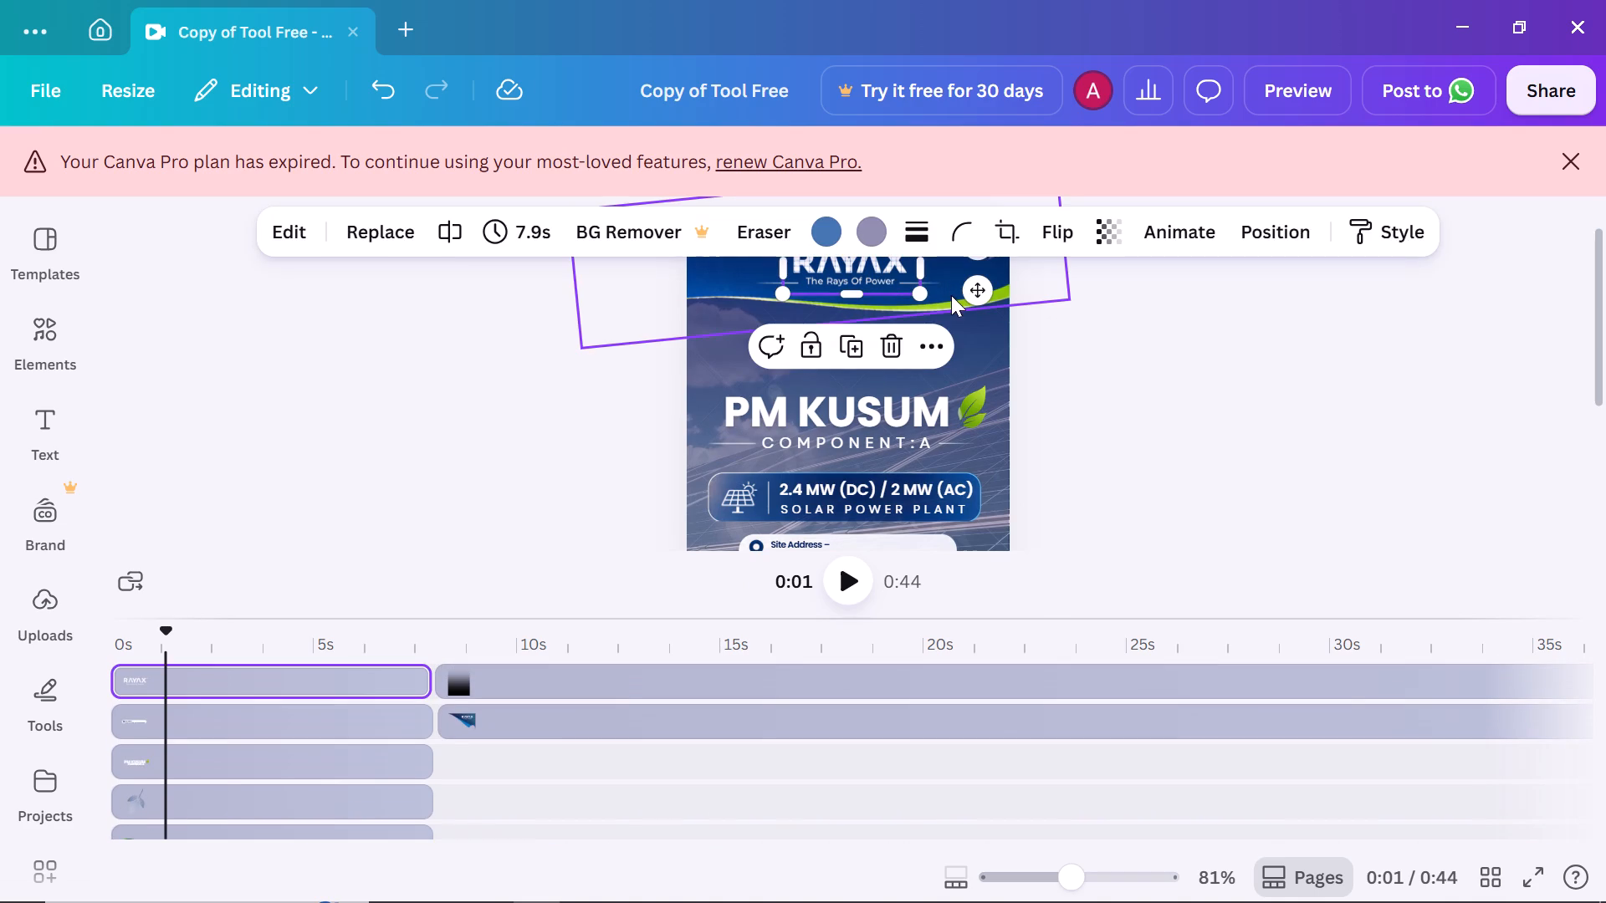
{"action": "left_click", "coordinate": [951, 295], "text": "shift"}
{"action": "left_click", "coordinate": [926, 238]}
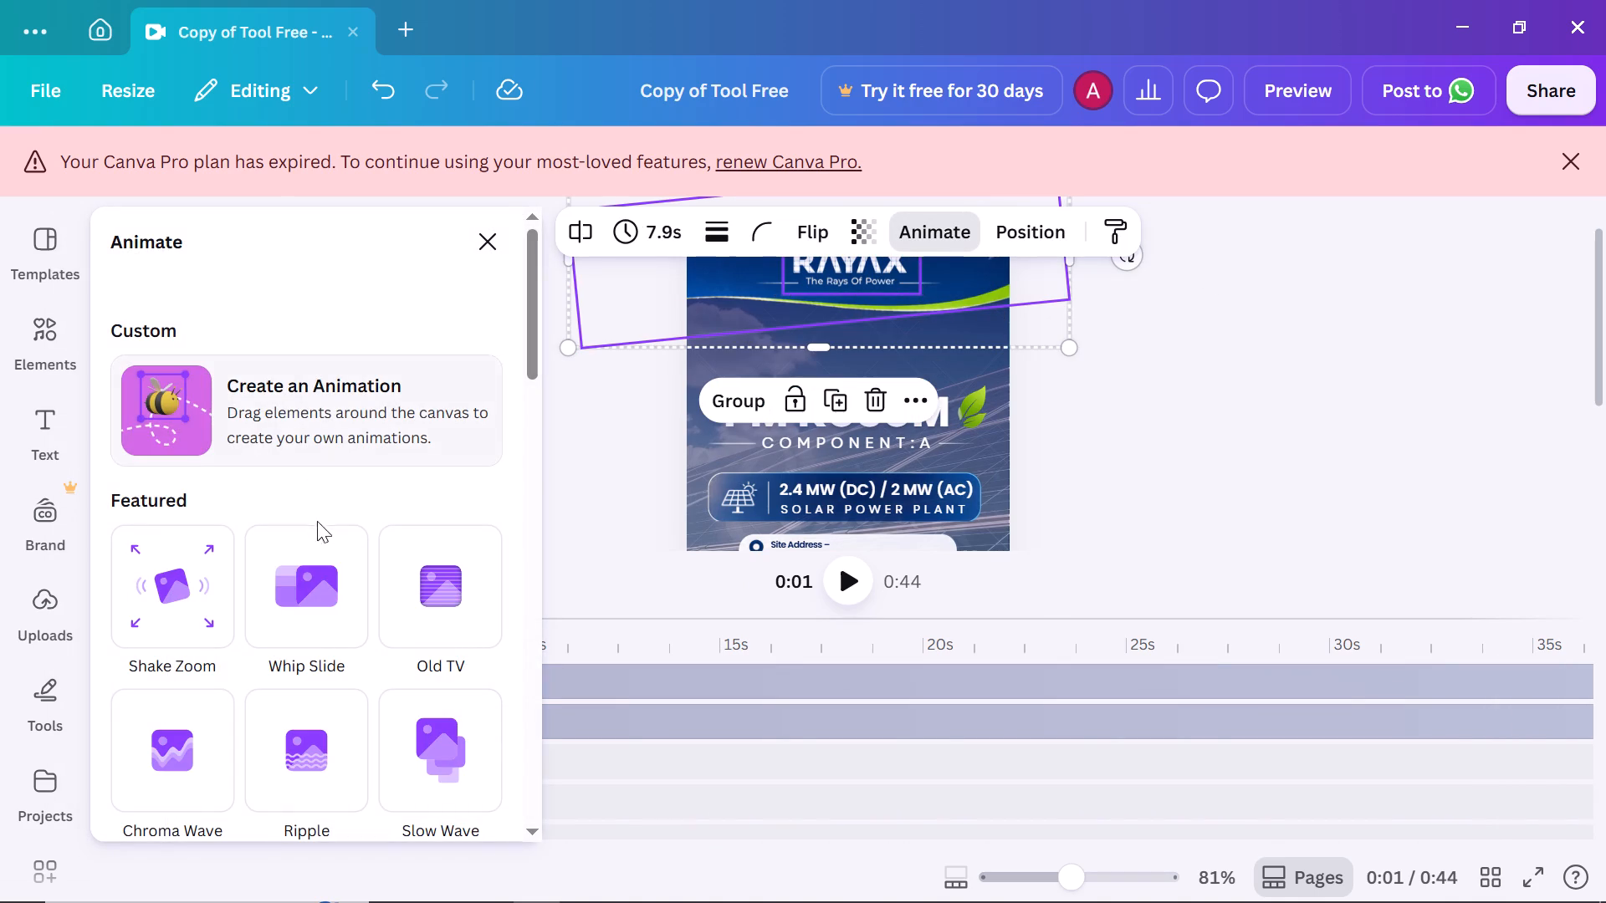
{"action": "scroll", "coordinate": [258, 596], "scroll_direction": "down", "scroll_amount": 3}
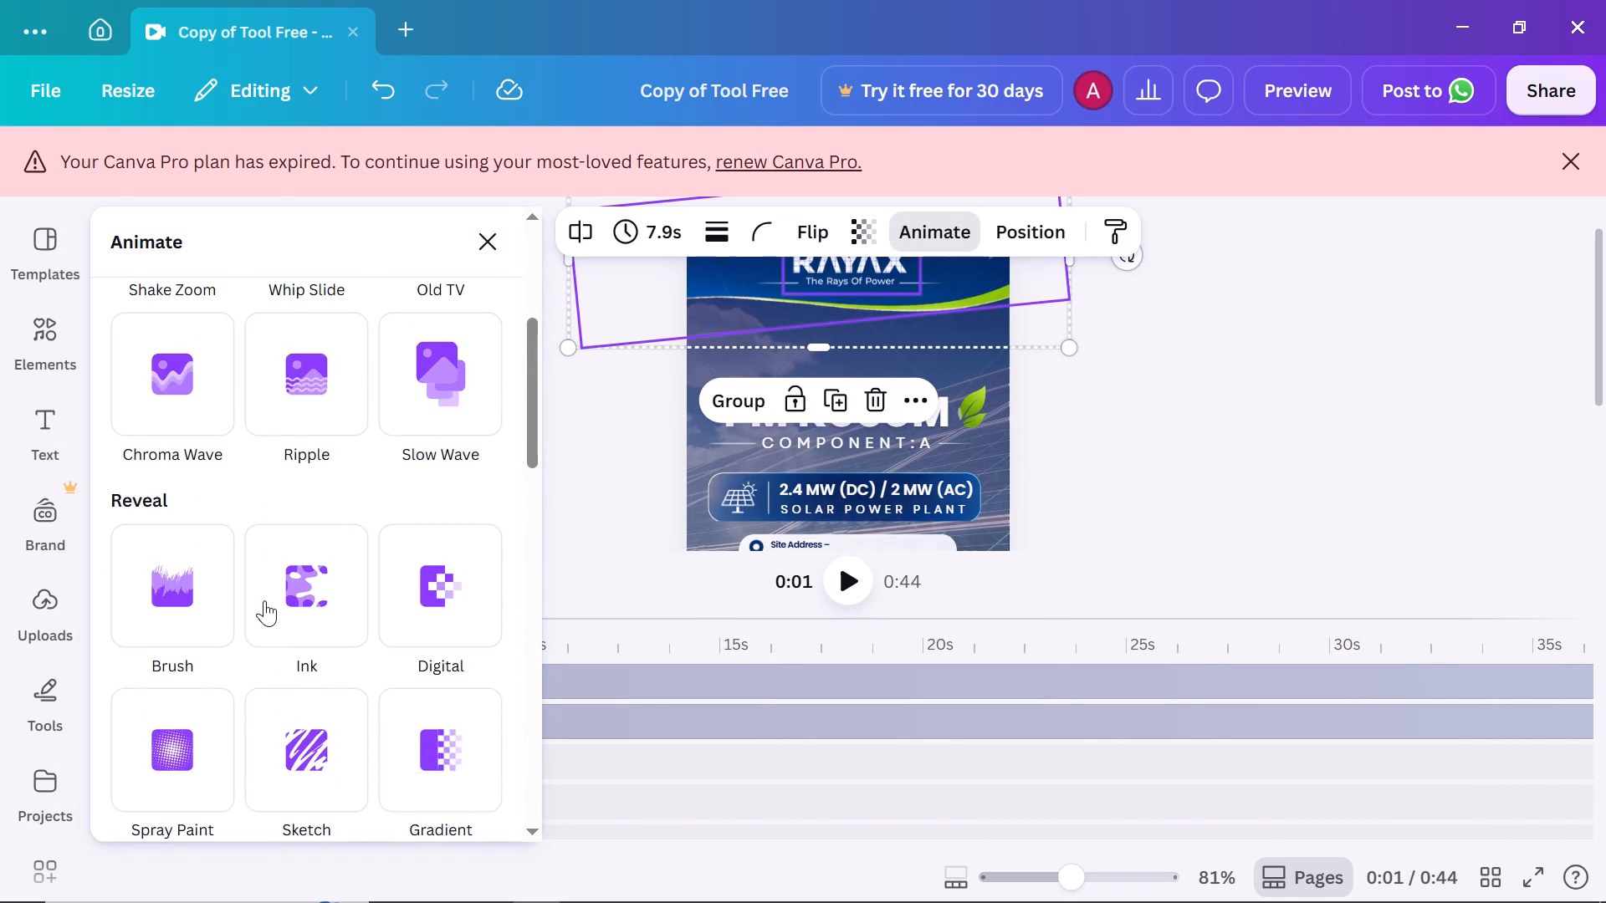
{"action": "scroll", "coordinate": [264, 600], "scroll_direction": "down", "scroll_amount": 1}
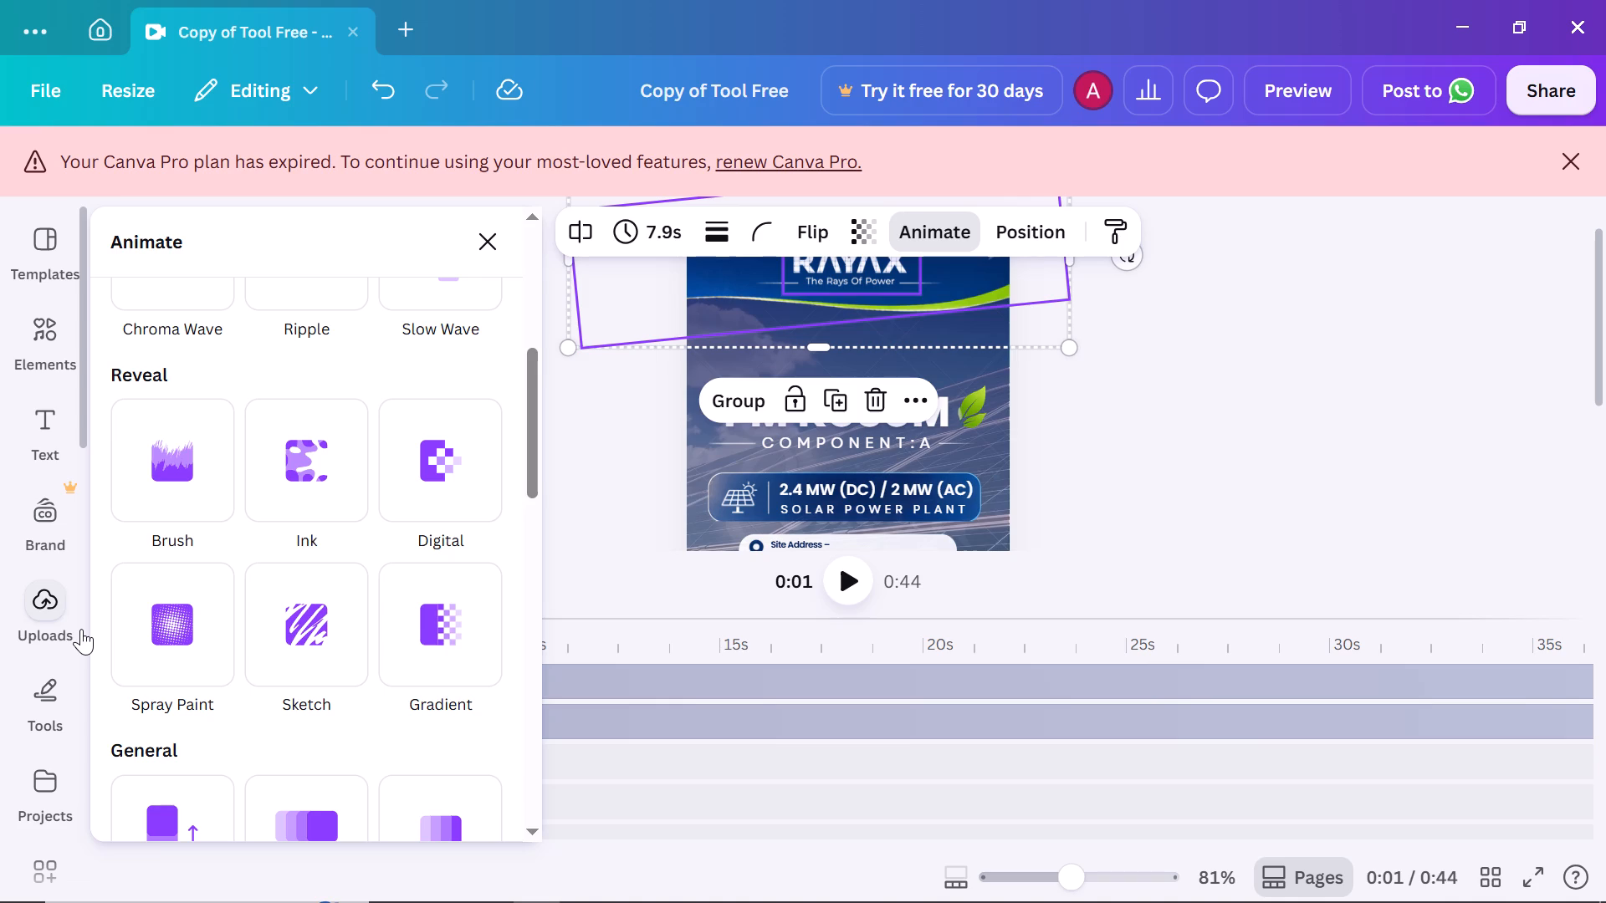
{"action": "scroll", "coordinate": [340, 691], "scroll_direction": "down", "scroll_amount": 1}
{"action": "left_click", "coordinate": [333, 690]}
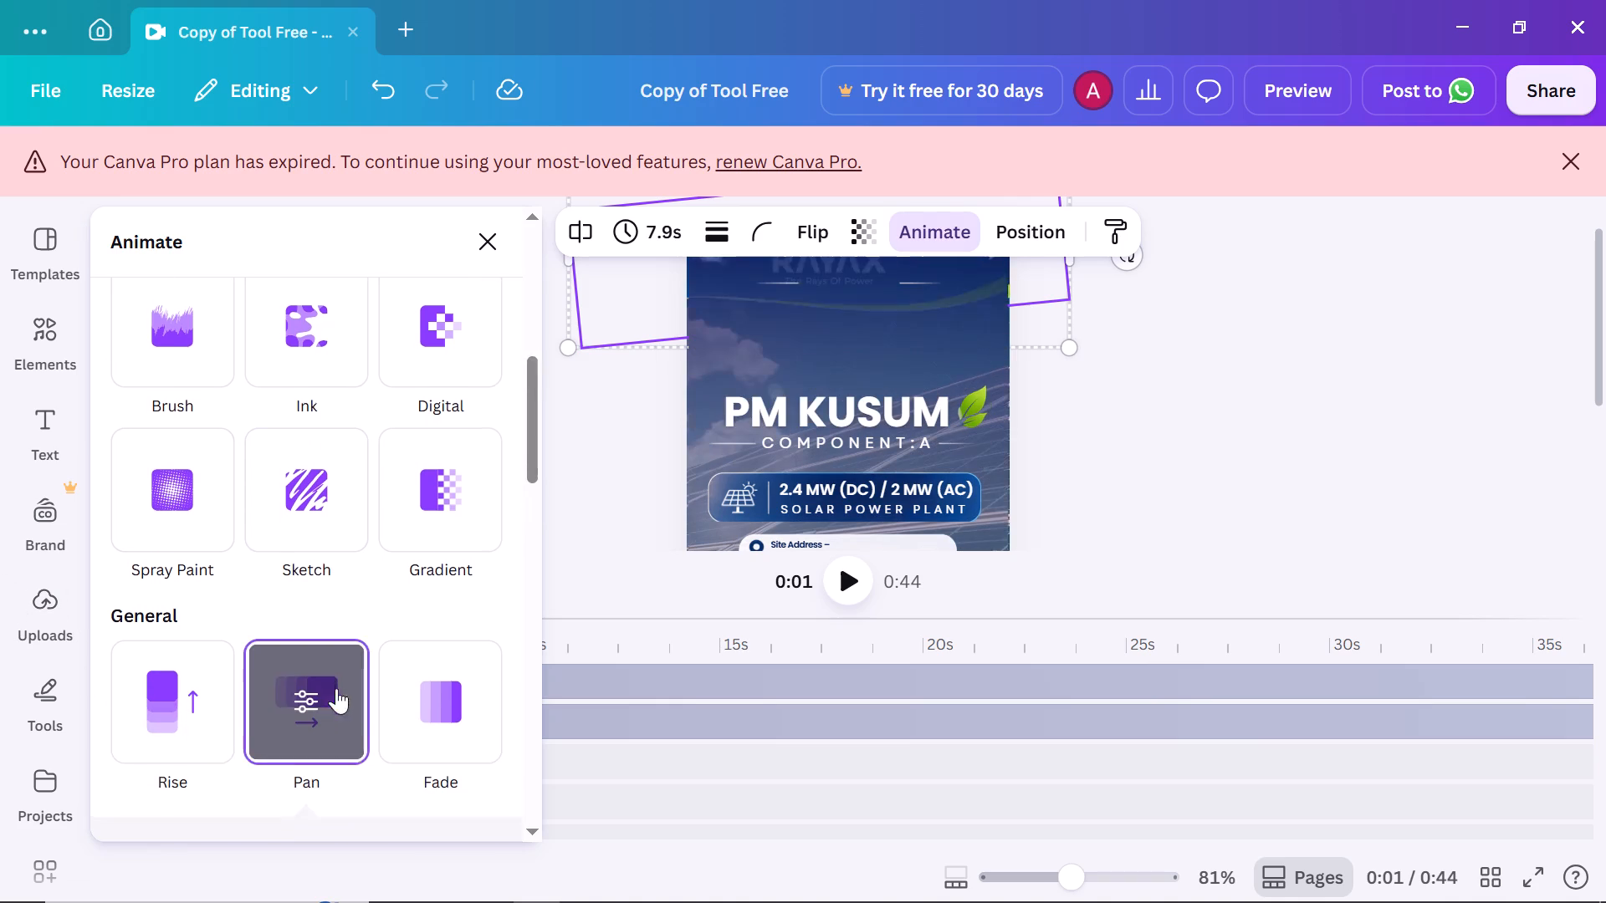
{"action": "left_click", "coordinate": [430, 370]}
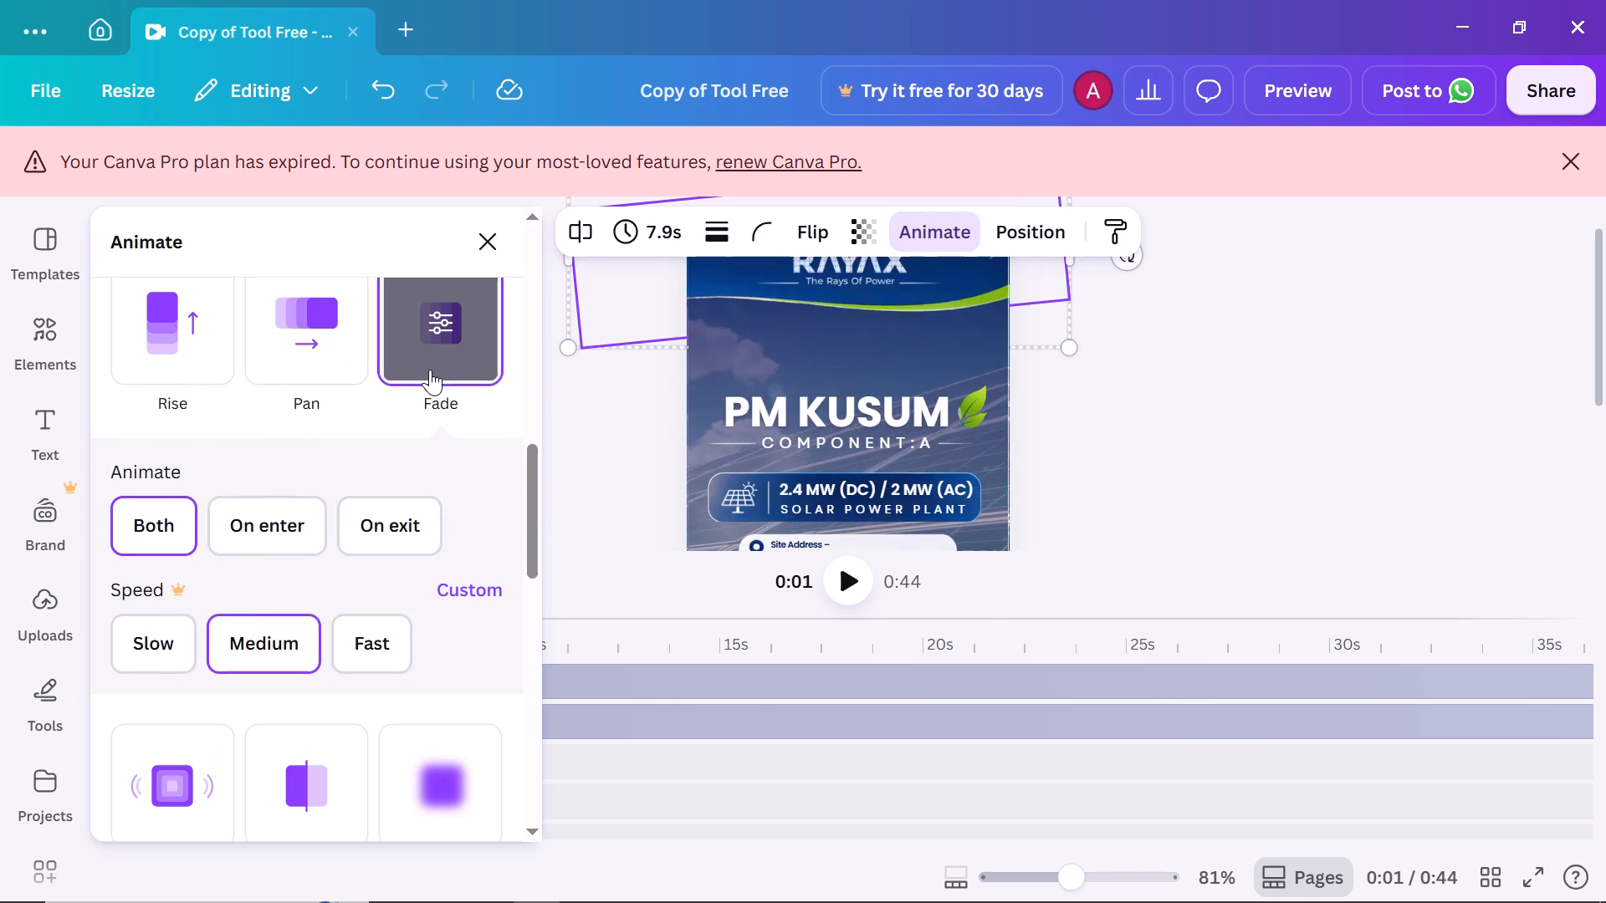
{"action": "scroll", "coordinate": [235, 348], "scroll_direction": "up", "scroll_amount": 3}
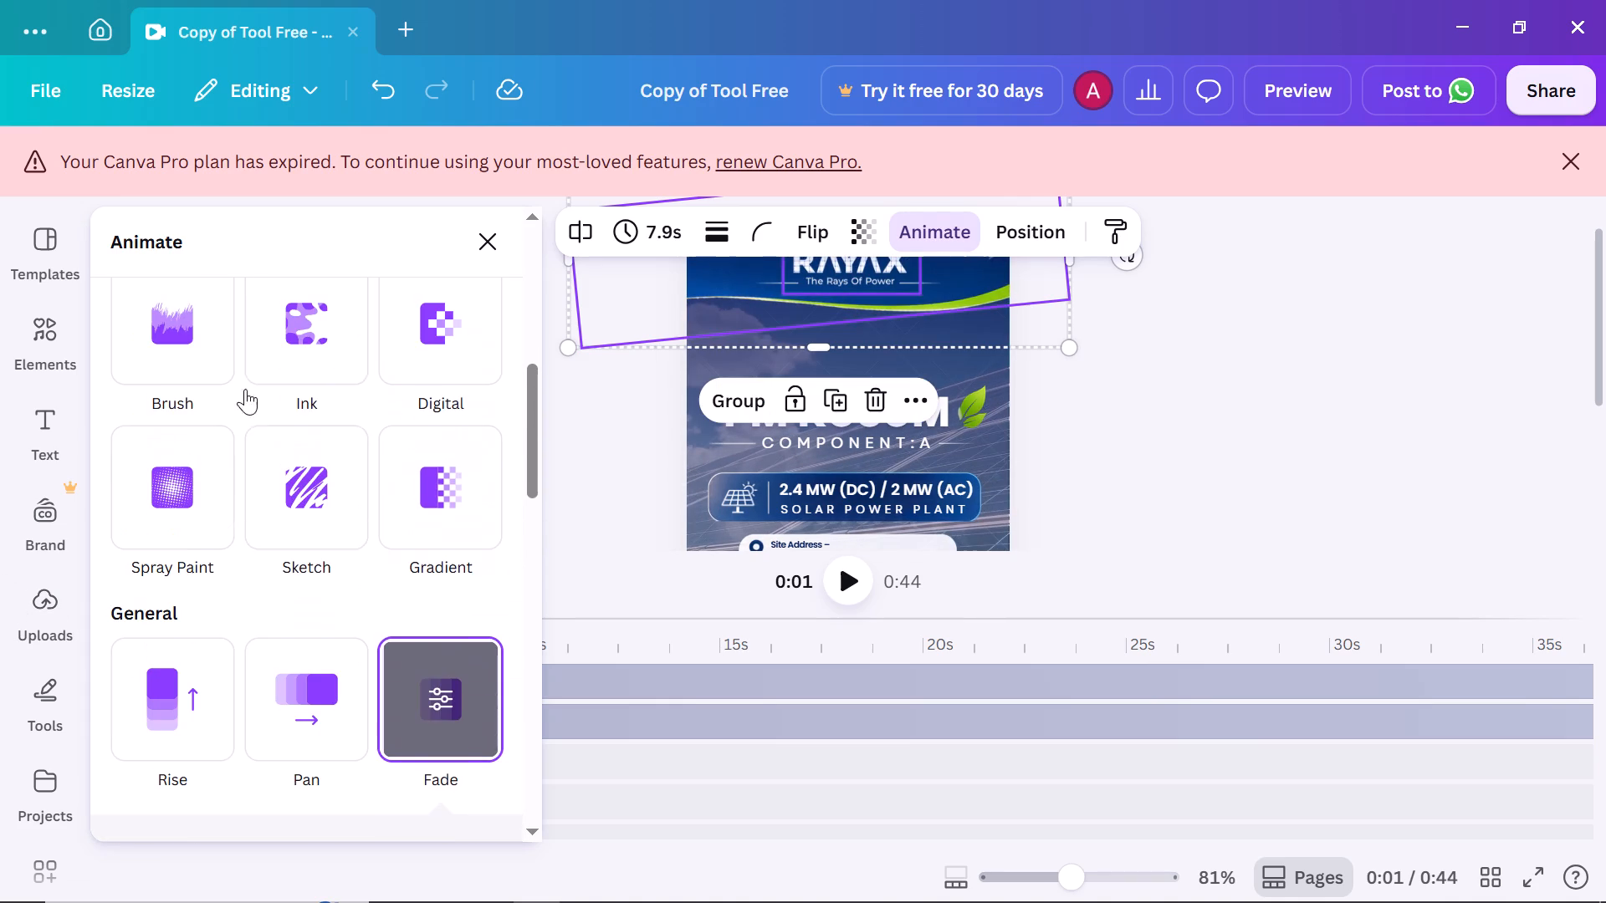
{"action": "left_click", "coordinate": [151, 672]}
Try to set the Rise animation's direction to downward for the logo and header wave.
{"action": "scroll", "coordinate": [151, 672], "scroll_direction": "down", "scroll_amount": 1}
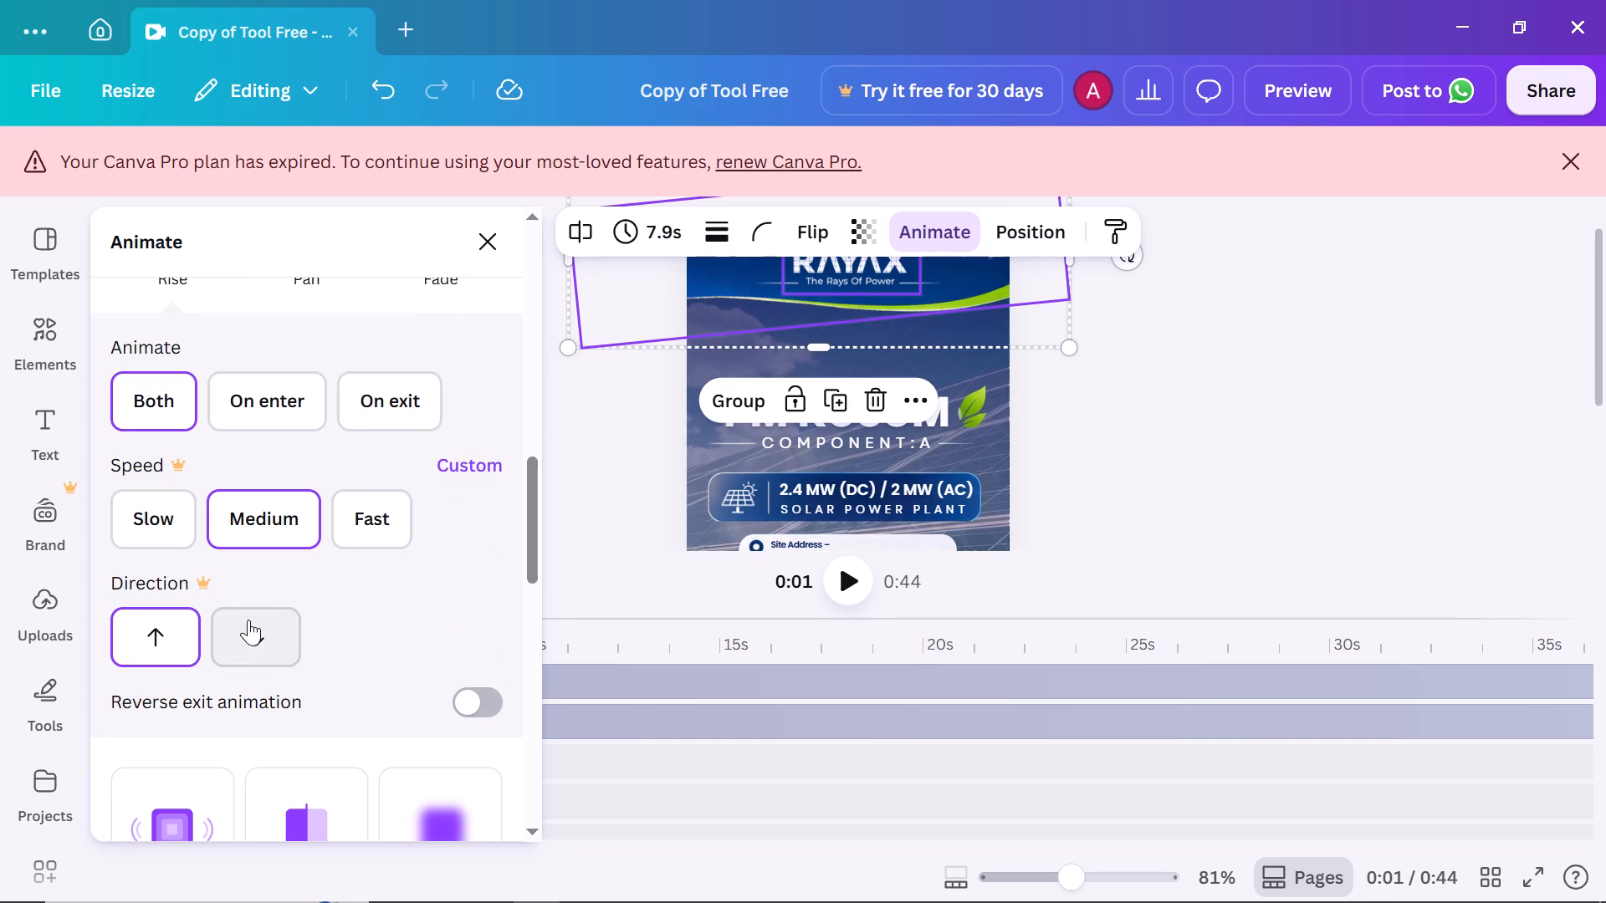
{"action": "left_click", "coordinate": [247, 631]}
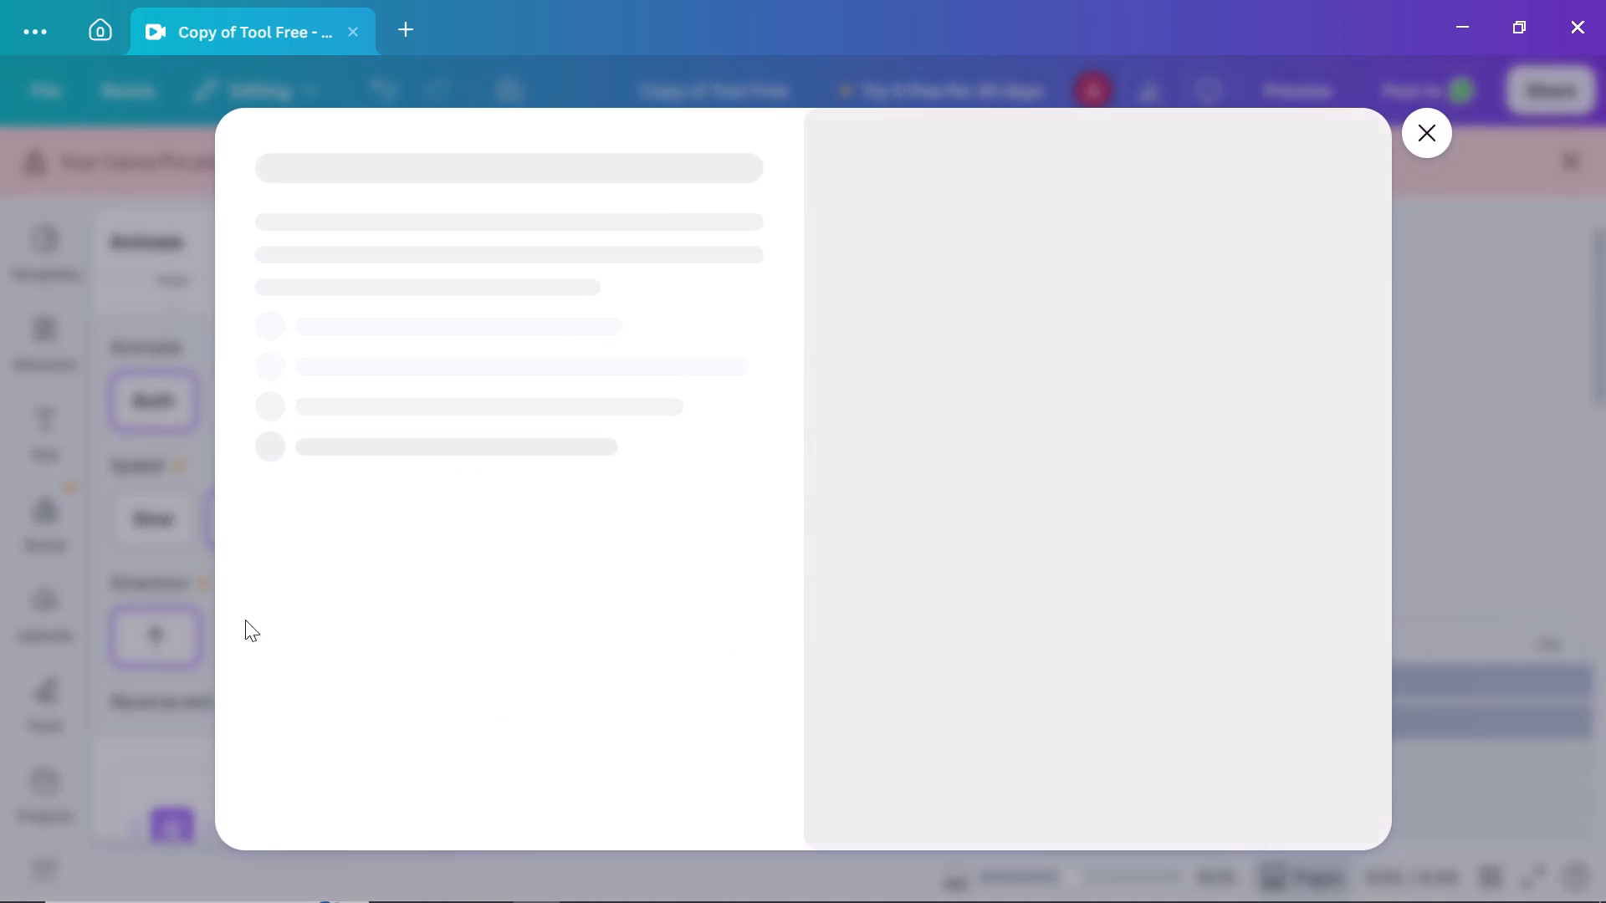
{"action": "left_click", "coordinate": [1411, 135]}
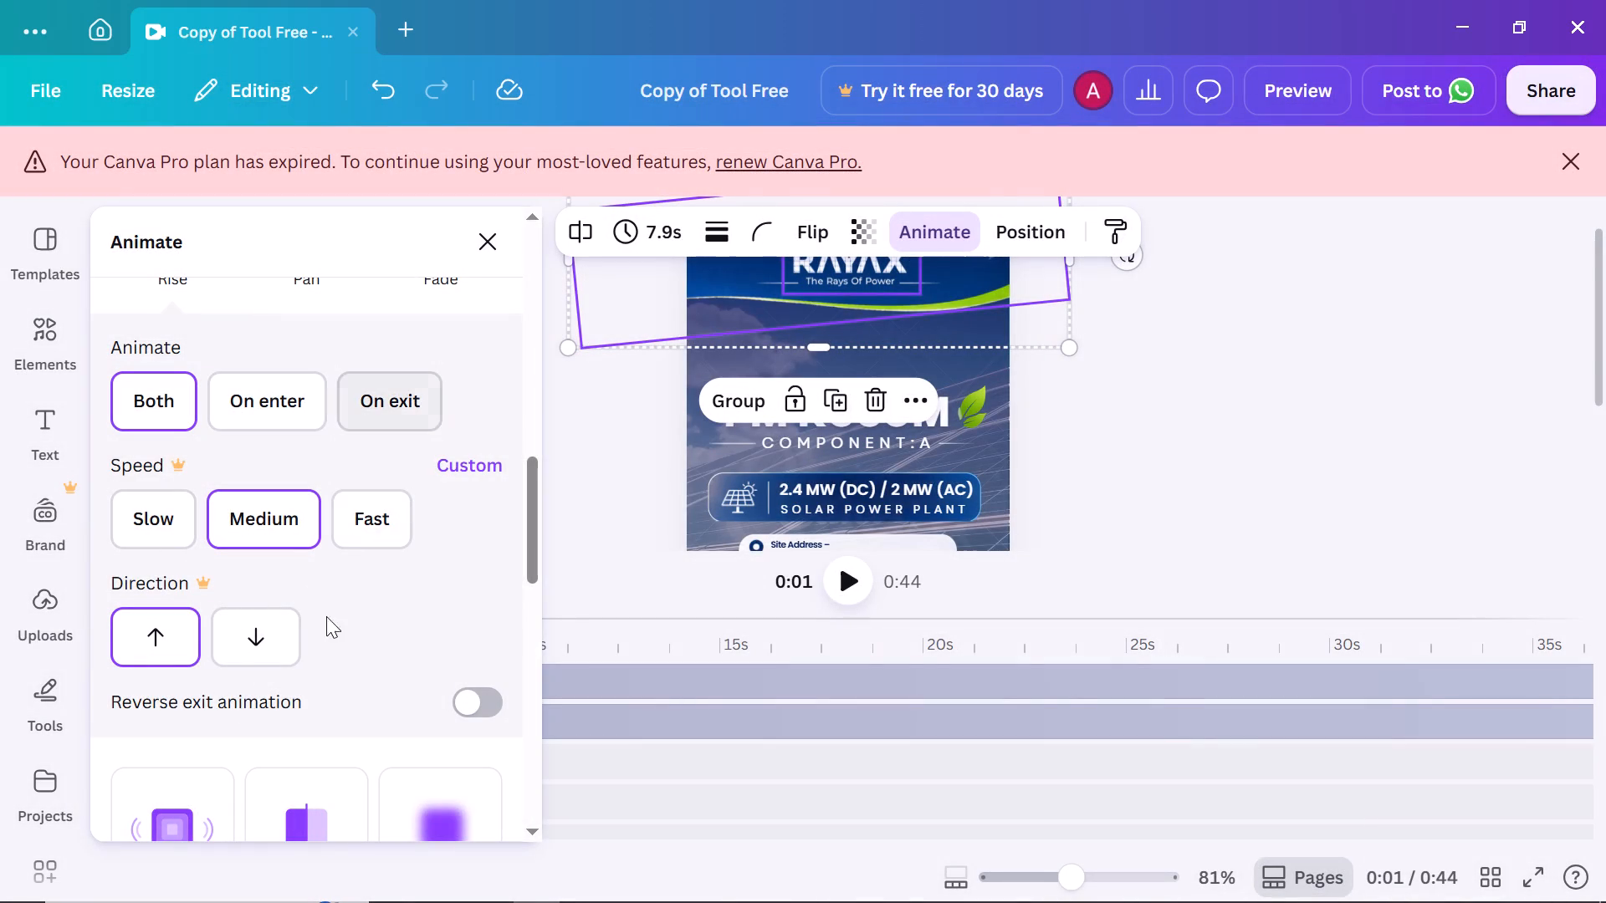
Examine the remaining General and Suggested animations as alternatives to Rise for the RAYAX logo and header wave.
{"action": "scroll", "coordinate": [310, 636], "scroll_direction": "down", "scroll_amount": 3}
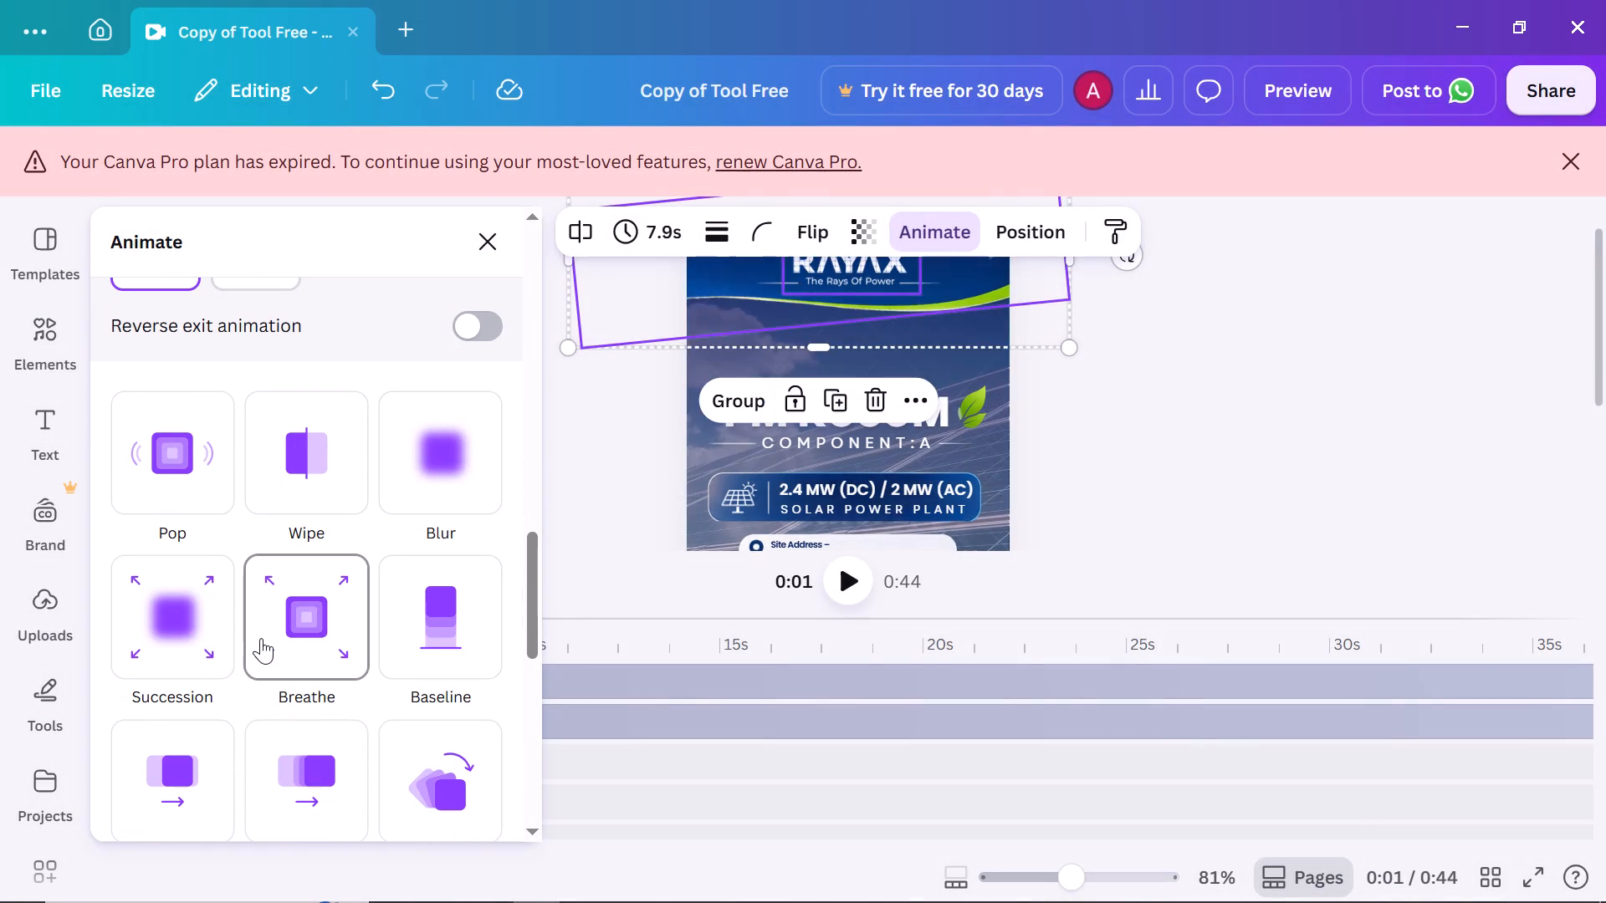
{"action": "scroll", "coordinate": [187, 671], "scroll_direction": "down", "scroll_amount": 1}
{"action": "scroll", "coordinate": [358, 663], "scroll_direction": "down", "scroll_amount": 2}
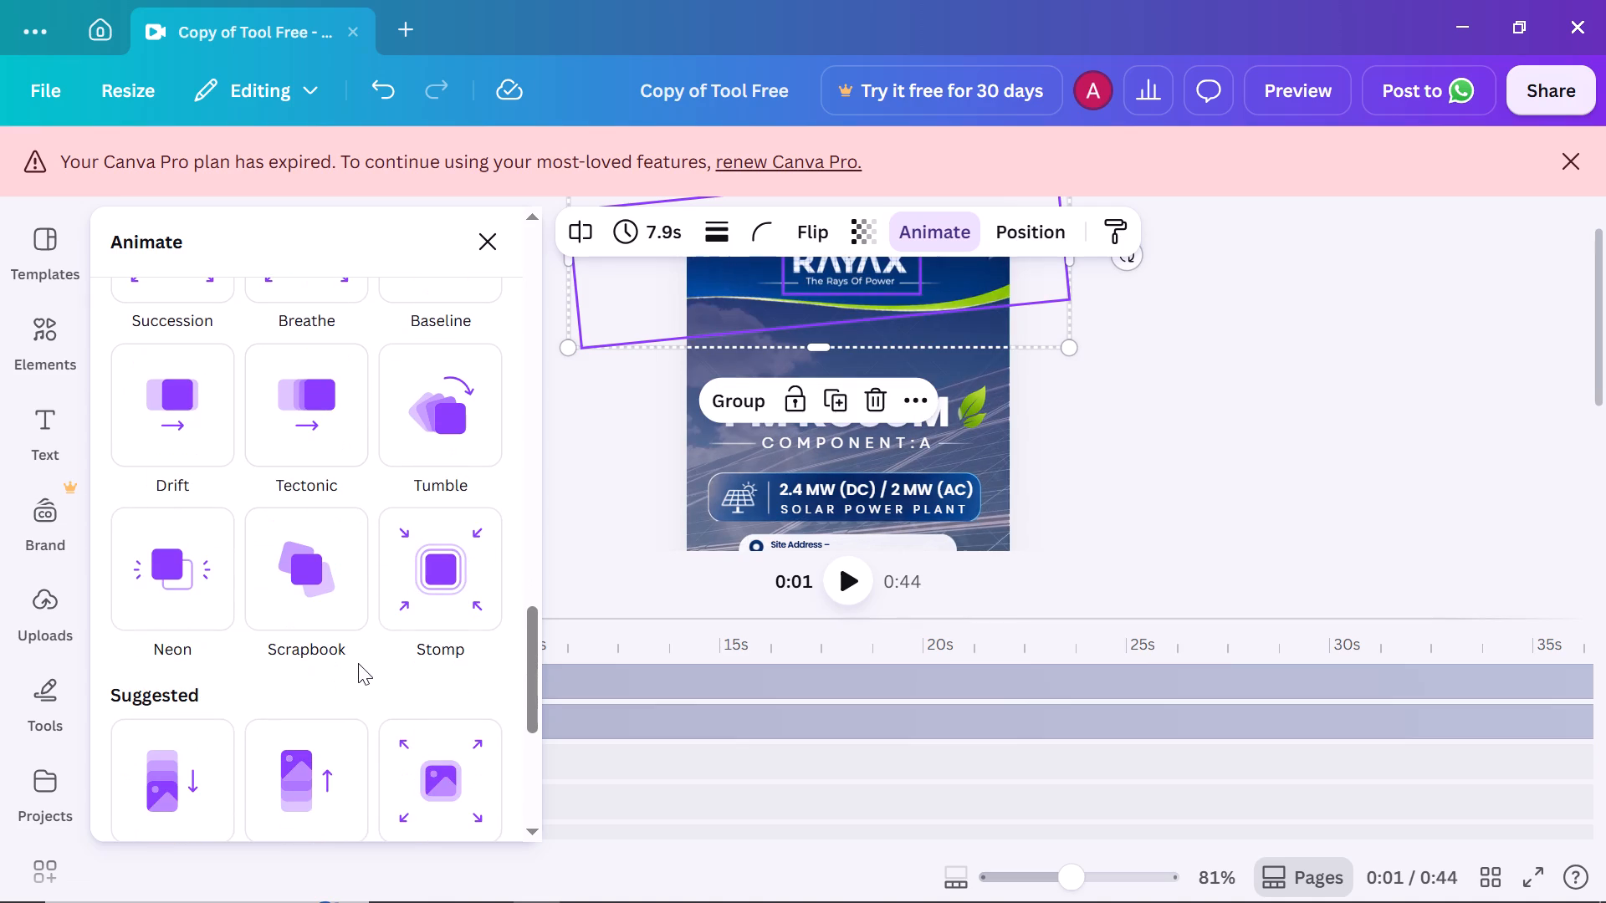
{"action": "scroll", "coordinate": [386, 464], "scroll_direction": "up", "scroll_amount": 2}
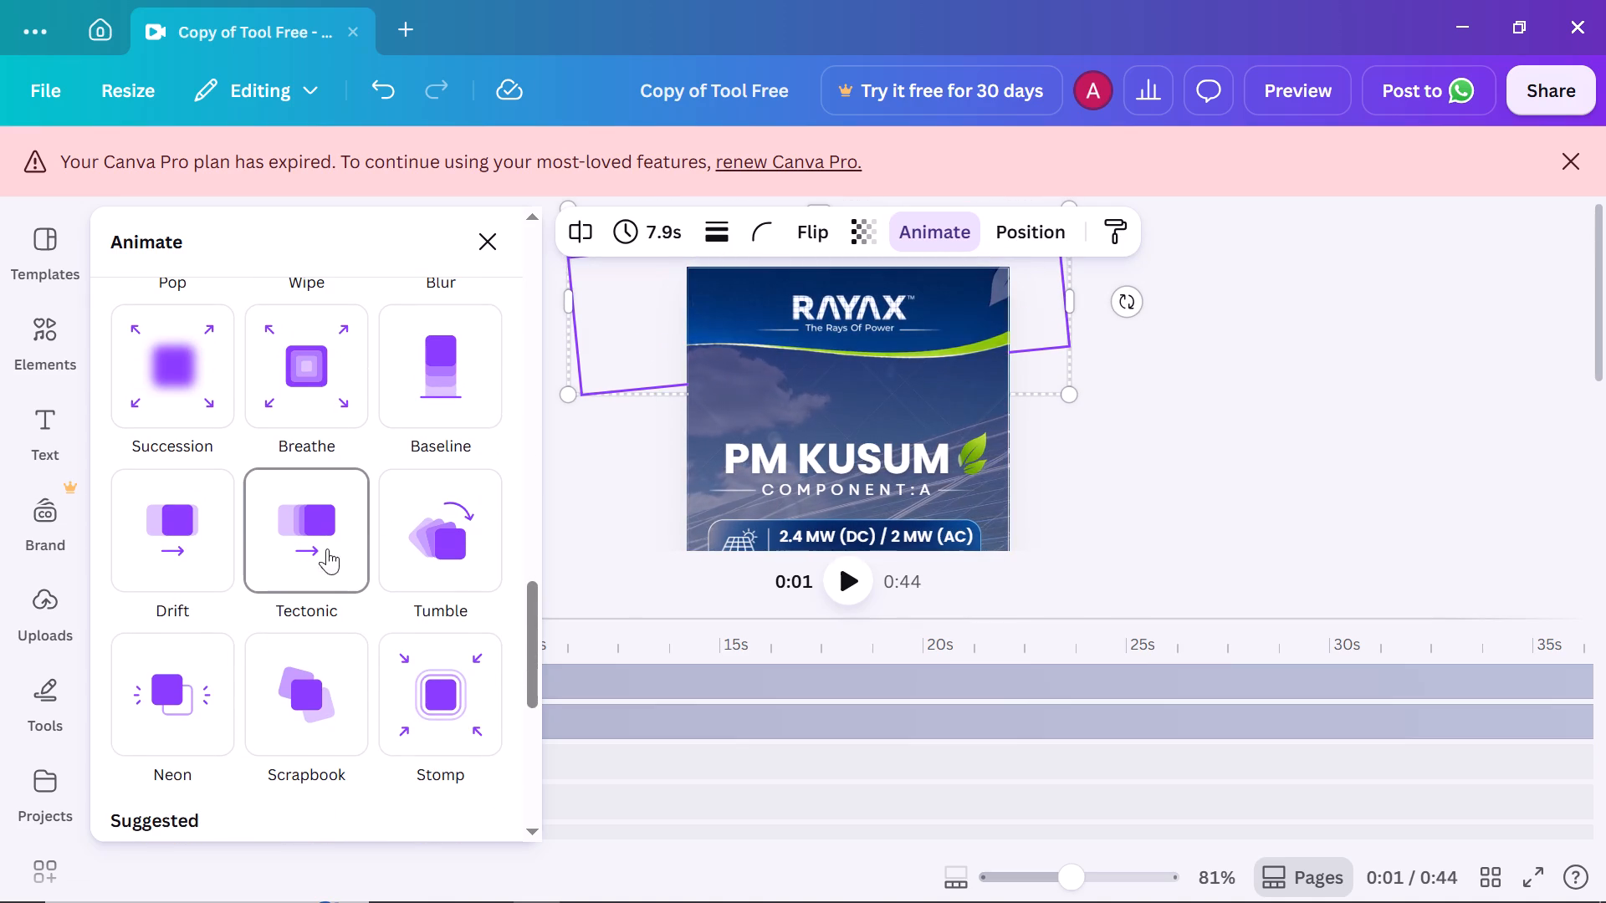
{"action": "scroll", "coordinate": [262, 617], "scroll_direction": "down", "scroll_amount": 2}
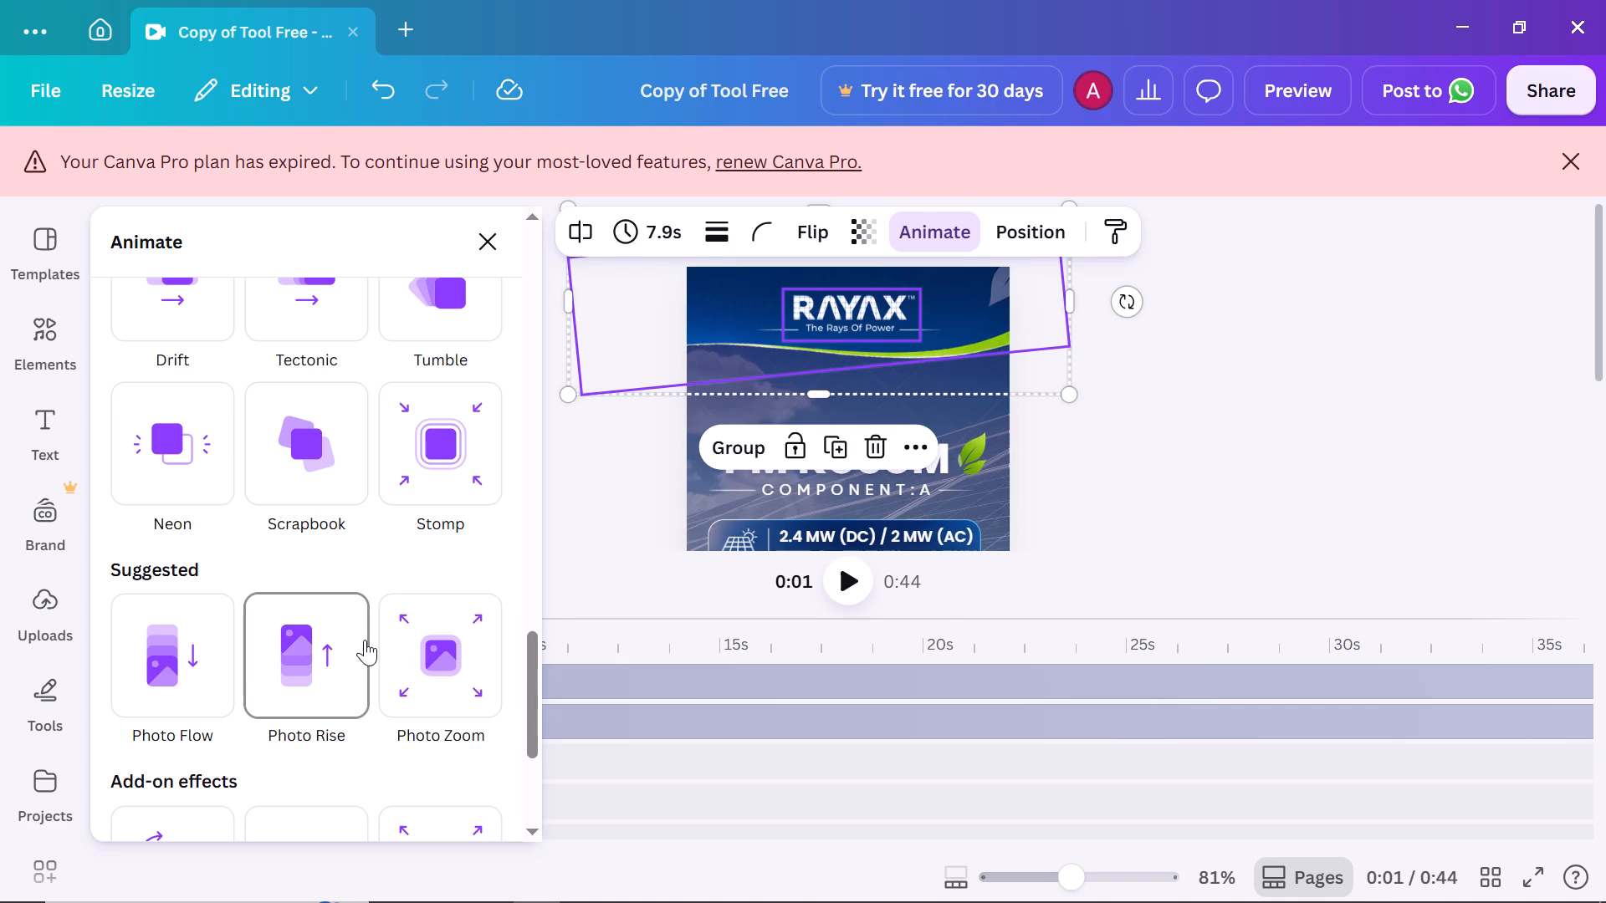
{"action": "scroll", "coordinate": [198, 649], "scroll_direction": "up", "scroll_amount": 1}
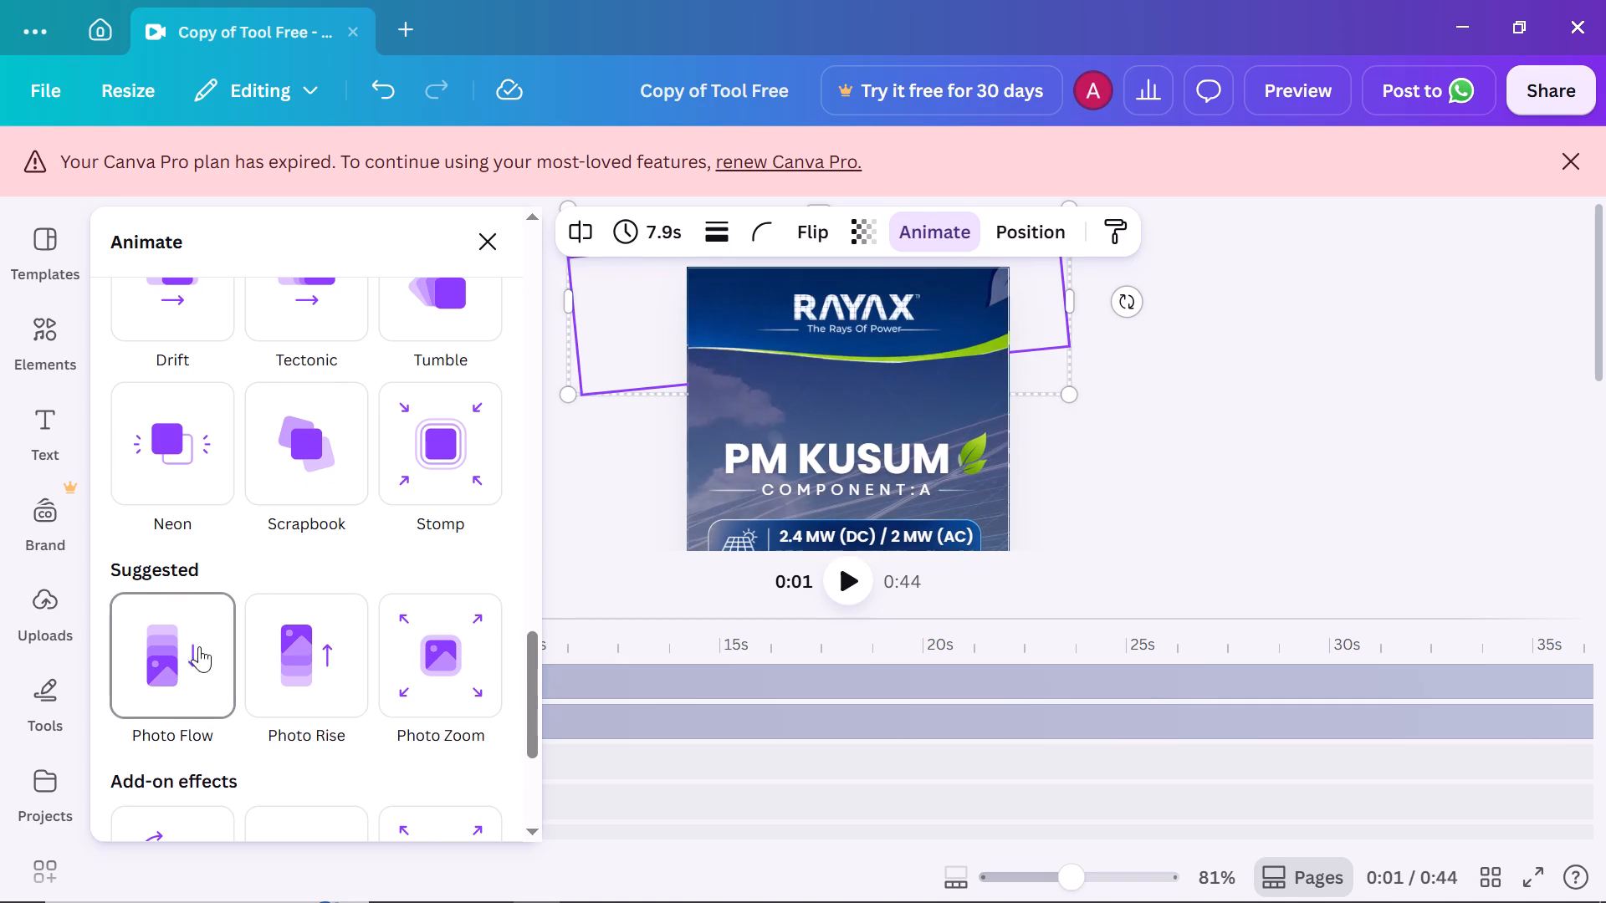
{"action": "scroll", "coordinate": [199, 646], "scroll_direction": "up", "scroll_amount": 1}
{"action": "scroll", "coordinate": [281, 593], "scroll_direction": "up", "scroll_amount": 1}
{"action": "scroll", "coordinate": [300, 508], "scroll_direction": "up", "scroll_amount": 3}
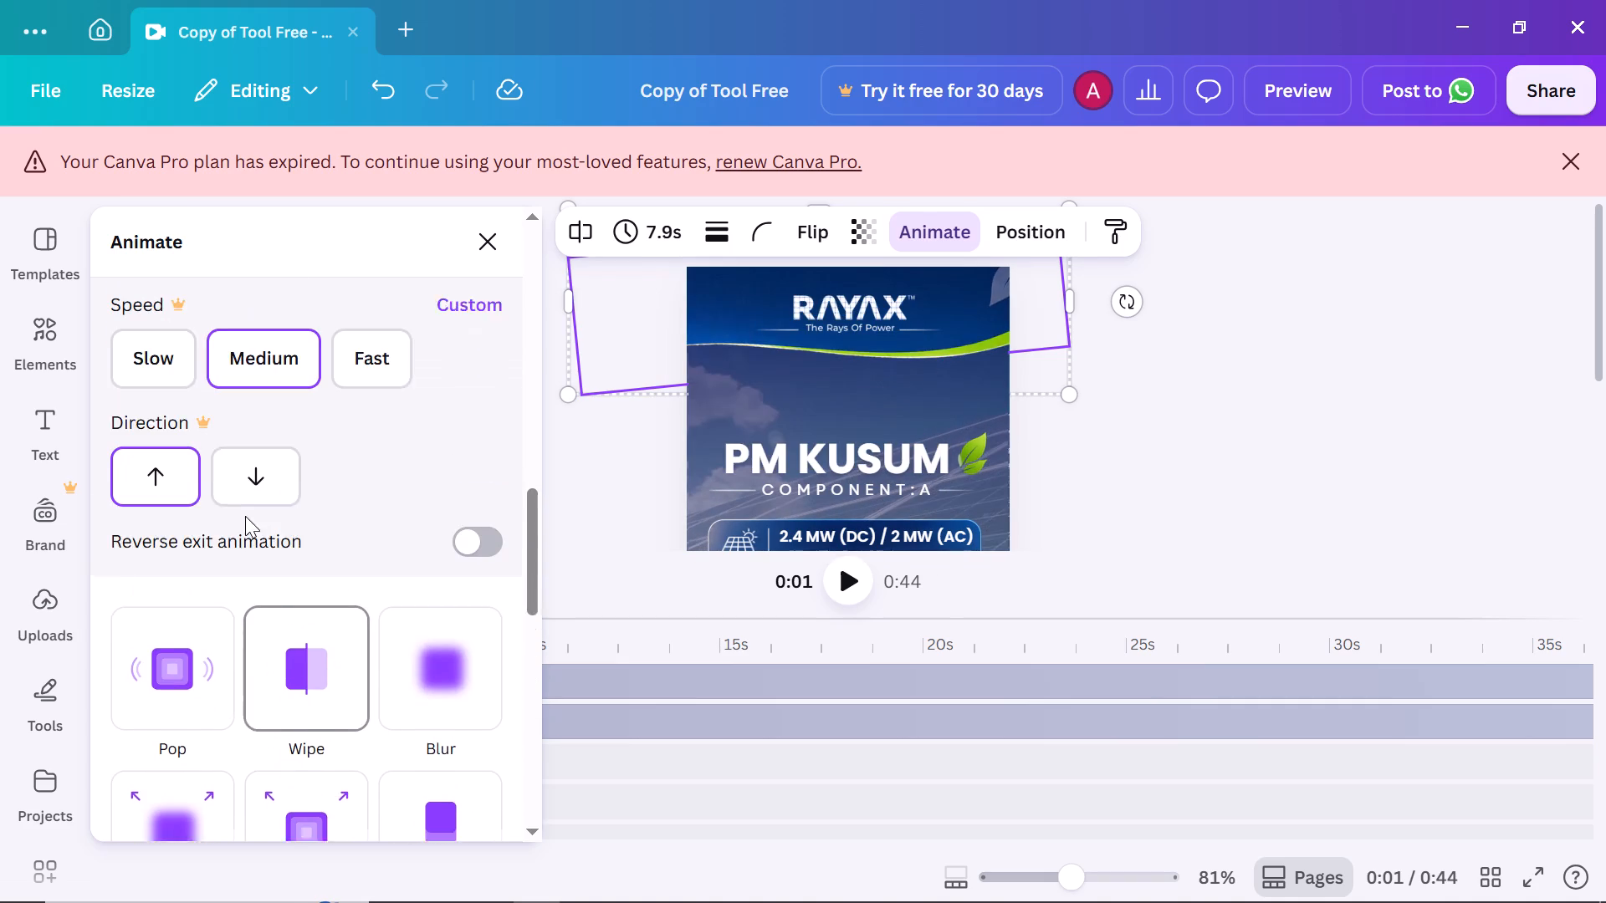
Examine the photo-motion, Reveal and General animations as further alternatives to Rise for the RAYAX logo and header wave.
{"action": "scroll", "coordinate": [297, 546], "scroll_direction": "up", "scroll_amount": 7}
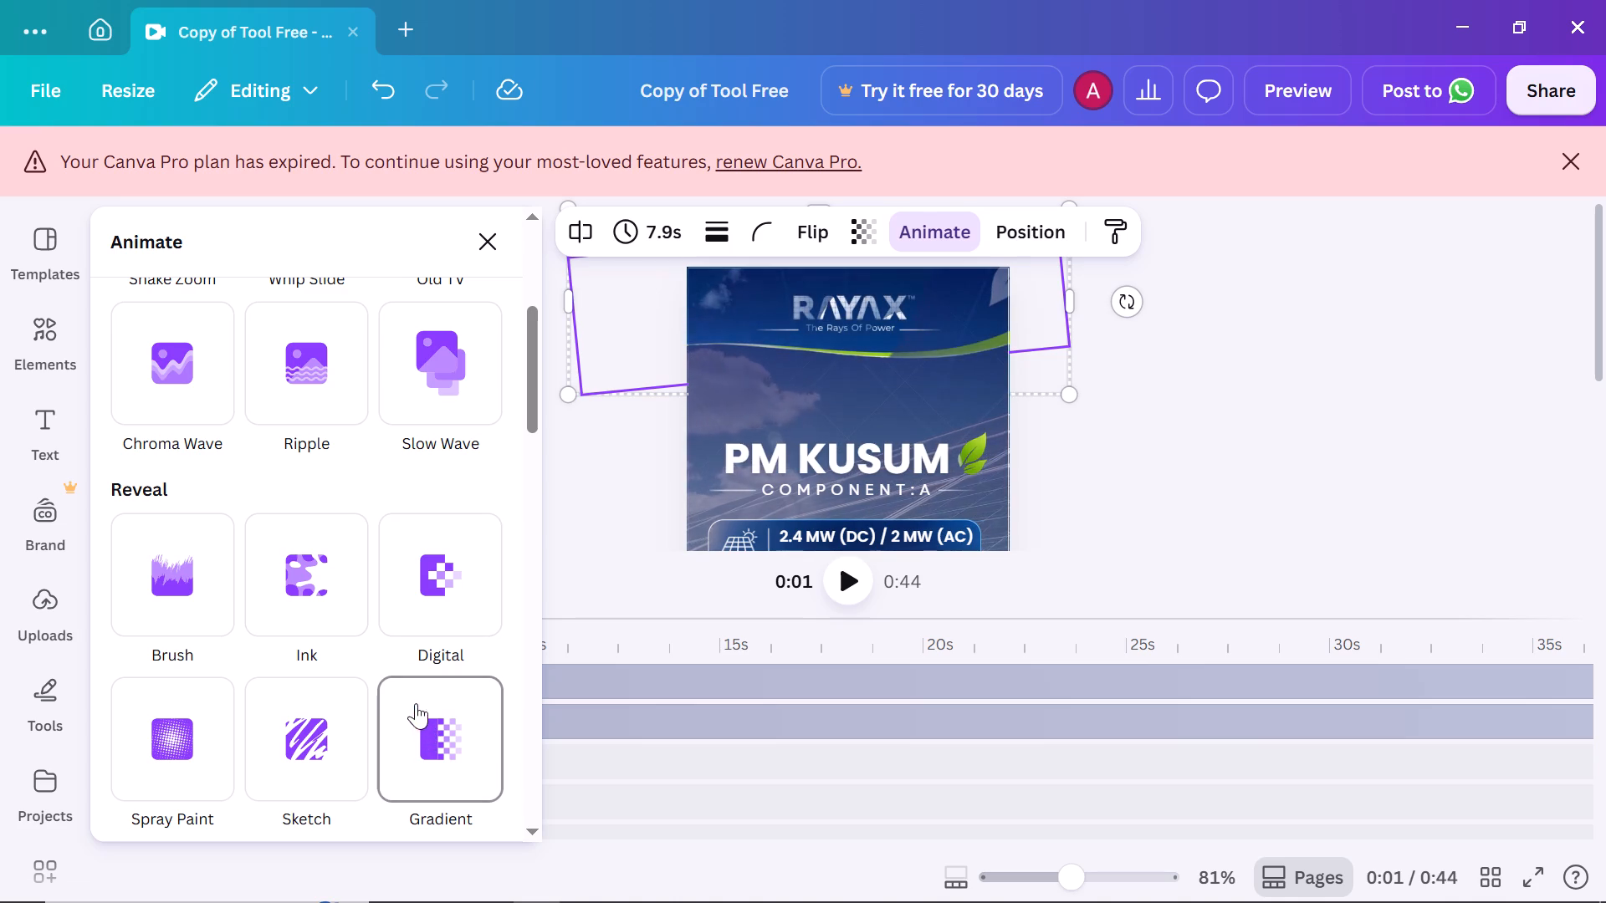
{"action": "scroll", "coordinate": [360, 586], "scroll_direction": "up", "scroll_amount": 1}
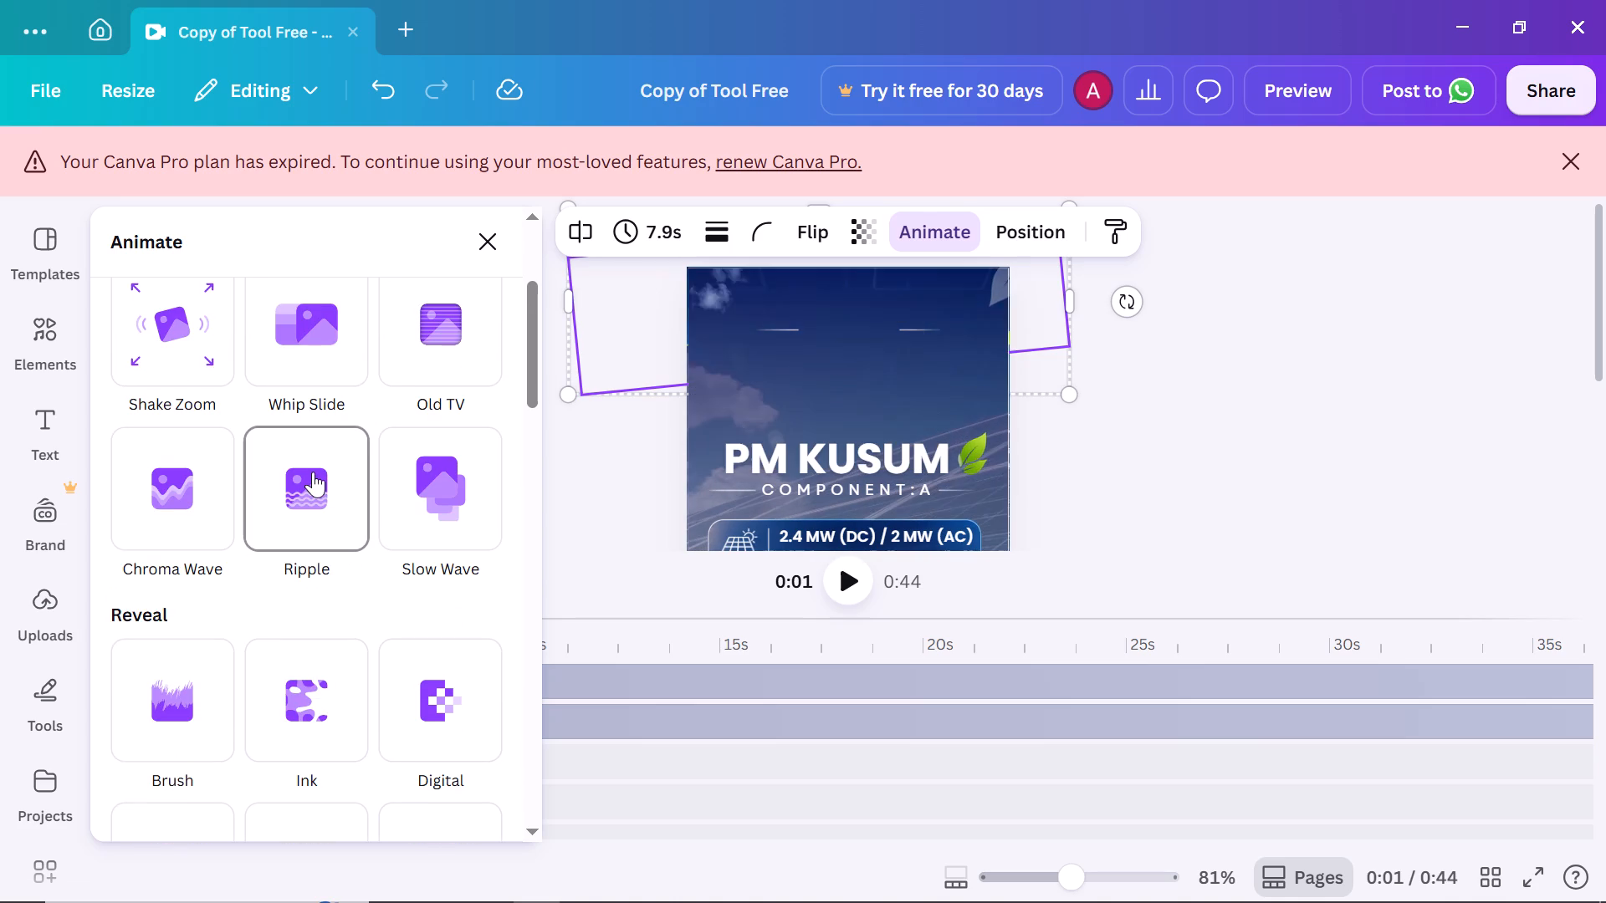
{"action": "scroll", "coordinate": [228, 691], "scroll_direction": "down", "scroll_amount": 1}
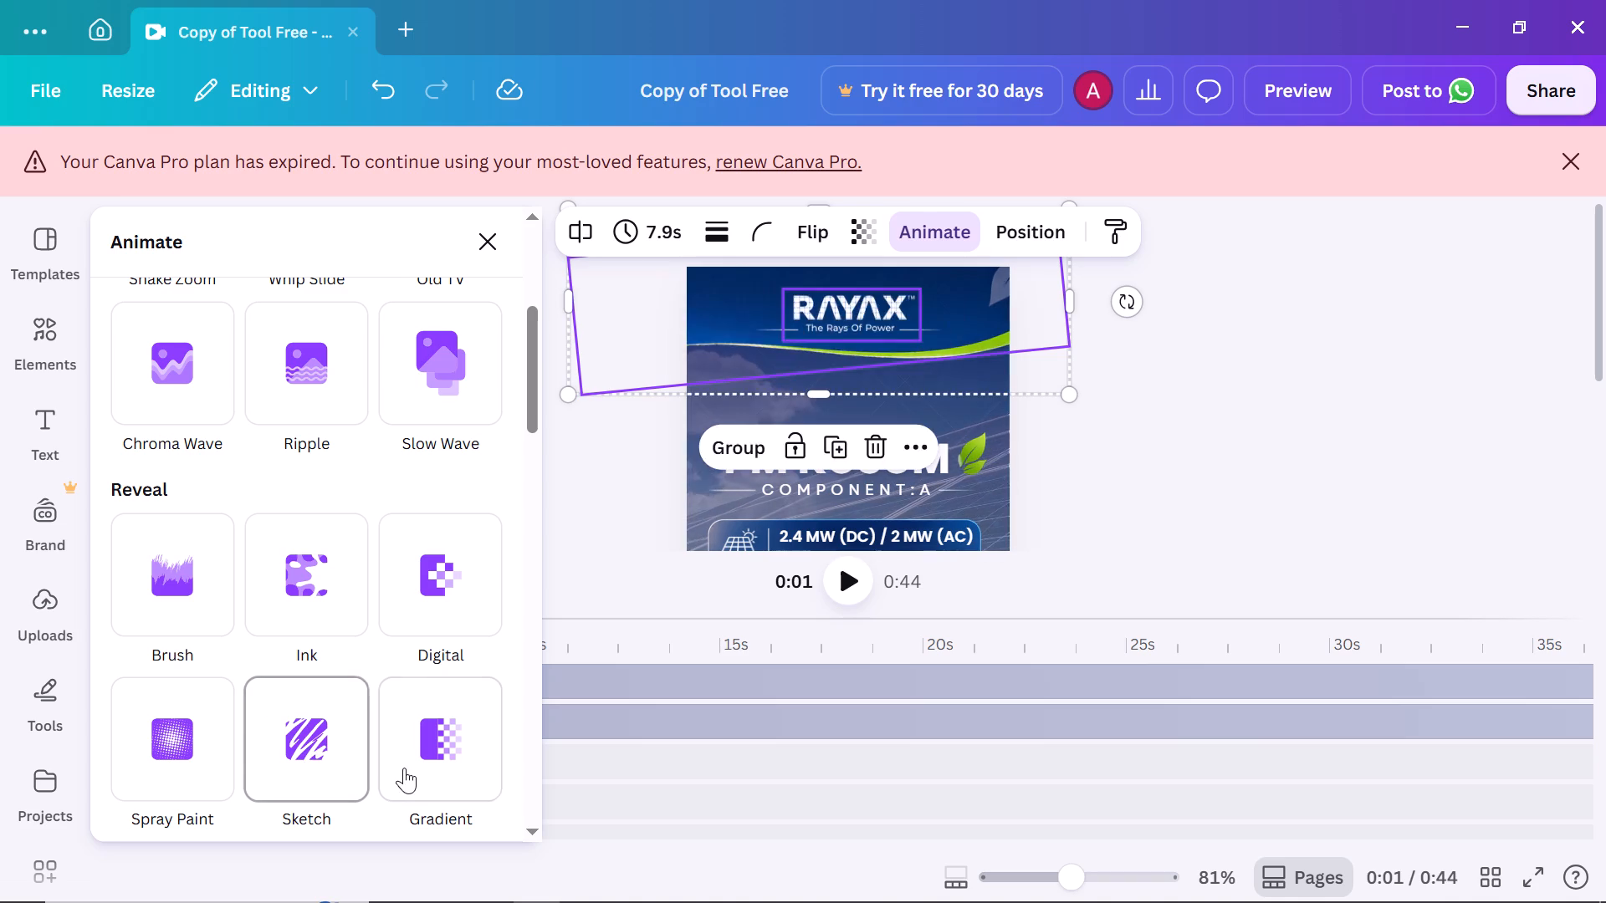
{"action": "scroll", "coordinate": [401, 751], "scroll_direction": "down", "scroll_amount": 2}
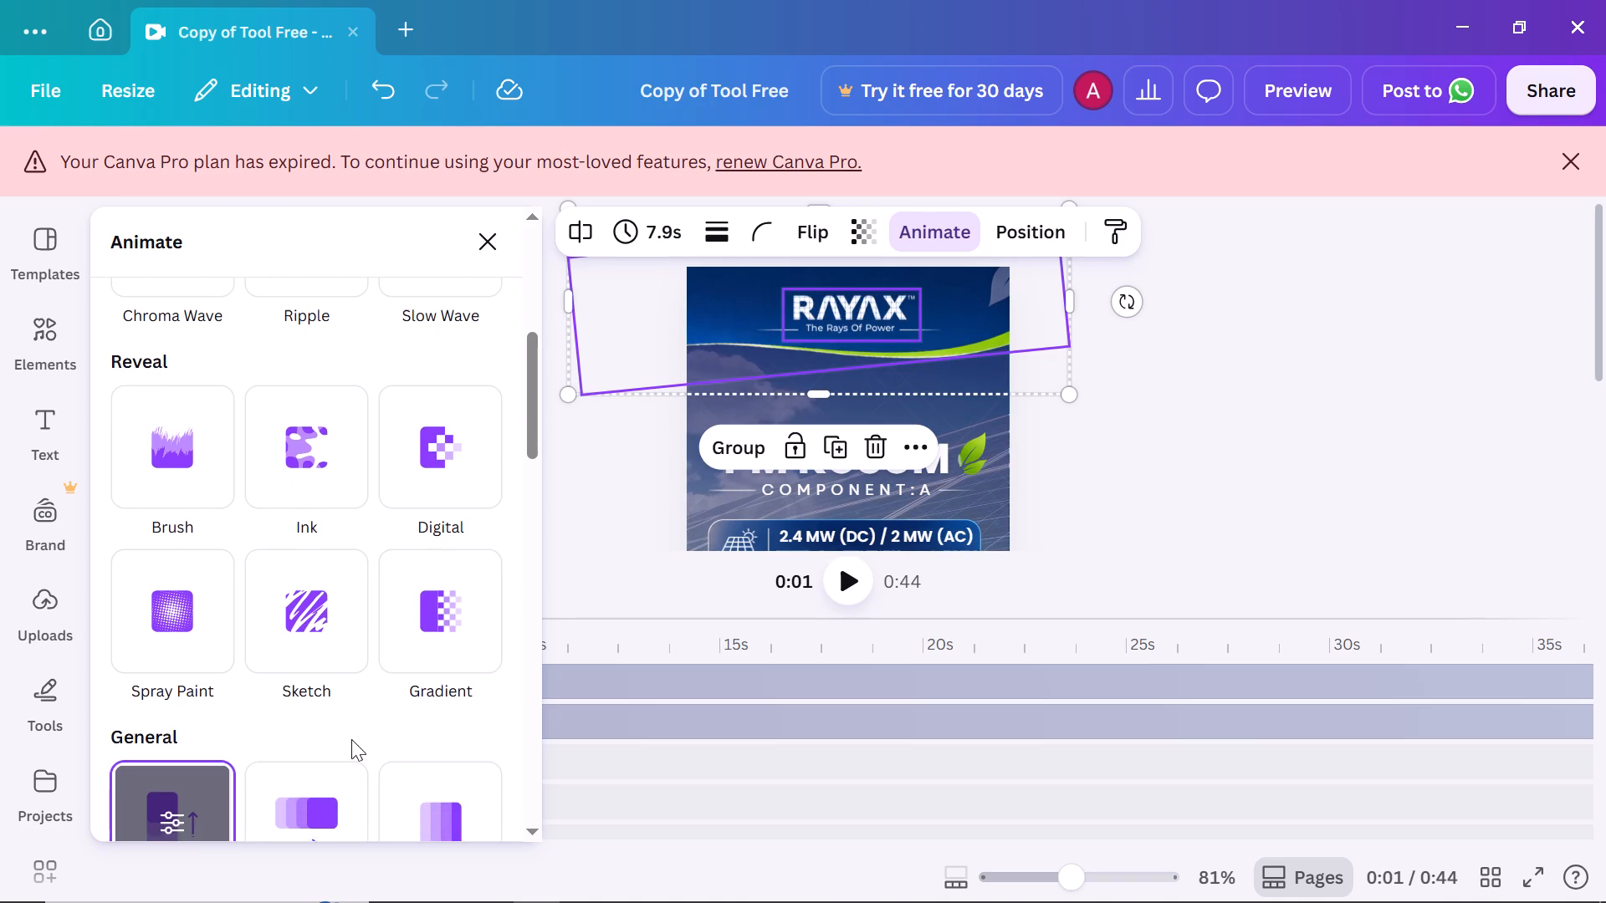
{"action": "scroll", "coordinate": [351, 739], "scroll_direction": "down", "scroll_amount": 1}
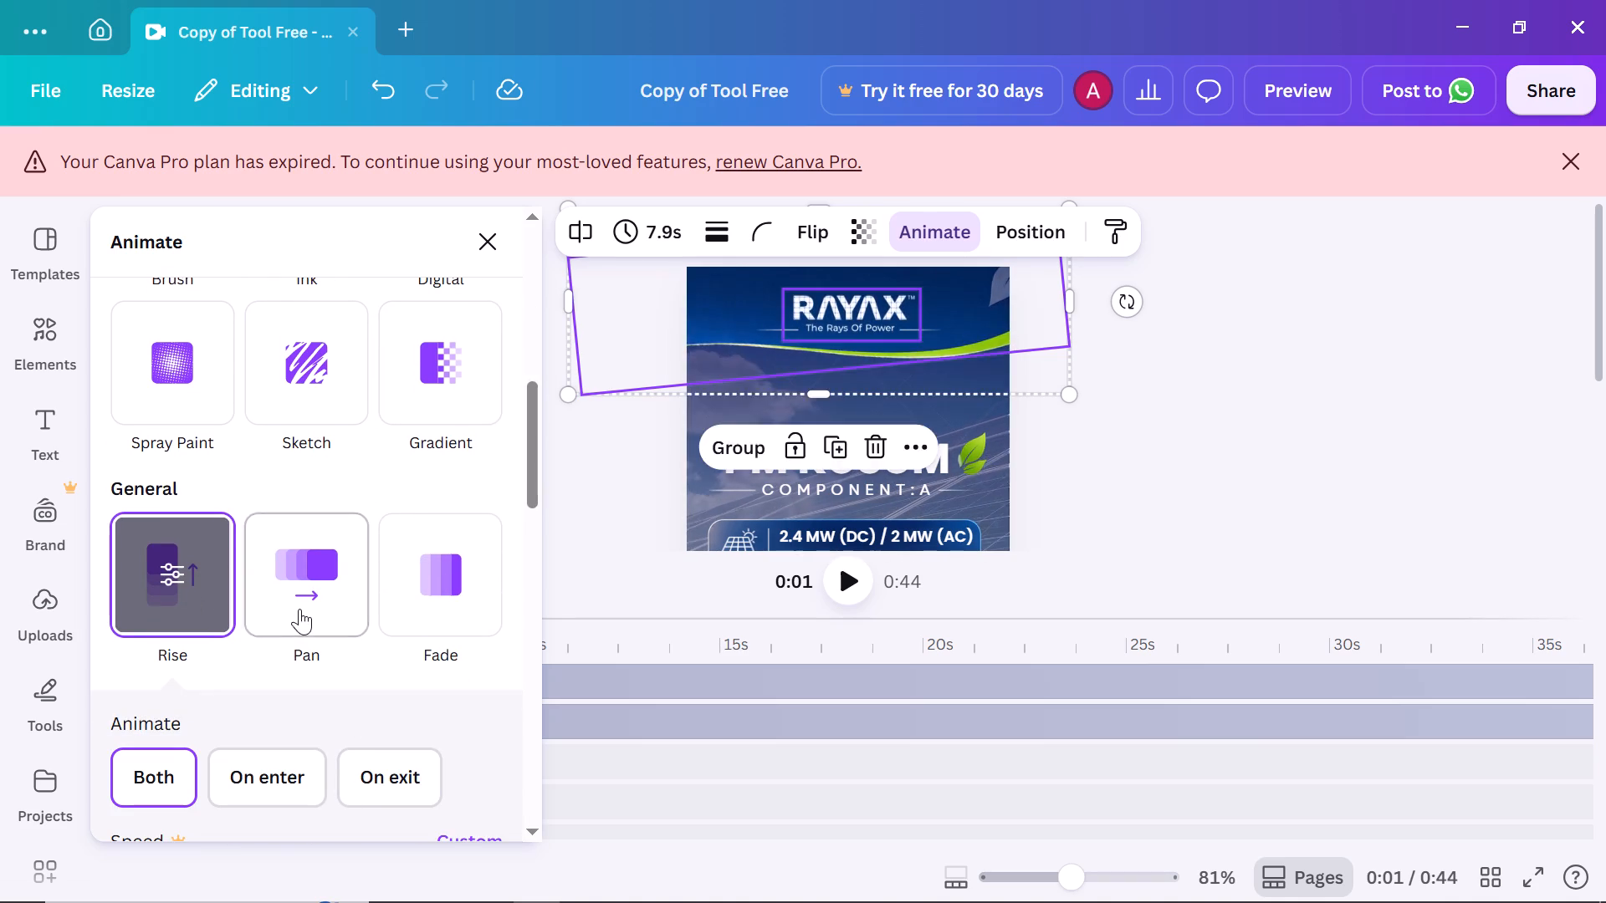
{"action": "scroll", "coordinate": [432, 599], "scroll_direction": "down", "scroll_amount": 1}
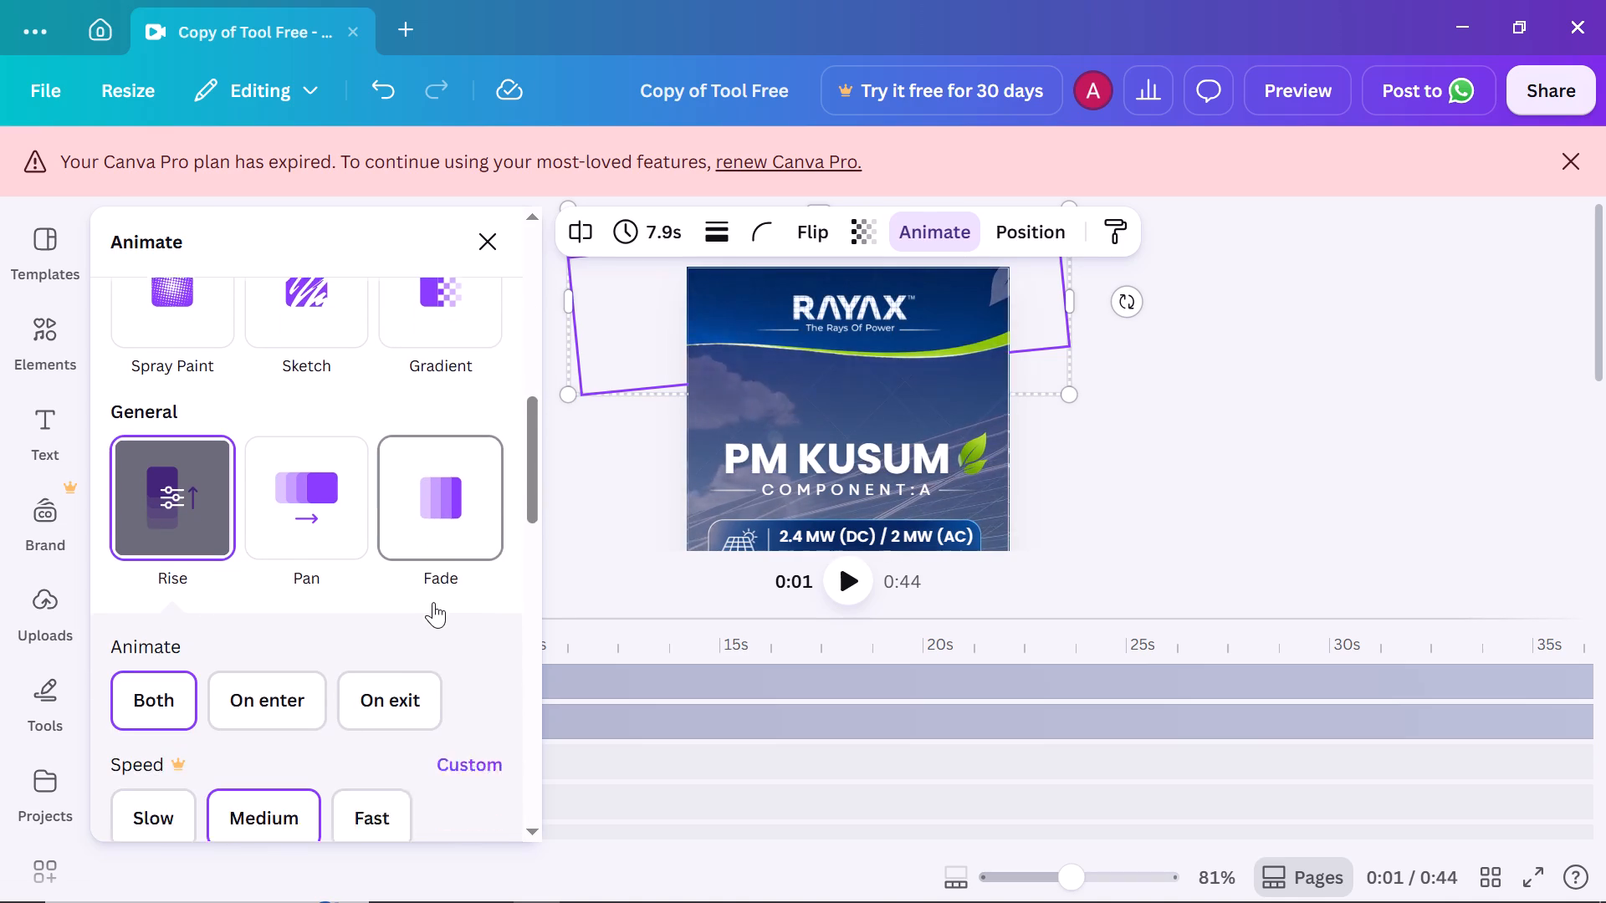
{"action": "scroll", "coordinate": [423, 504], "scroll_direction": "down", "scroll_amount": 3}
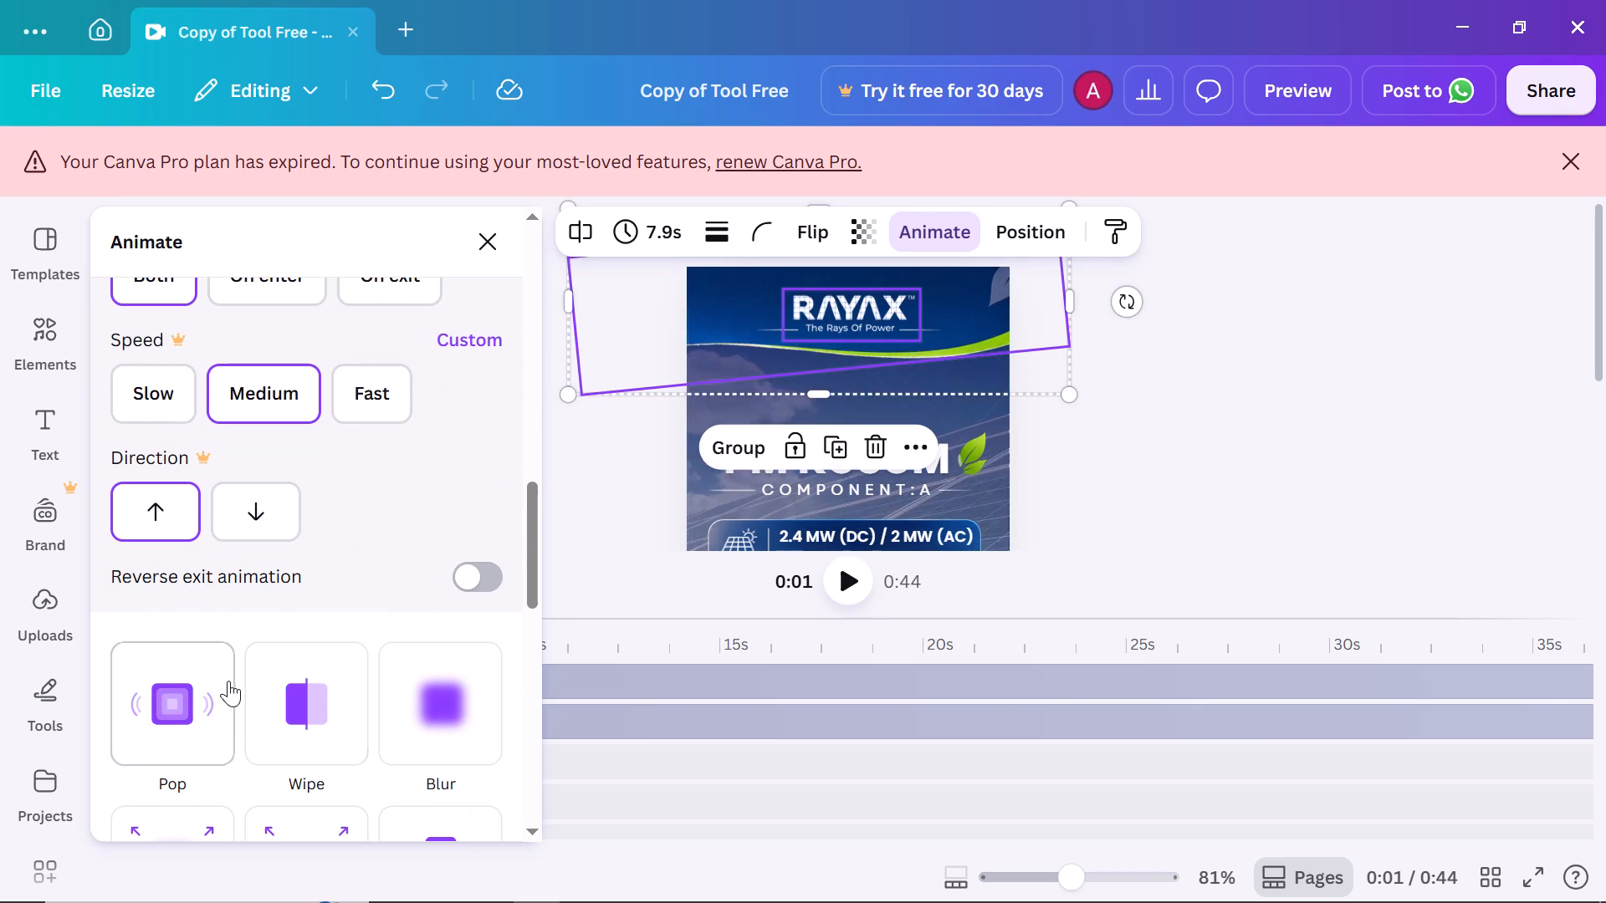
{"action": "scroll", "coordinate": [319, 694], "scroll_direction": "down", "scroll_amount": 2}
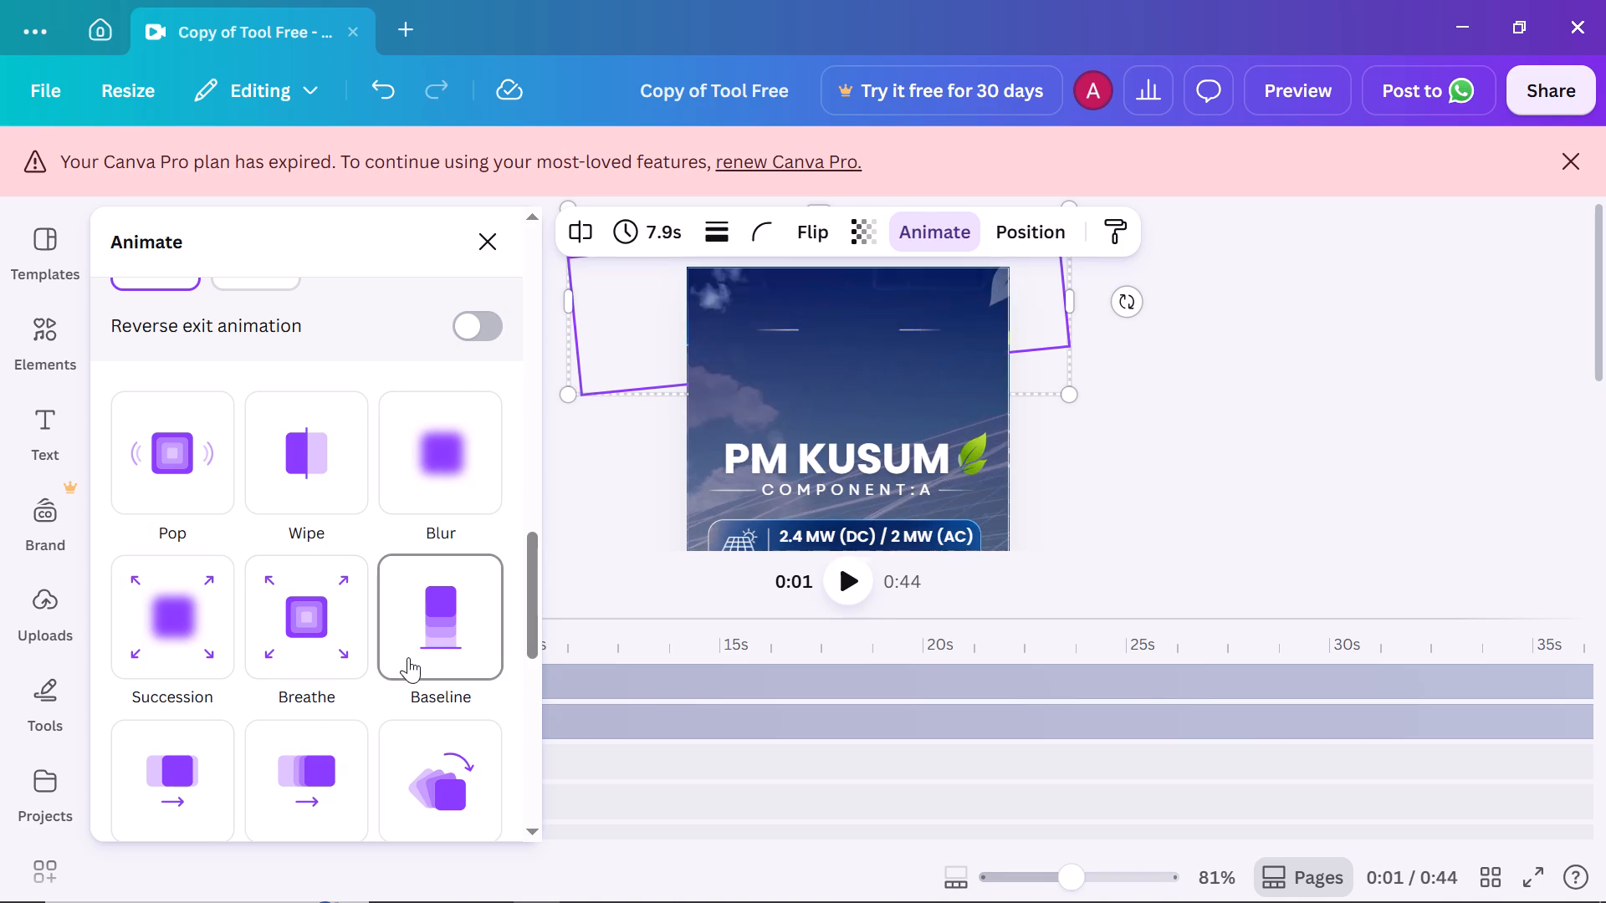
{"action": "scroll", "coordinate": [485, 543], "scroll_direction": "down", "scroll_amount": 1}
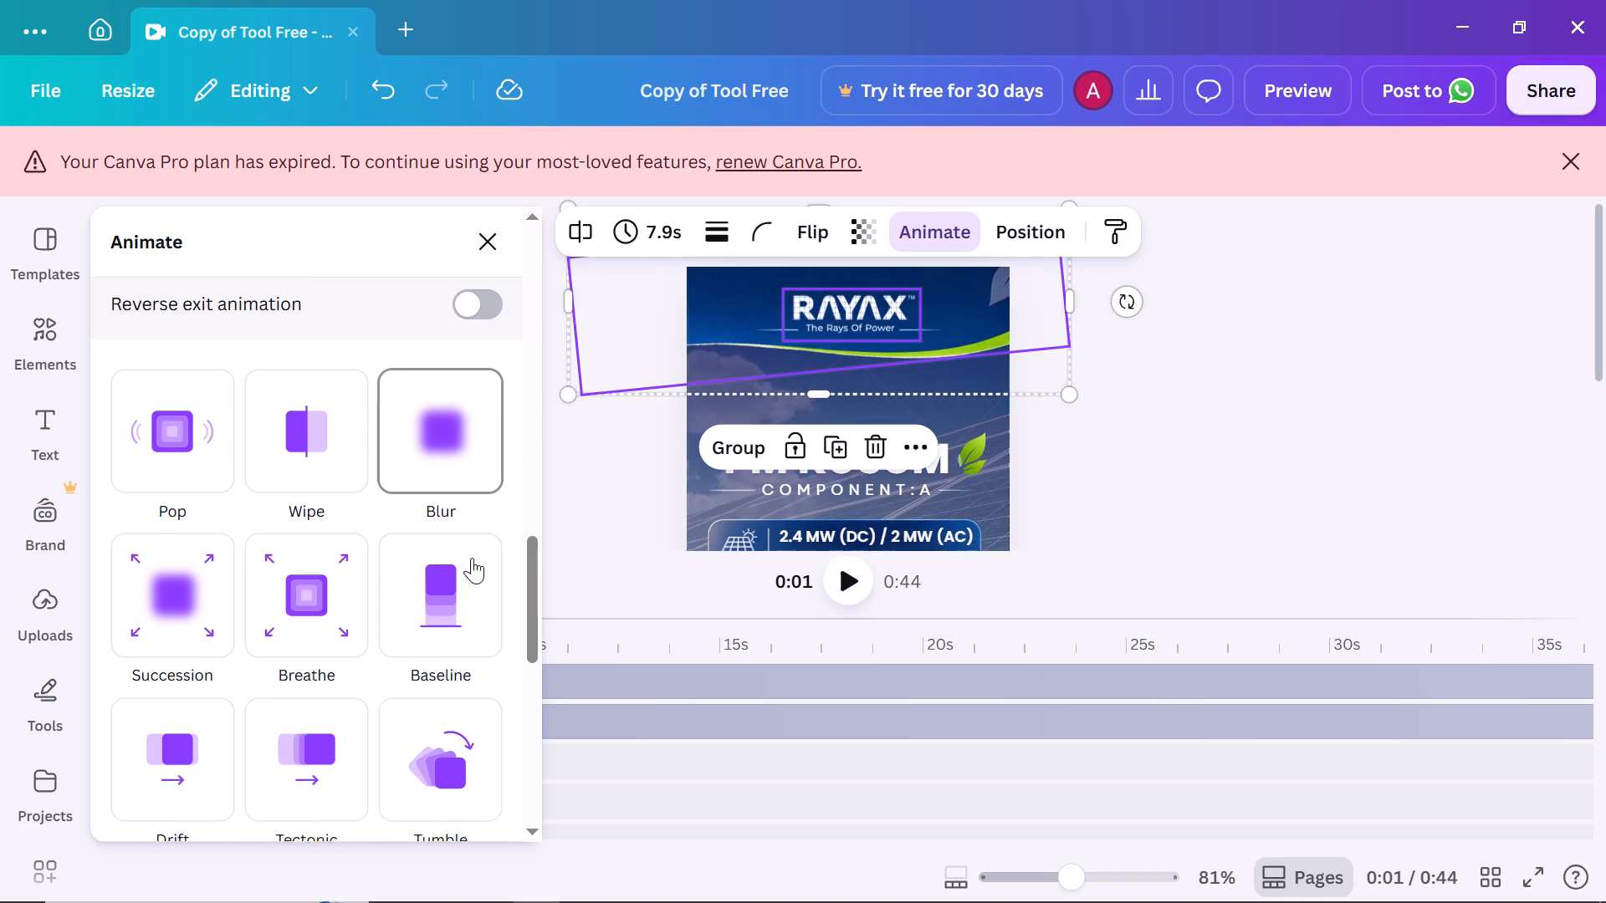
{"action": "scroll", "coordinate": [426, 588], "scroll_direction": "down", "scroll_amount": 1}
{"action": "scroll", "coordinate": [401, 588], "scroll_direction": "up", "scroll_amount": 6}
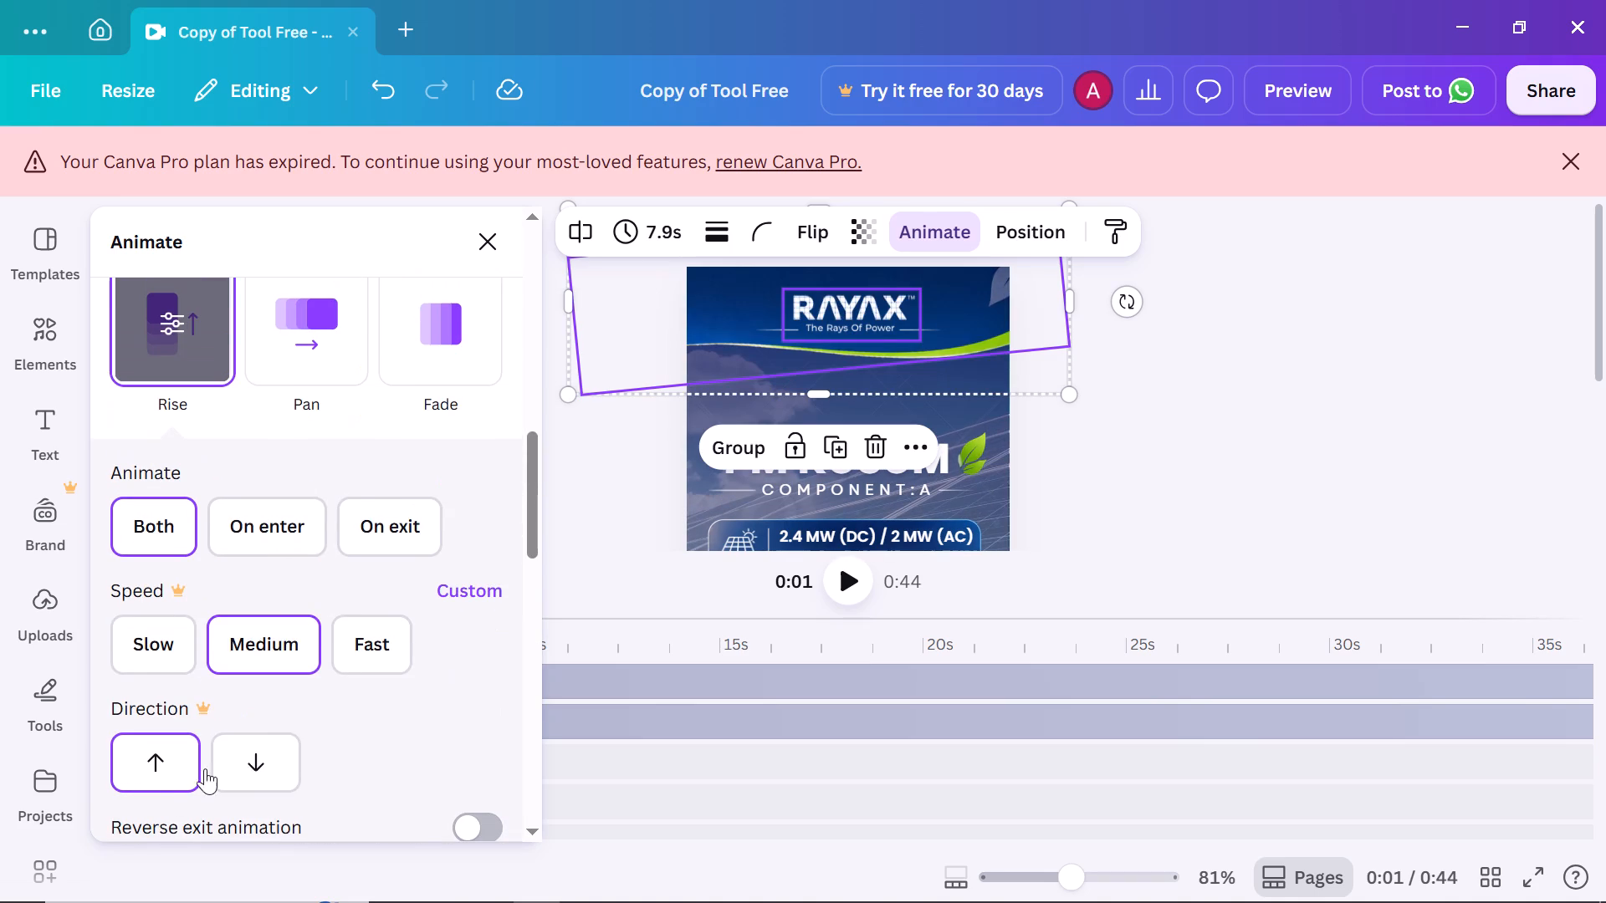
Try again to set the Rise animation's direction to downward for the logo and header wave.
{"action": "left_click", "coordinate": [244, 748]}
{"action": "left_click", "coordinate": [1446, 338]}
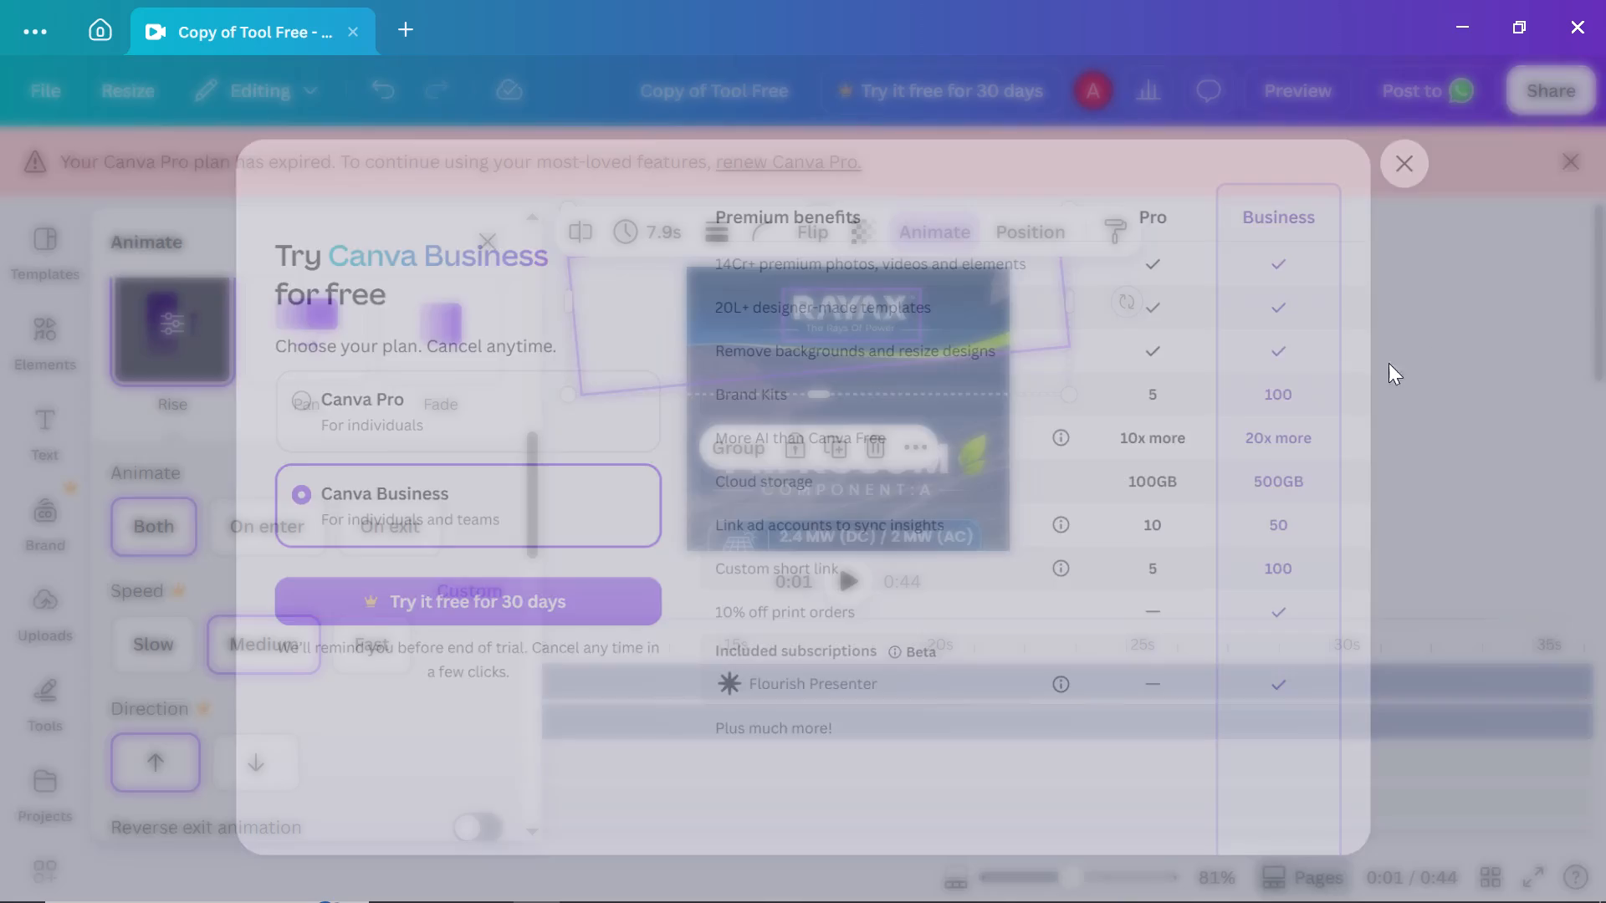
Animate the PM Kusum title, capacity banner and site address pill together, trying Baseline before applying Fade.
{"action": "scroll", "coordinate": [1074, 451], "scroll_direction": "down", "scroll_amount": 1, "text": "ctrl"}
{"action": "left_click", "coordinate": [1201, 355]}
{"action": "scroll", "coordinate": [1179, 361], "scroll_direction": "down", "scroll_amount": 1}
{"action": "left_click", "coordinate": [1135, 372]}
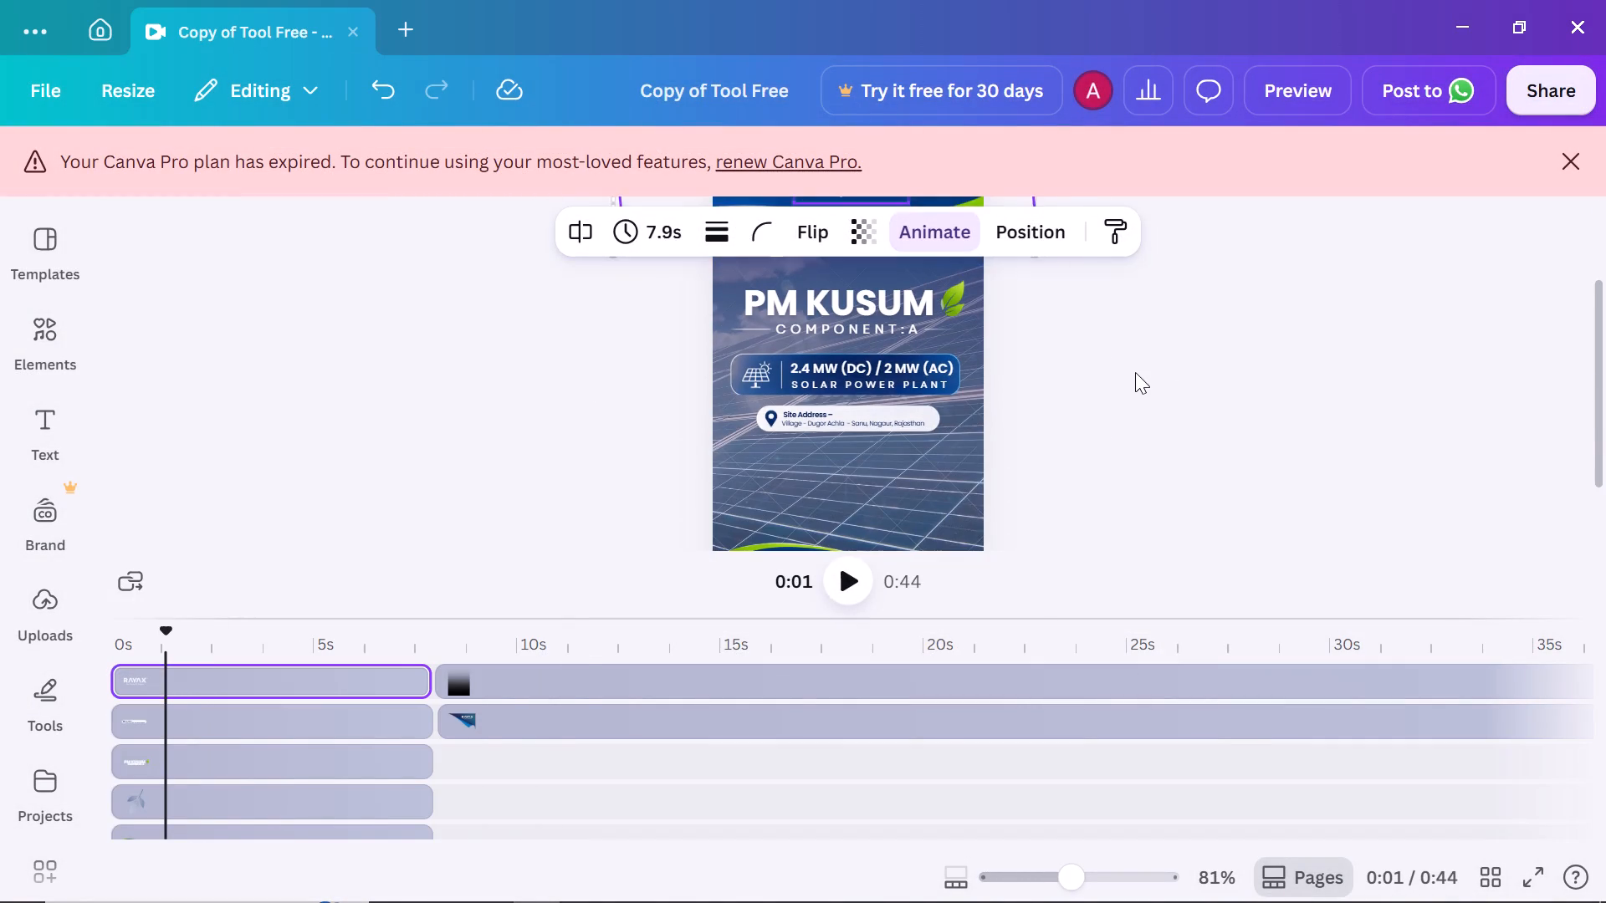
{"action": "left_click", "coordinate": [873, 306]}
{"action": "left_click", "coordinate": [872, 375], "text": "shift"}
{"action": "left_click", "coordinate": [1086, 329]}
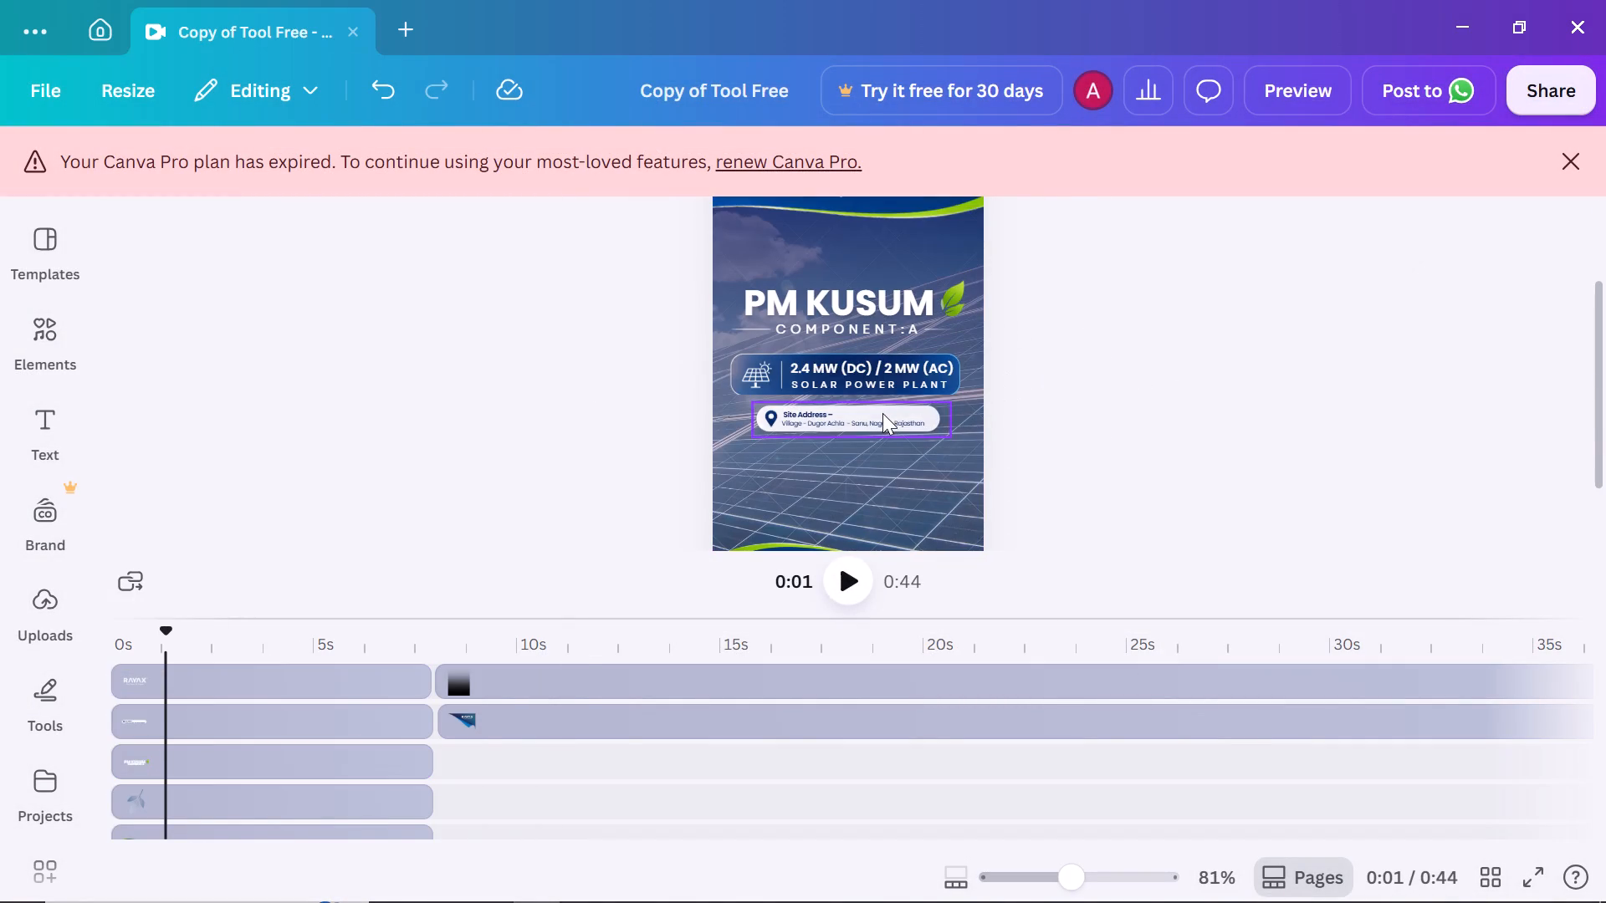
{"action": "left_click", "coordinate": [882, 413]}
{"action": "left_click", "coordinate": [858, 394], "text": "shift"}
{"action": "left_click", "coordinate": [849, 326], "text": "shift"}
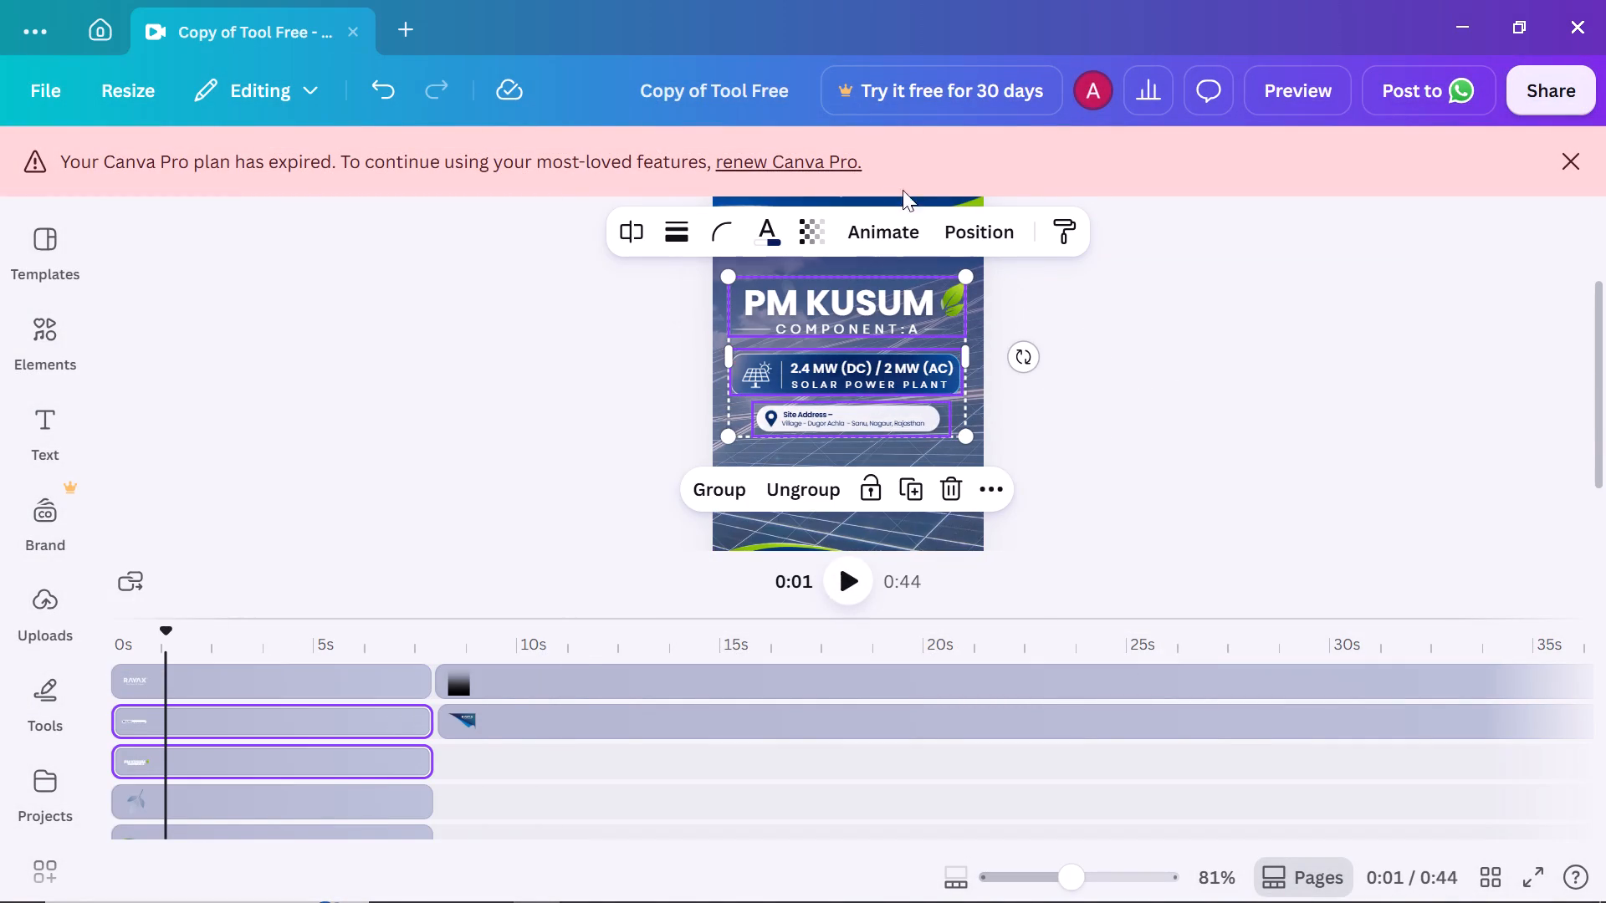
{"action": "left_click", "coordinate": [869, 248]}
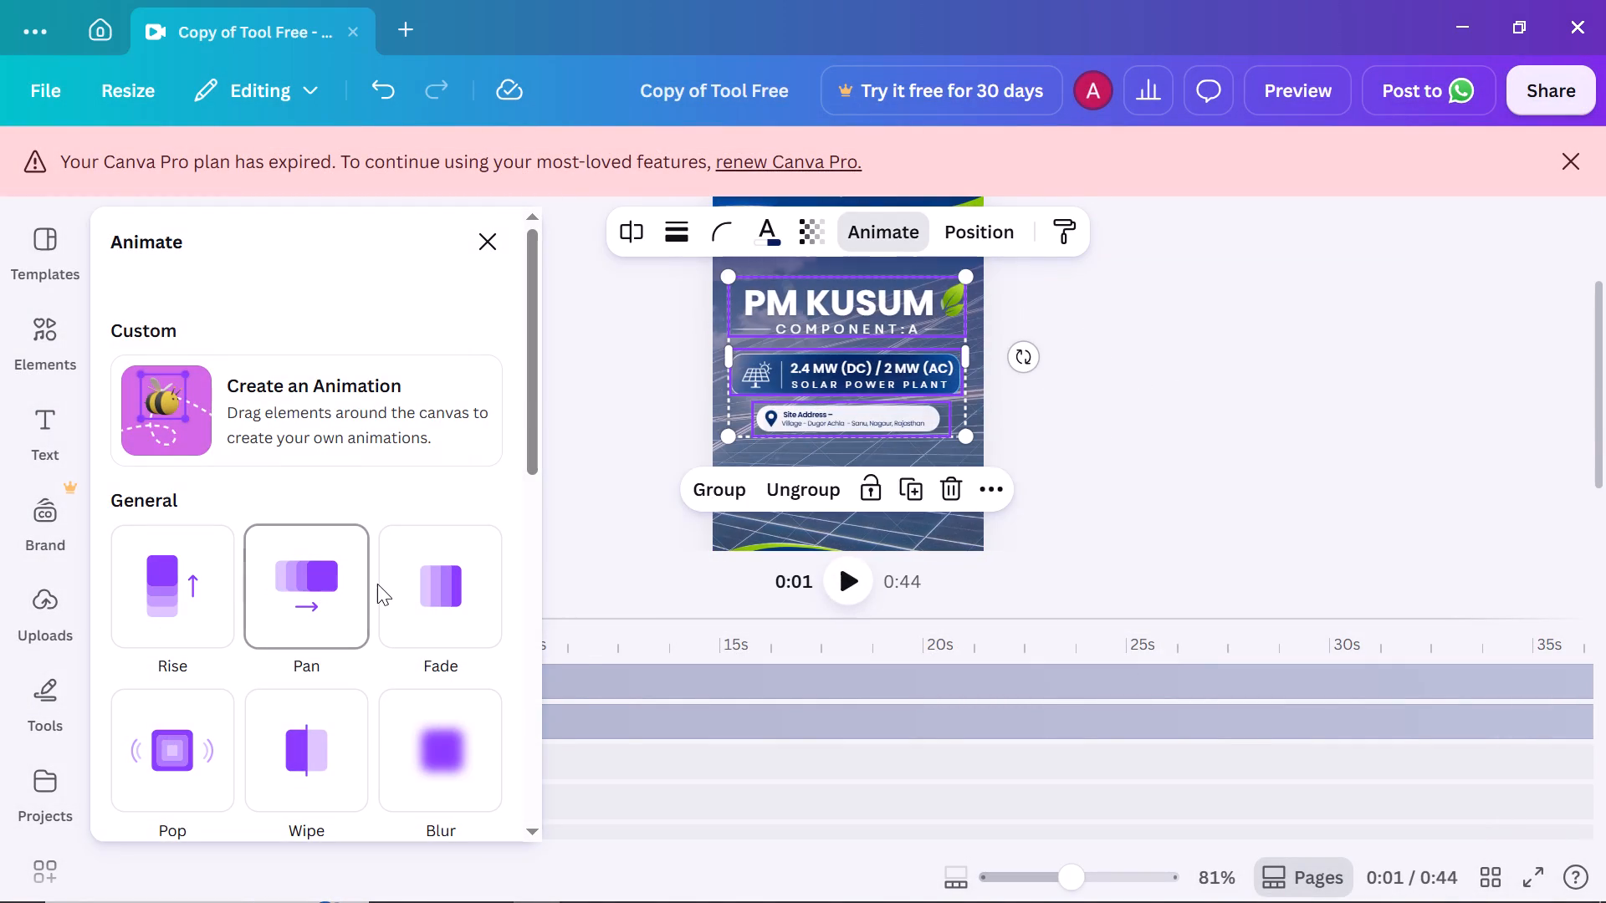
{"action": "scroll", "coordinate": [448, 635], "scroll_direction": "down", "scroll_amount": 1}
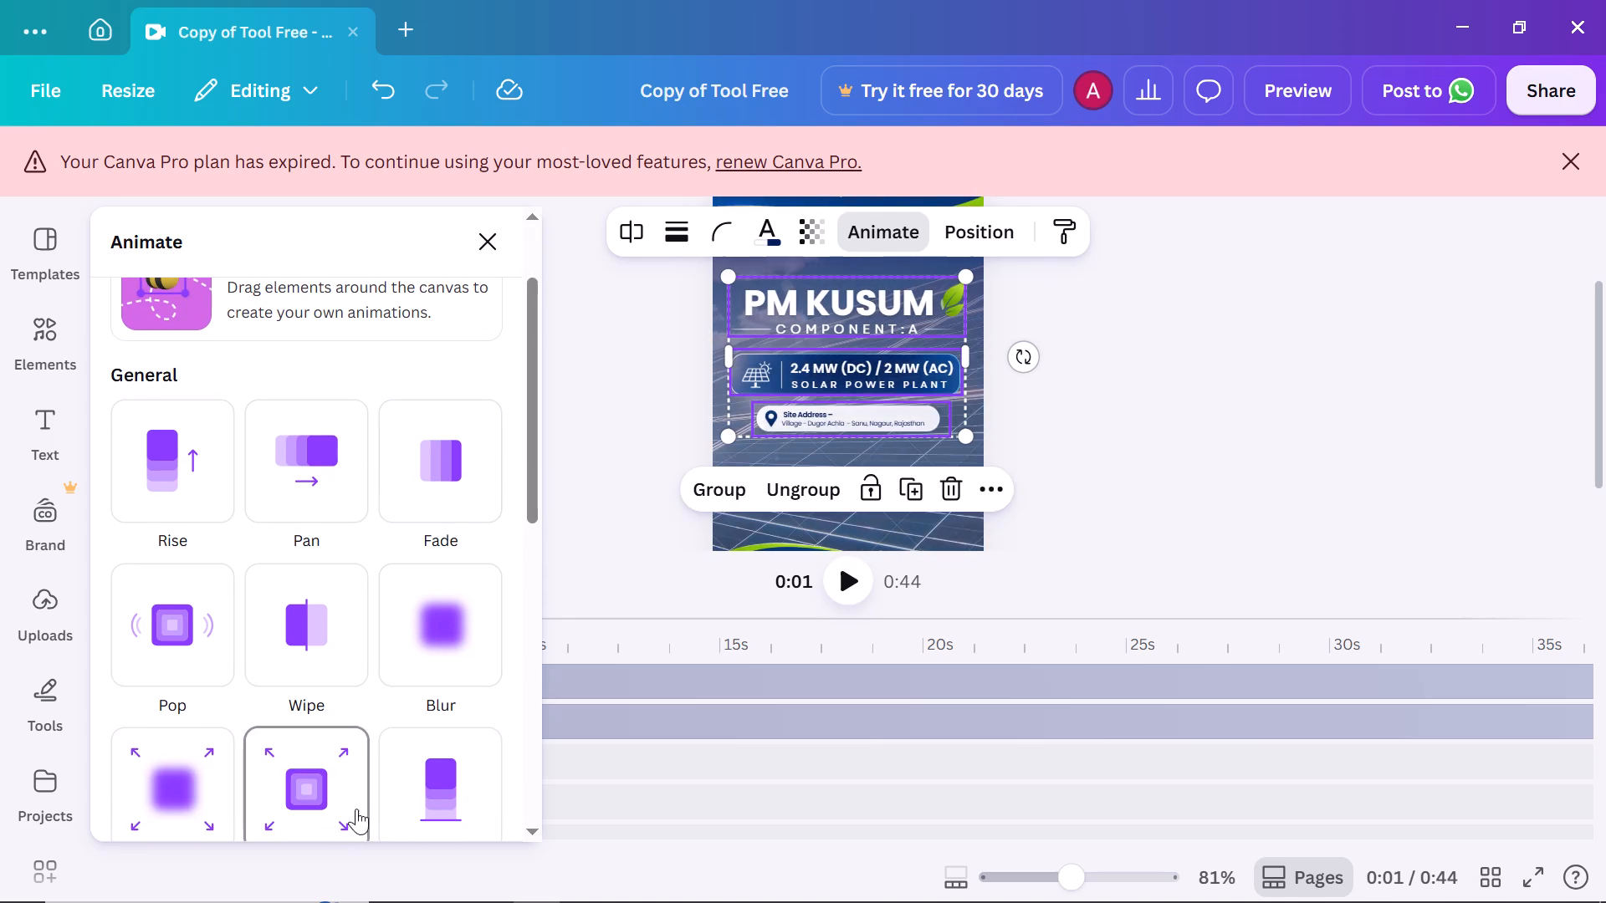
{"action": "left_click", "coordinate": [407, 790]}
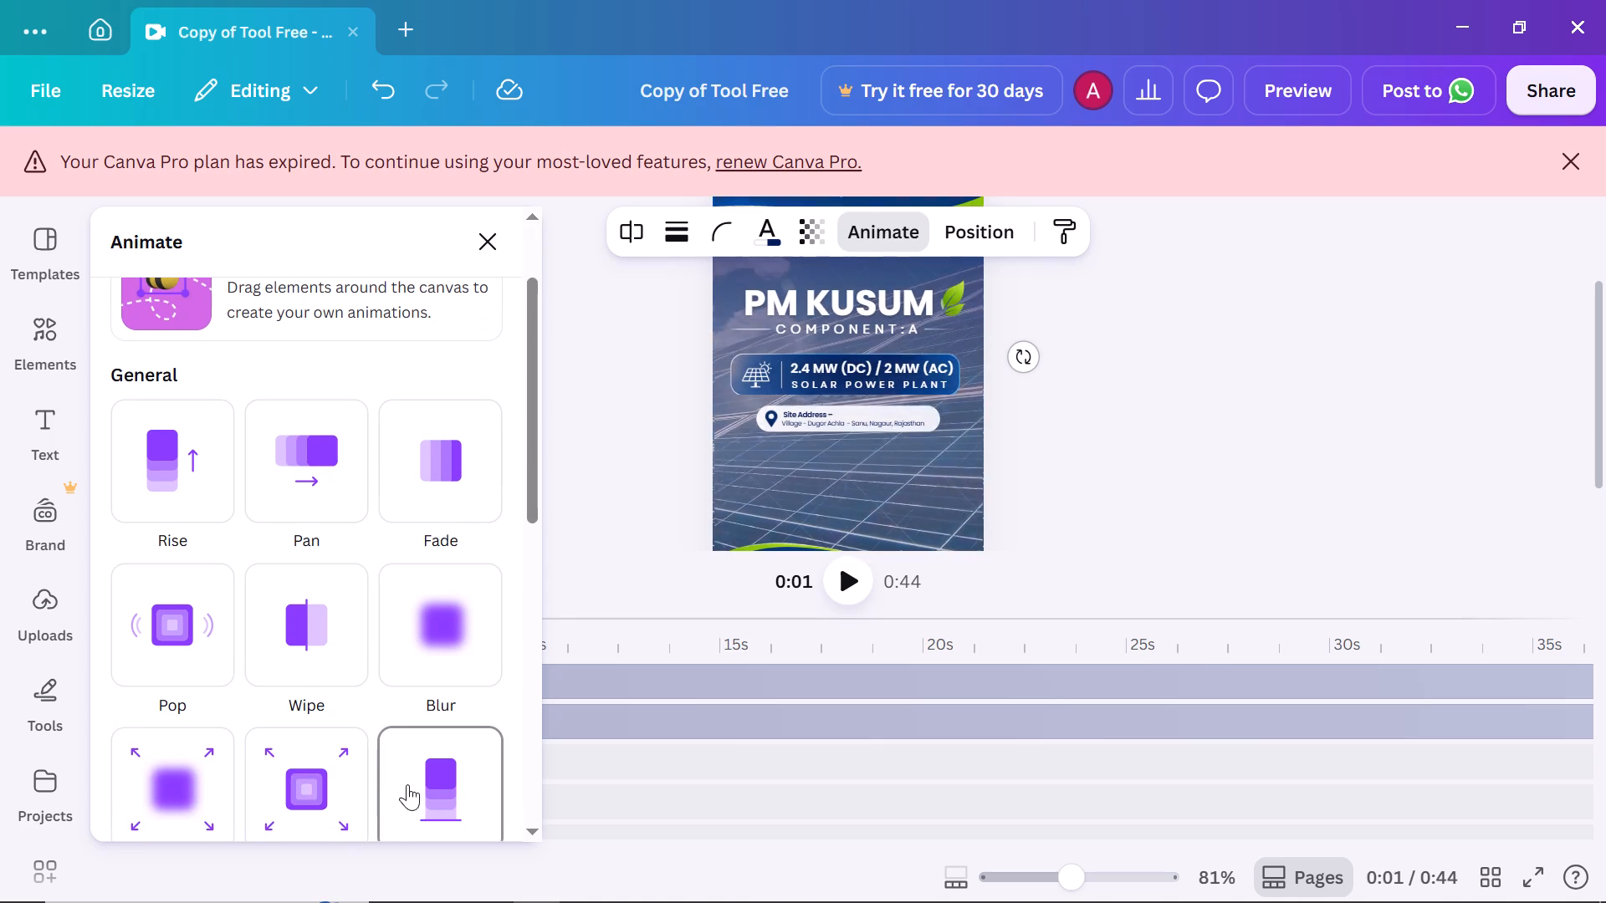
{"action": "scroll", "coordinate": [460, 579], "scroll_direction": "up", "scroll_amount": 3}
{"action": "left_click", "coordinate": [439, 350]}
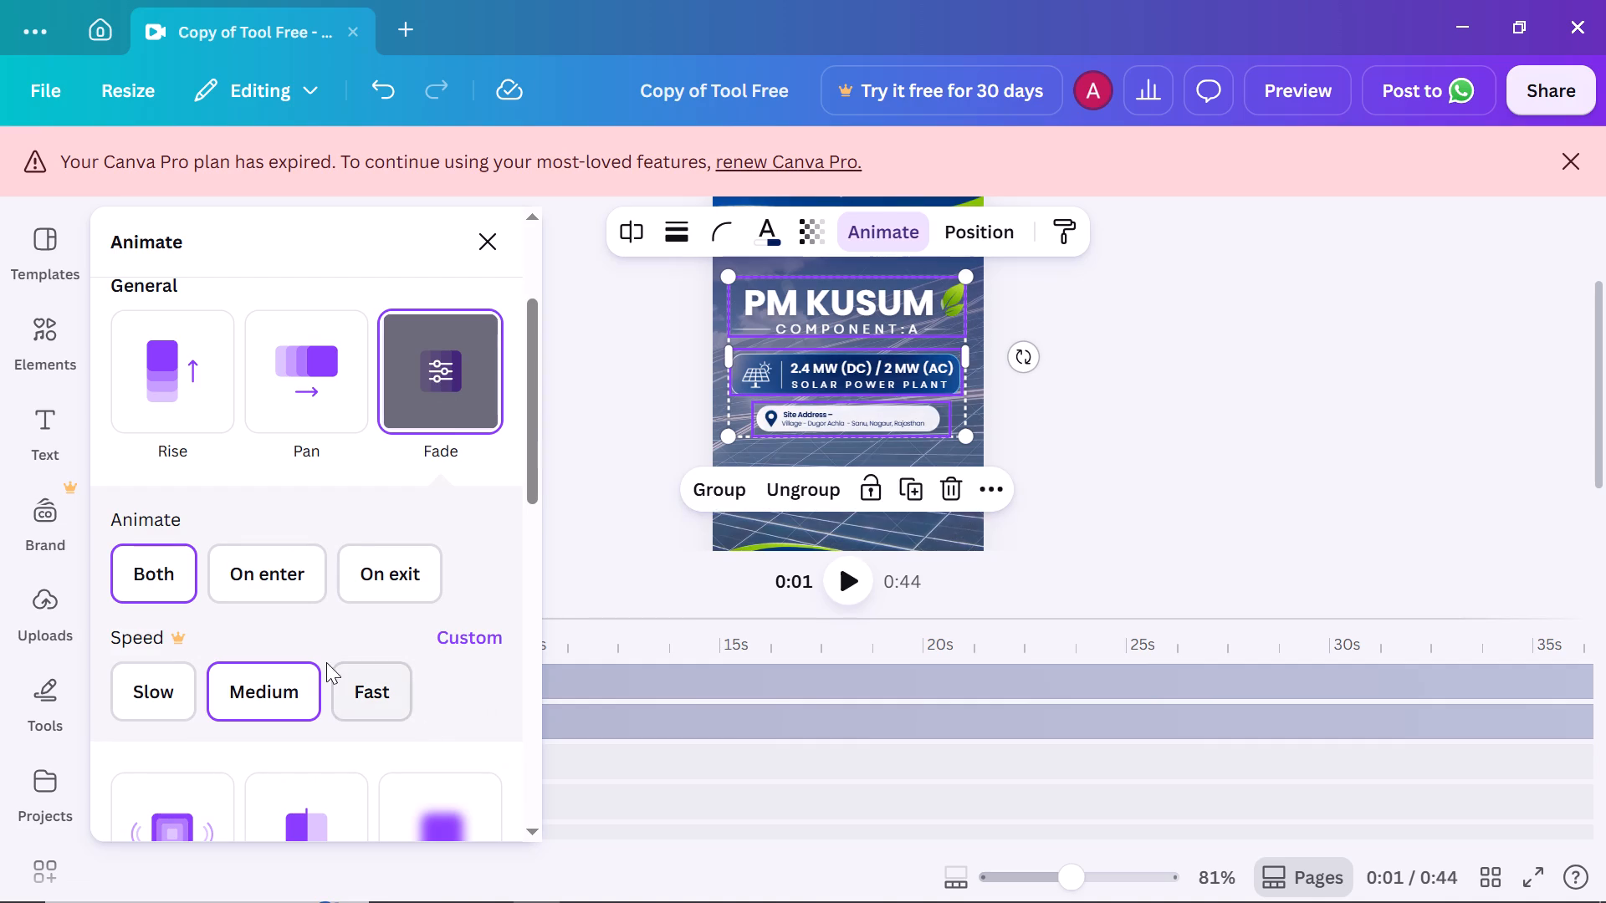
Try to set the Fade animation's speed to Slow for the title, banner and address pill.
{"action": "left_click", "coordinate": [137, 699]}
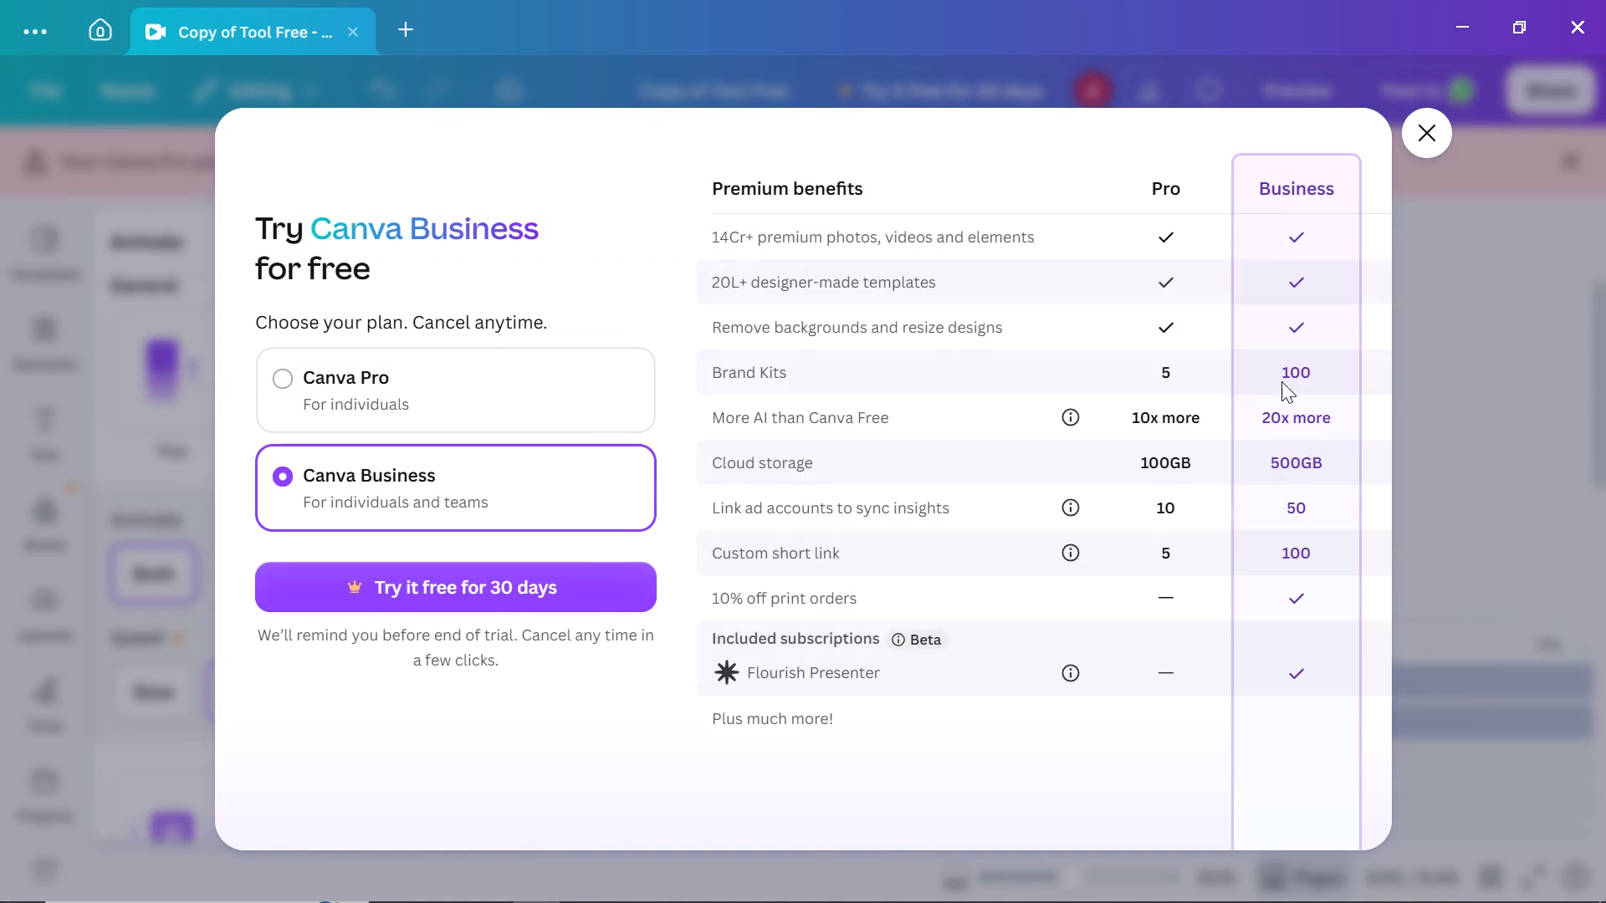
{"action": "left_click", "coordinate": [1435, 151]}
Apply the Baseline animation to the "Empowering Farmers. Powering India." footer group.
{"action": "scroll", "coordinate": [898, 499], "scroll_direction": "down", "scroll_amount": 2}
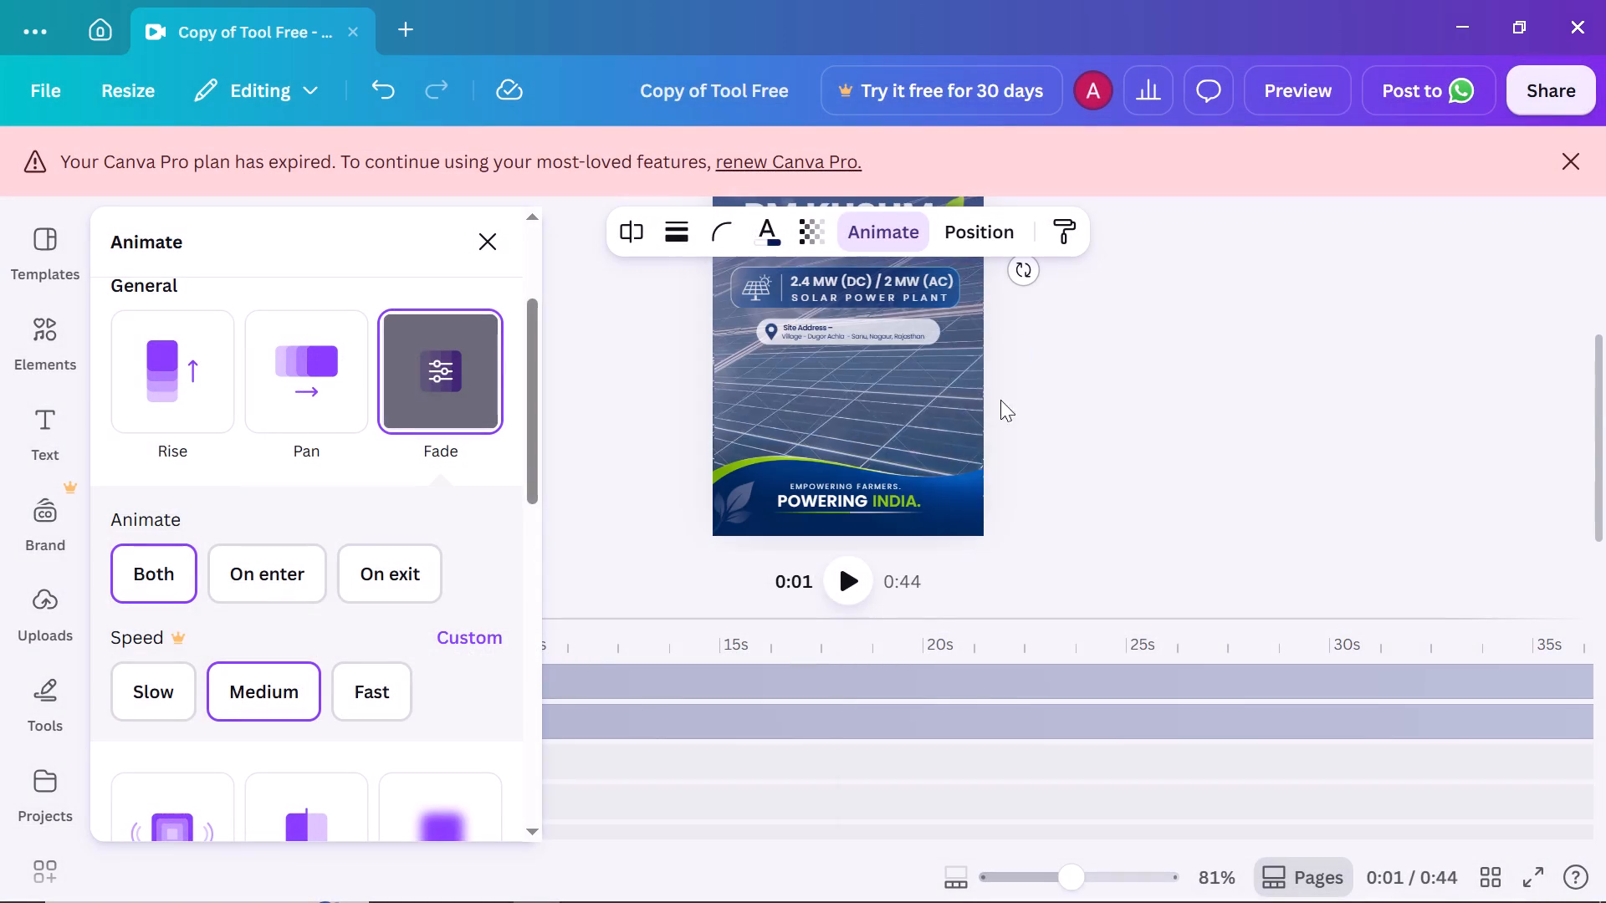
{"action": "left_click", "coordinate": [800, 492]}
{"action": "left_click", "coordinate": [799, 493]}
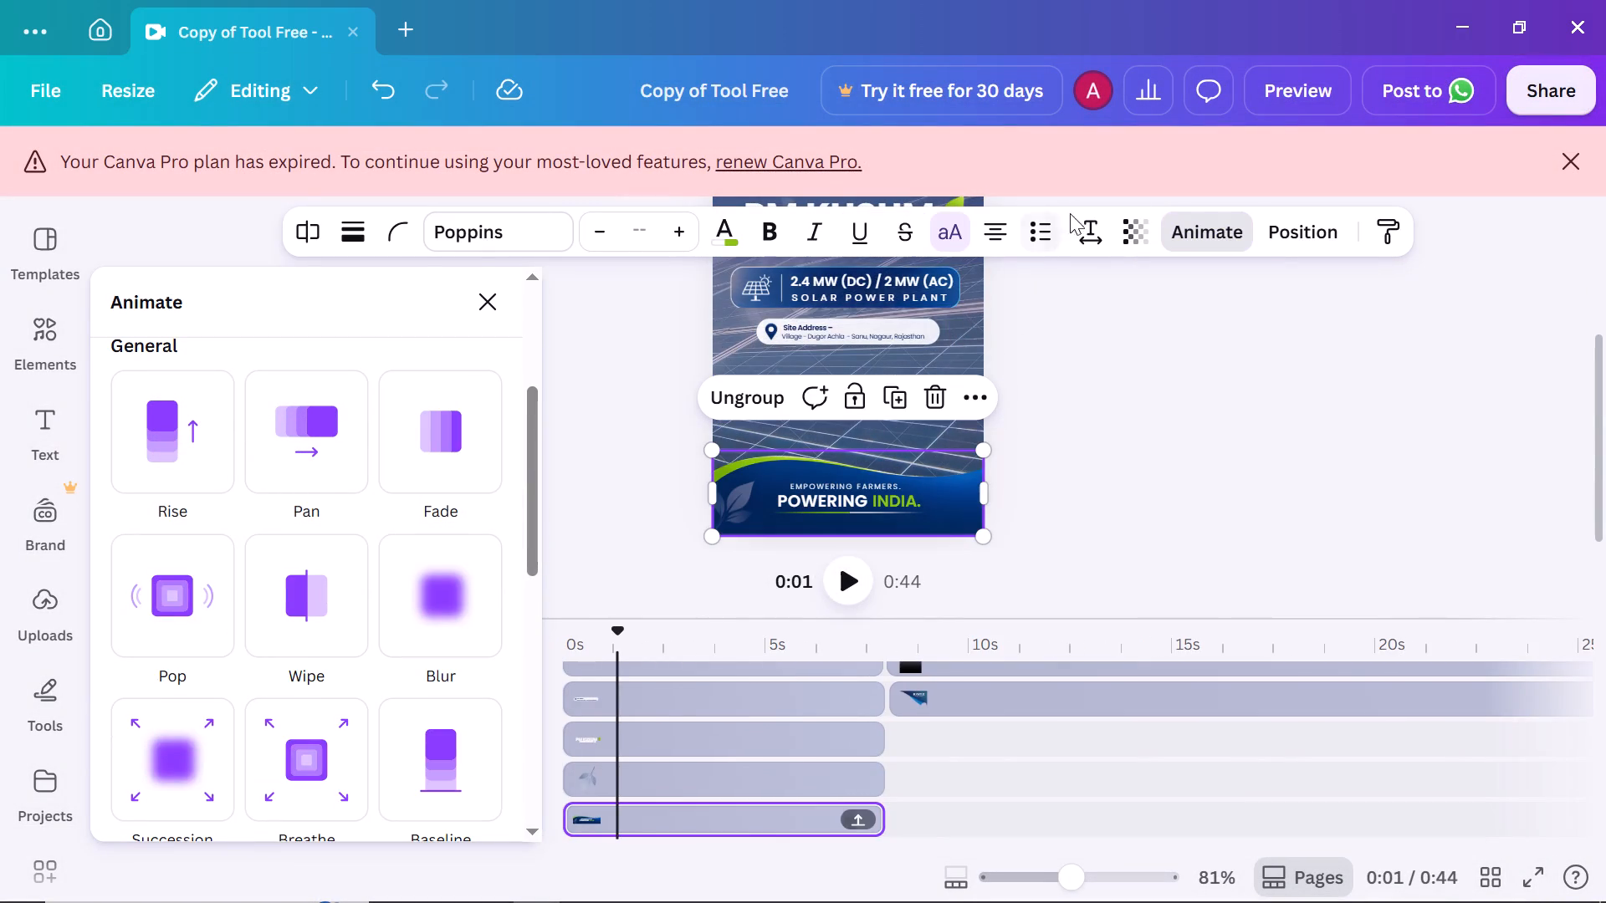
{"action": "left_click", "coordinate": [1188, 227]}
{"action": "left_click", "coordinate": [1171, 241]}
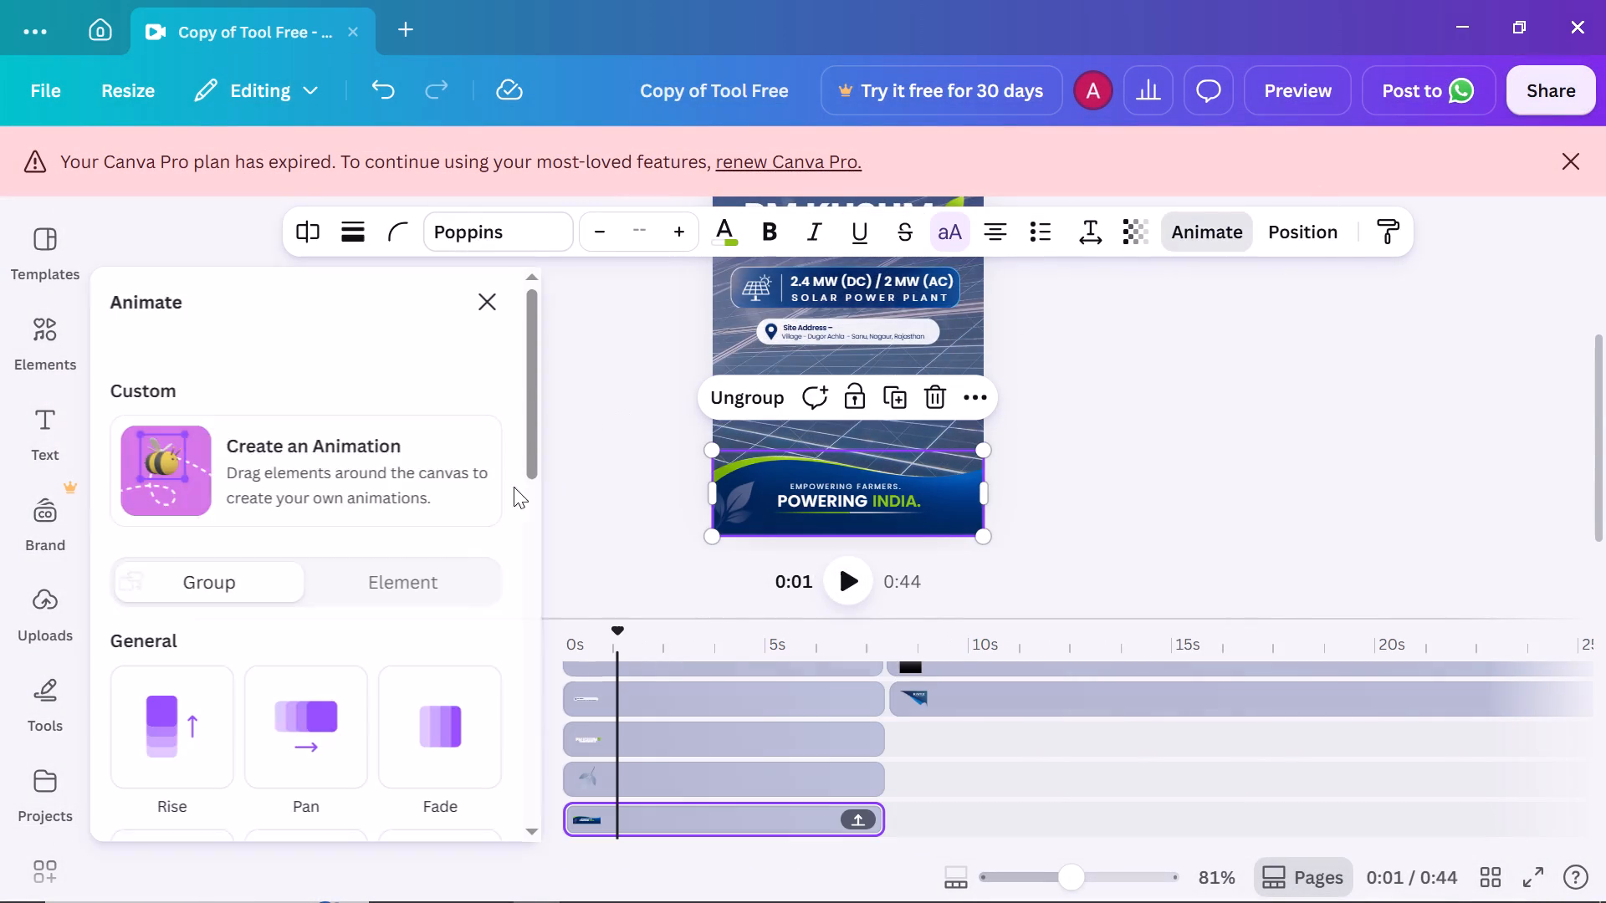
{"action": "scroll", "coordinate": [462, 512], "scroll_direction": "down", "scroll_amount": 3}
{"action": "scroll", "coordinate": [390, 570], "scroll_direction": "down", "scroll_amount": 2}
{"action": "scroll", "coordinate": [351, 586], "scroll_direction": "up", "scroll_amount": 1}
{"action": "left_click", "coordinate": [408, 562]}
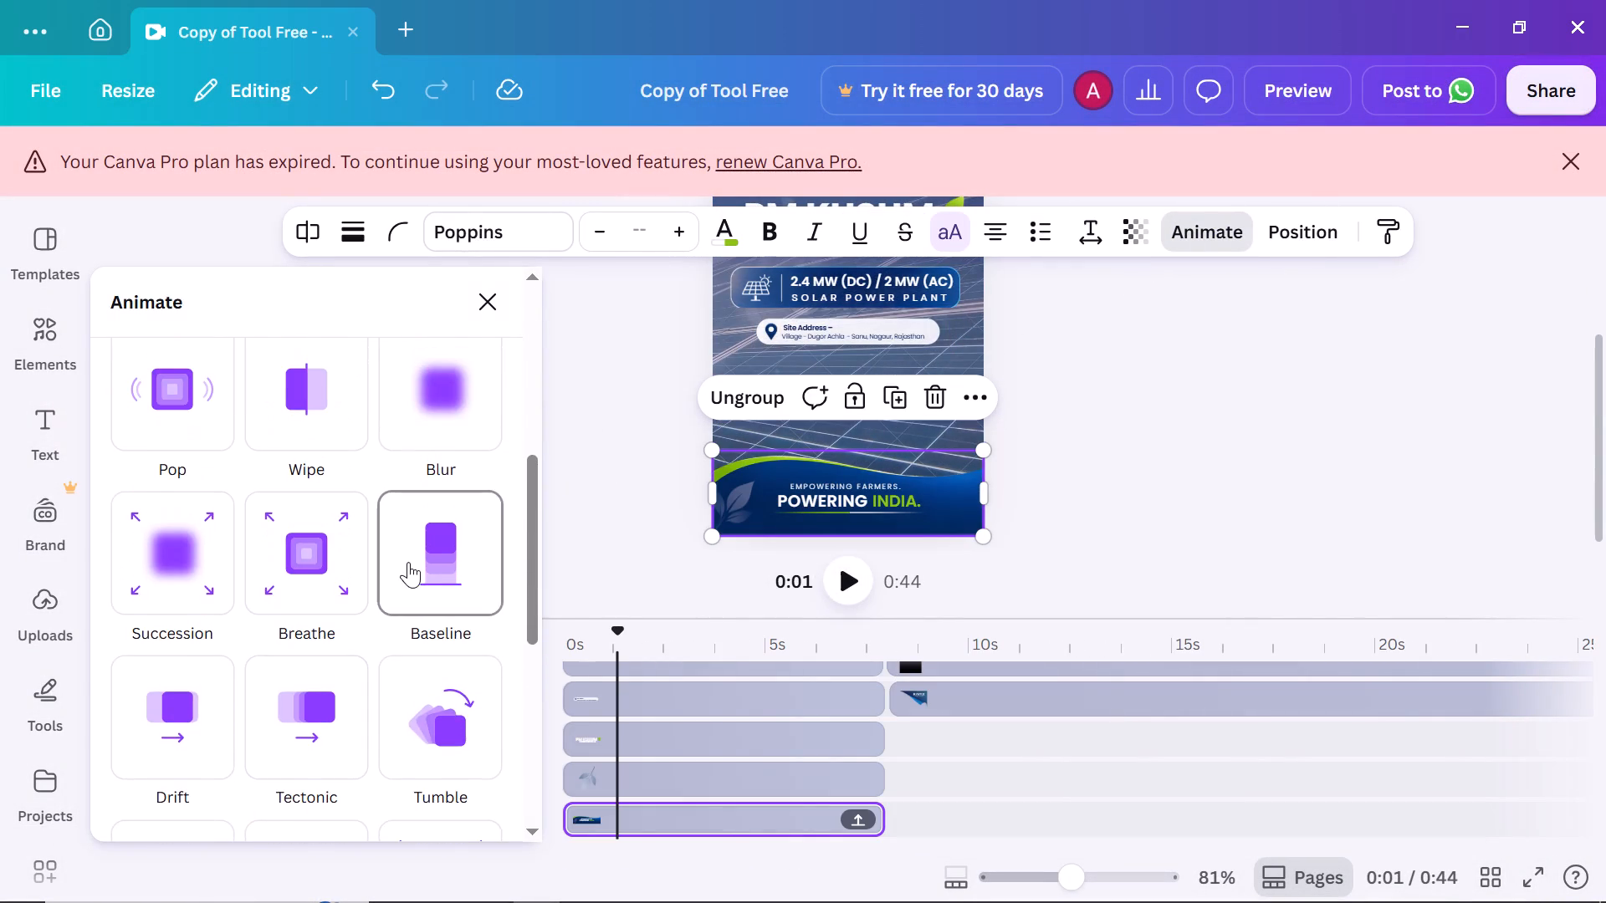
{"action": "scroll", "coordinate": [207, 630], "scroll_direction": "down", "scroll_amount": 1}
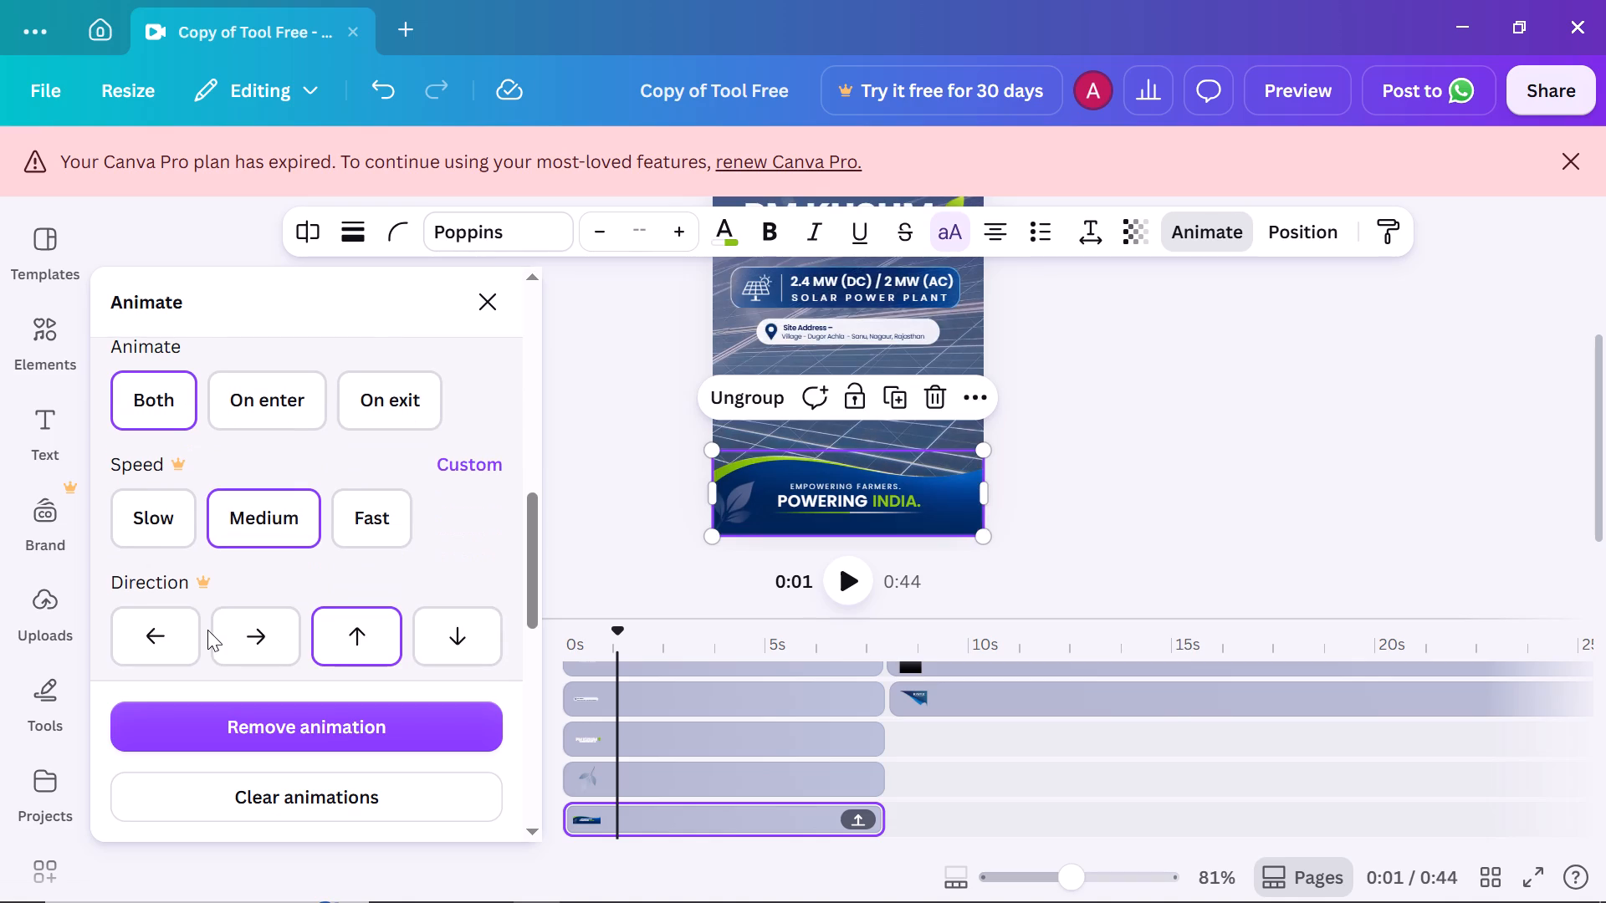
Move the playhead to the start and preview the video to check the opening page's entrance animations.
{"action": "left_click", "coordinate": [1384, 405]}
{"action": "scroll", "coordinate": [1291, 441], "scroll_direction": "down", "scroll_amount": 3, "text": "ctrl"}
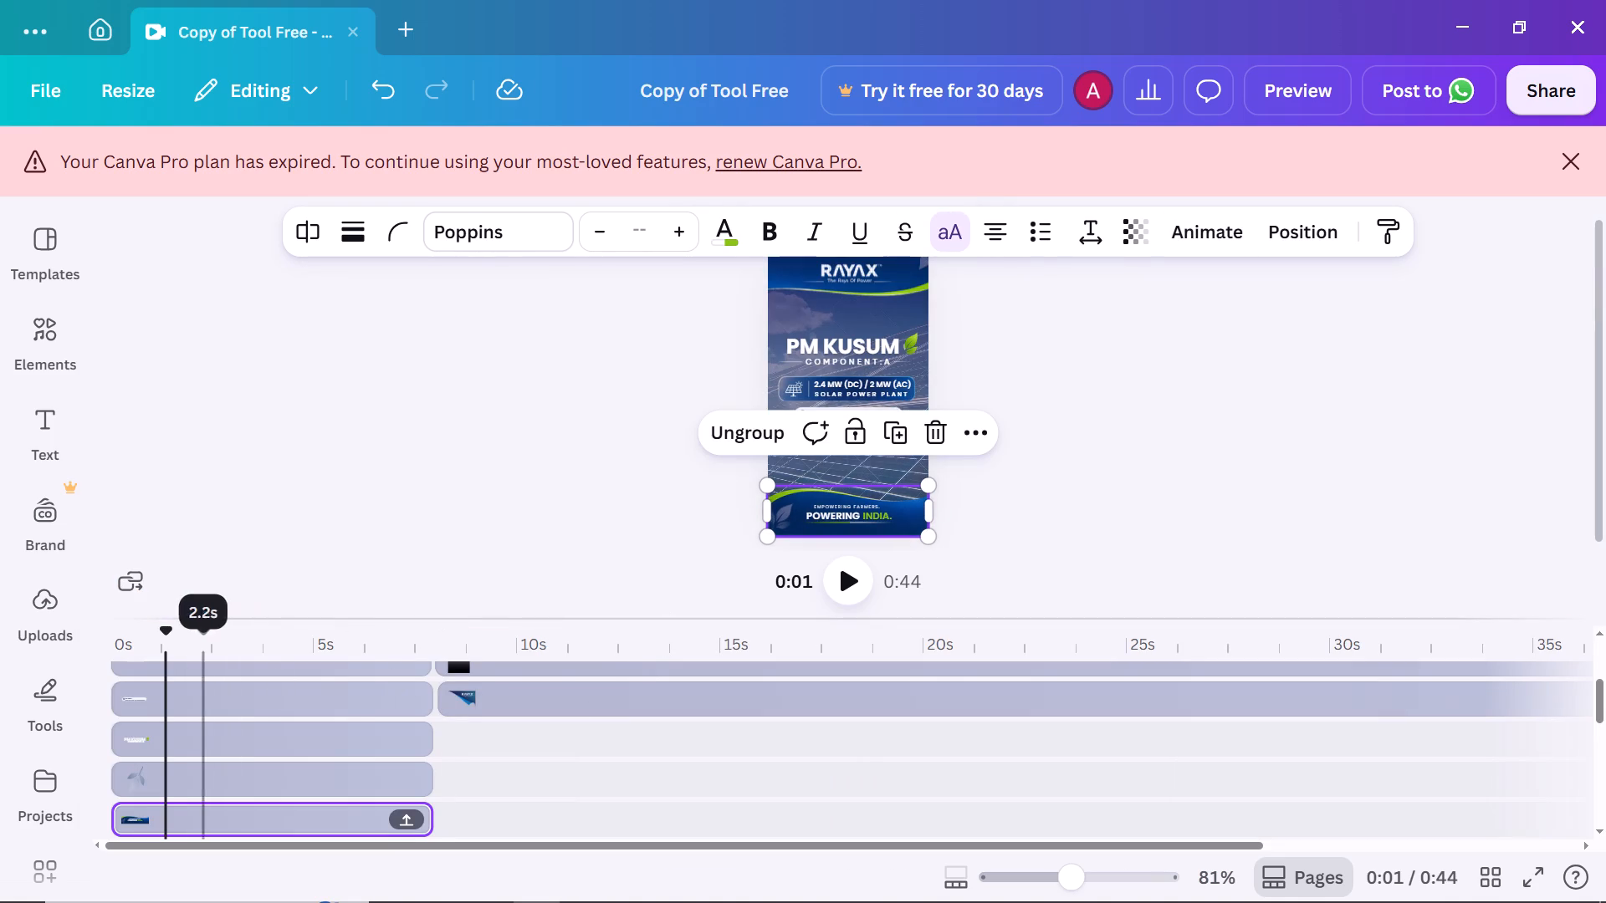
{"action": "left_click_drag", "start_coordinate": [166, 643], "coordinate": [0, 727]}
{"action": "left_click", "coordinate": [1331, 68]}
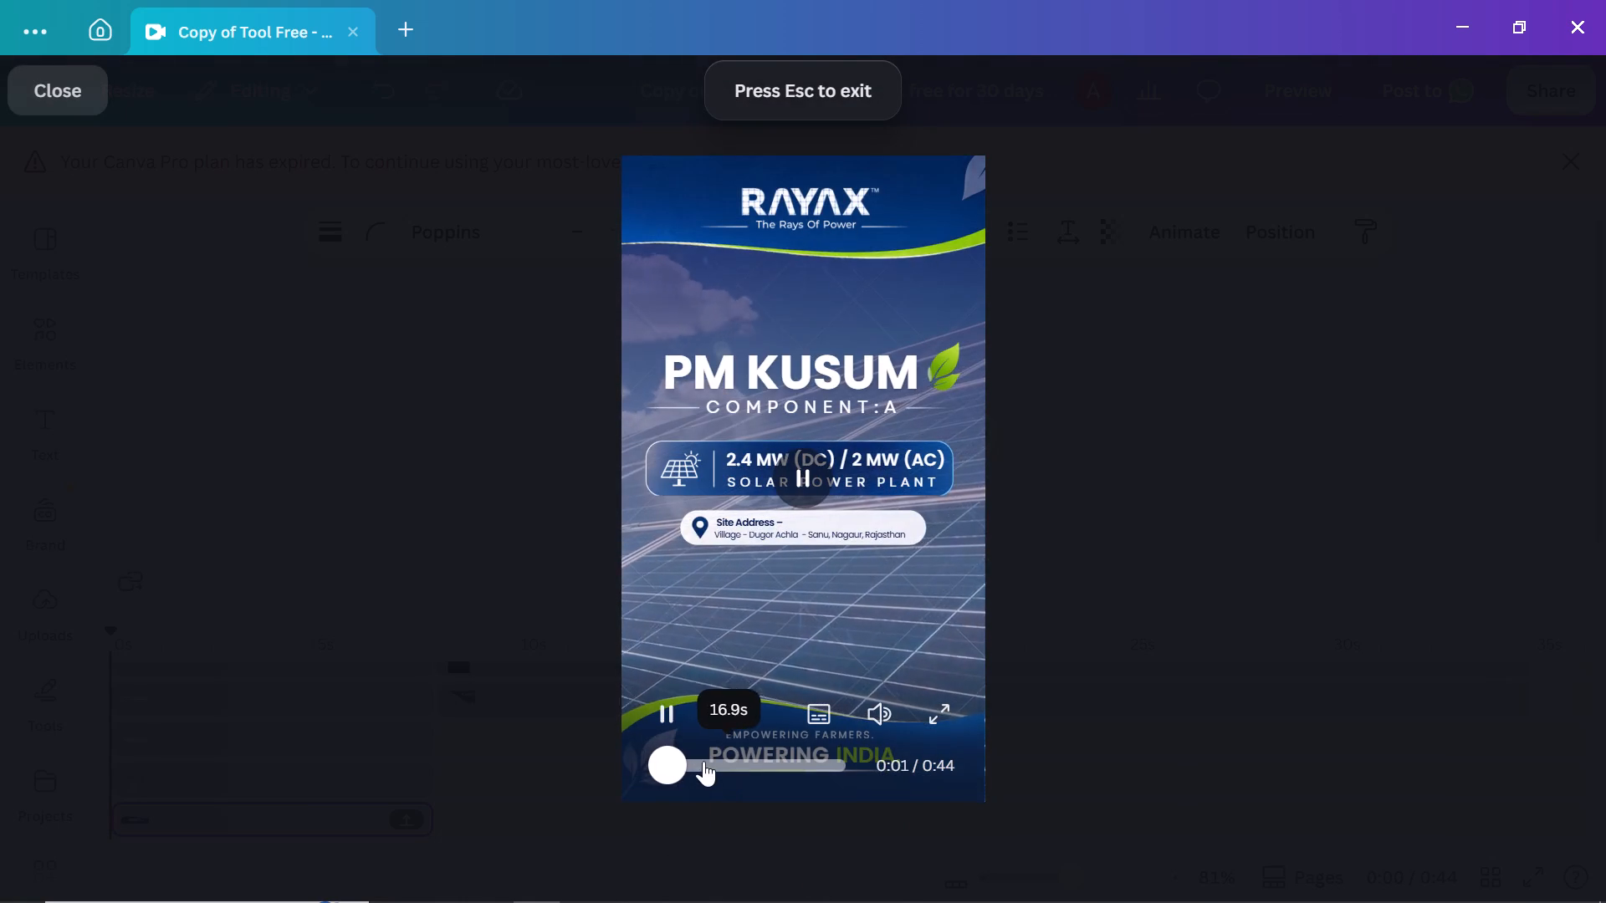
{"action": "left_click_drag", "start_coordinate": [664, 755], "coordinate": [507, 783]}
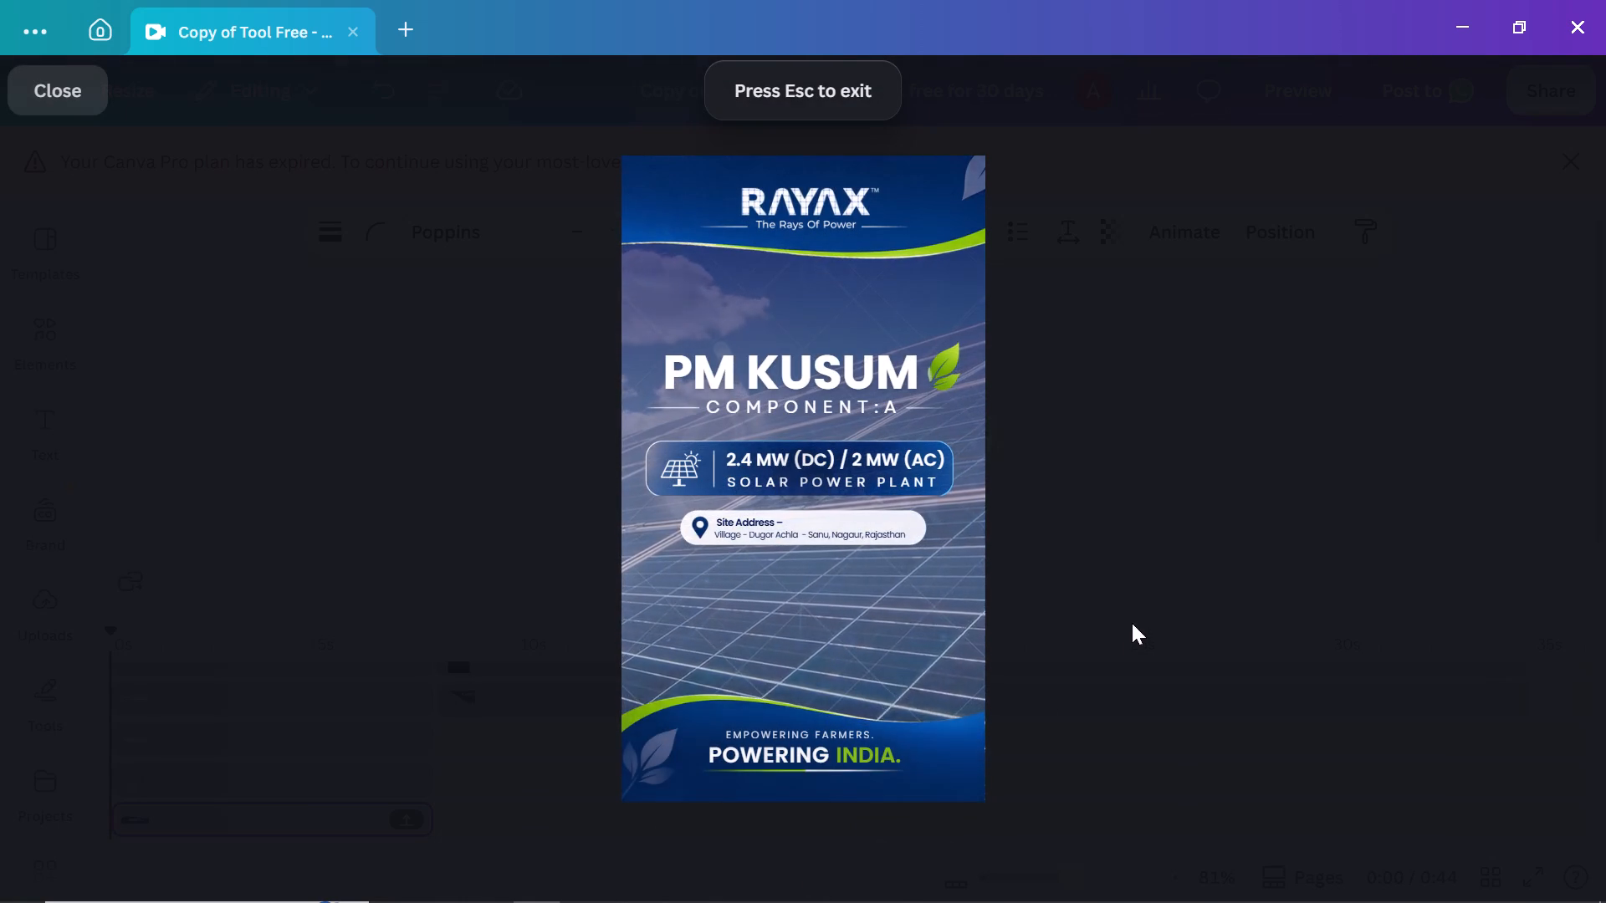
{"action": "left_click", "coordinate": [990, 727]}
Change the animation of the PM Kusum title, capacity banner and site address pill from Fade to Succession.
{"action": "left_click", "coordinate": [841, 315]}
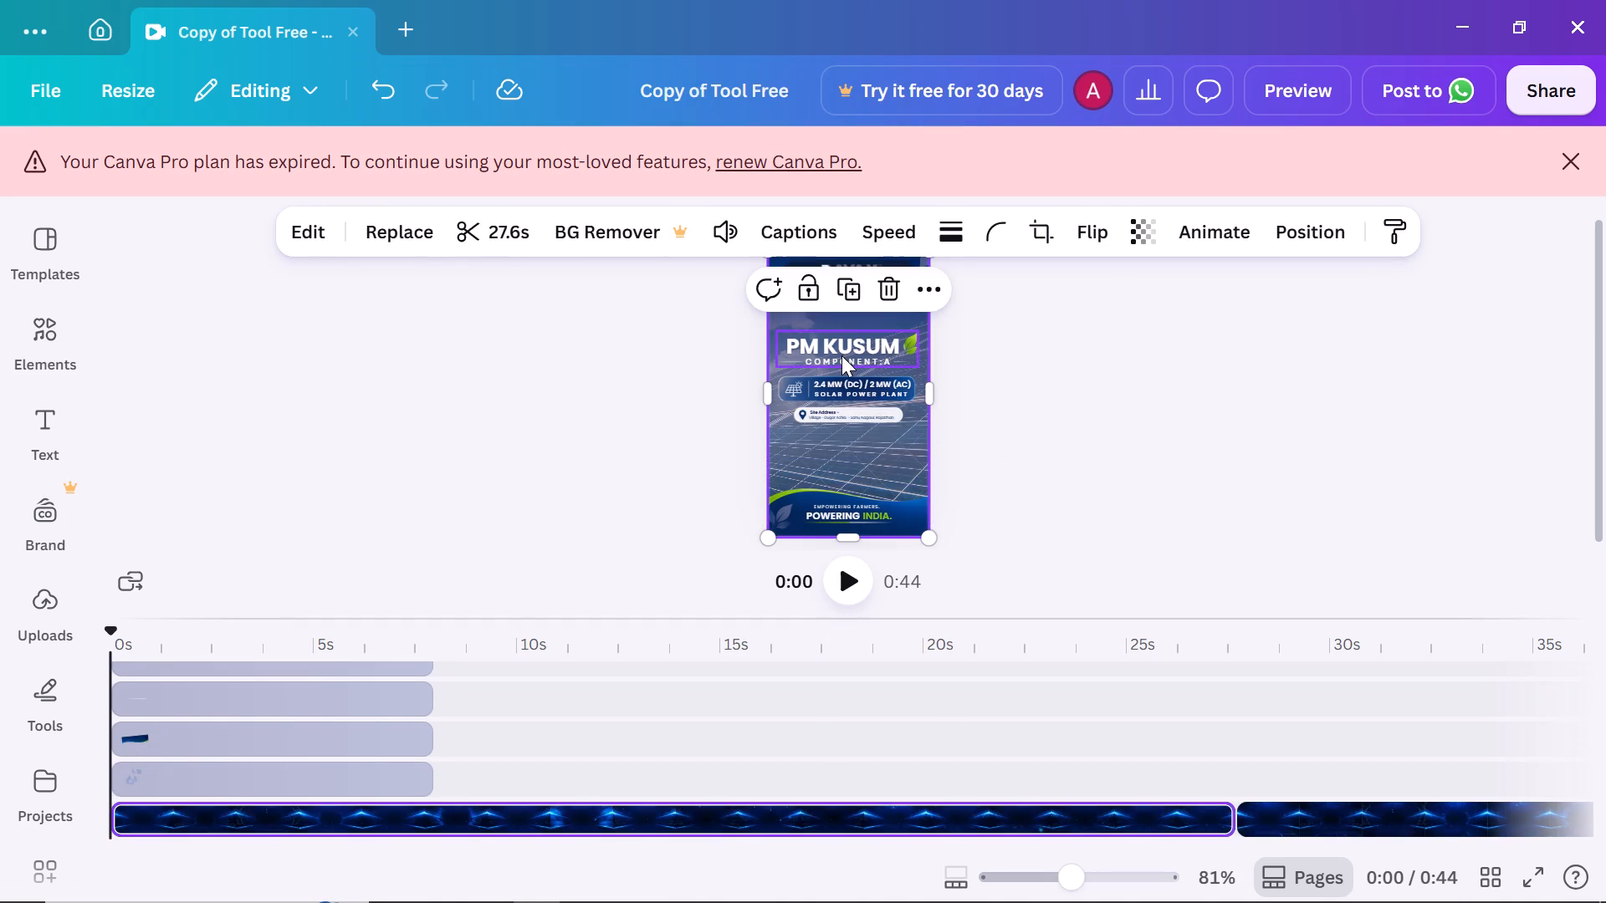
{"action": "left_click", "coordinate": [841, 355]}
{"action": "left_click", "coordinate": [827, 387], "text": "shift"}
{"action": "left_click", "coordinate": [824, 413], "text": "shift"}
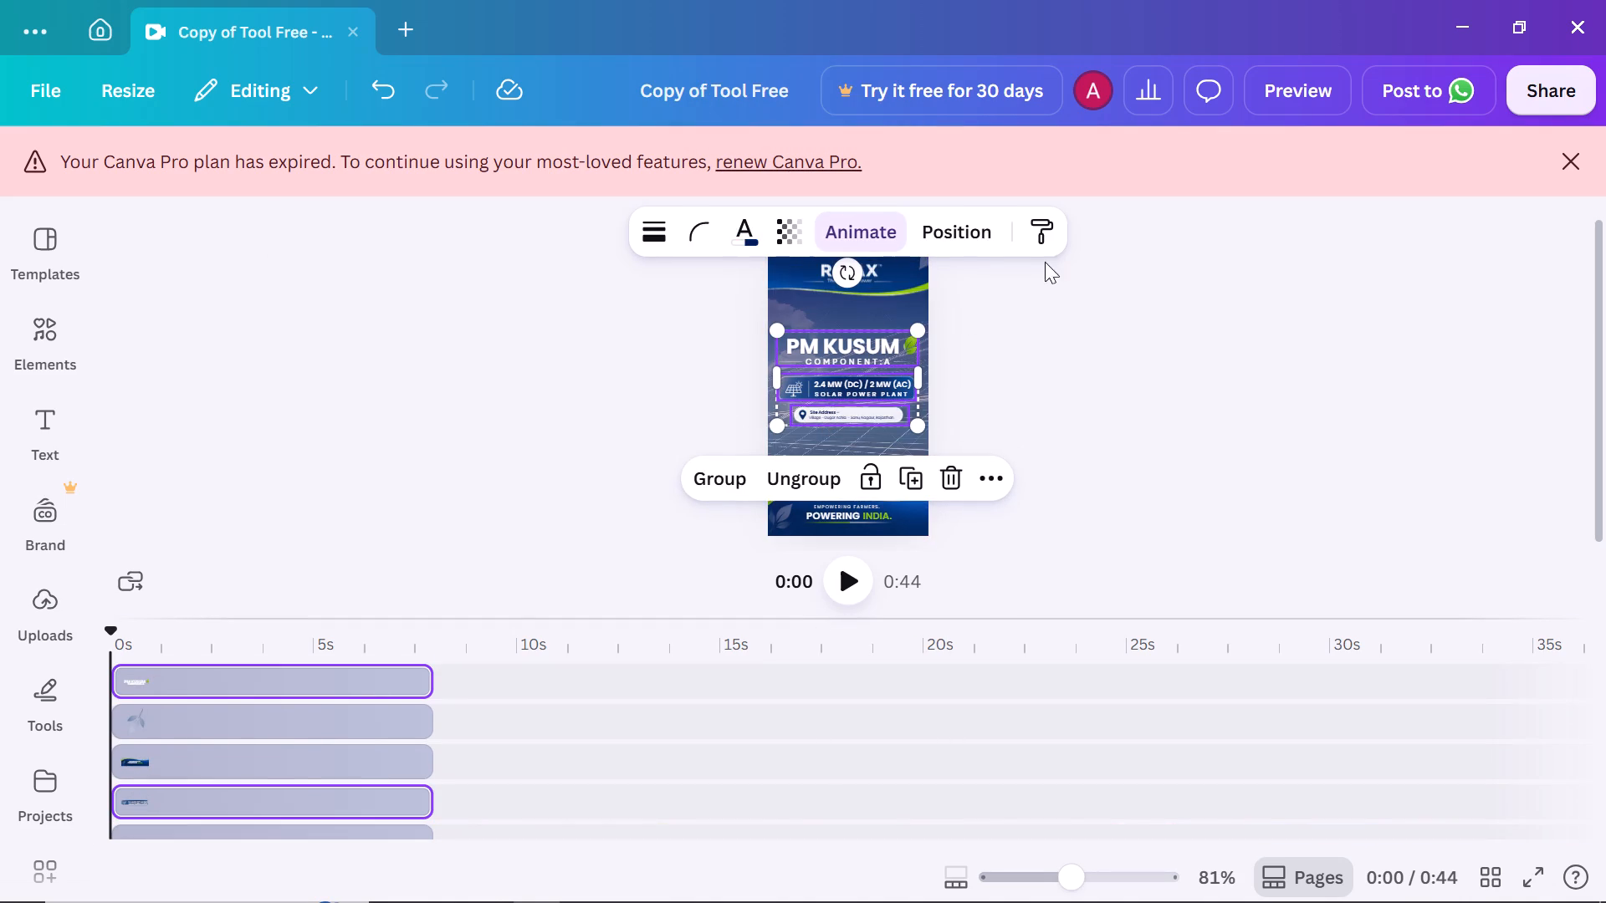
{"action": "left_click", "coordinate": [848, 241]}
{"action": "left_click", "coordinate": [453, 483]}
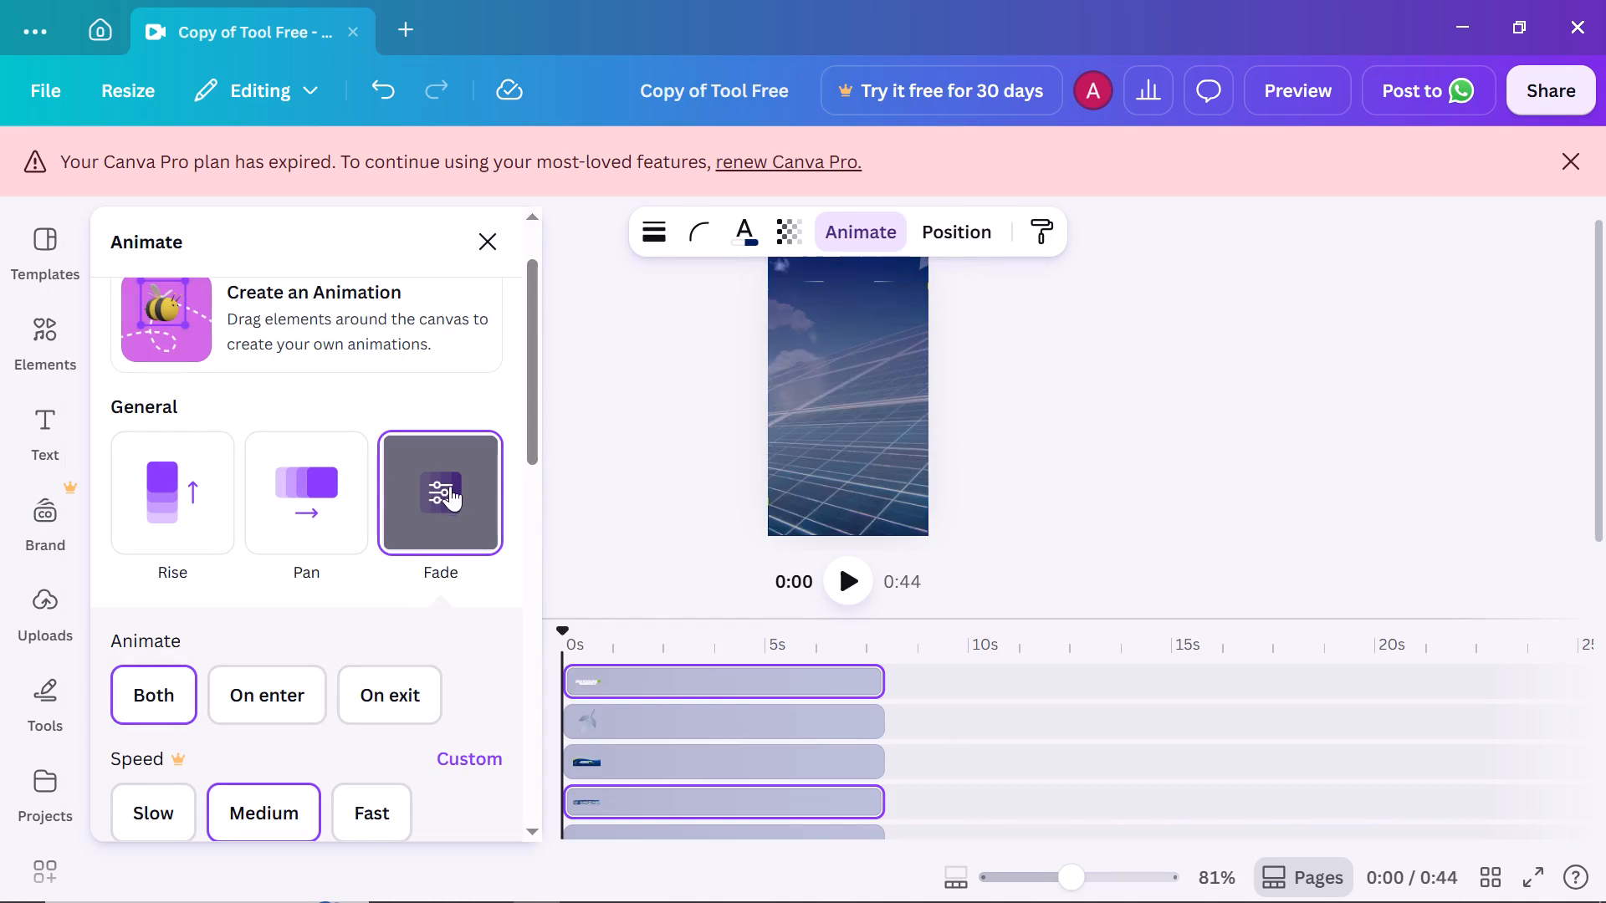
{"action": "scroll", "coordinate": [443, 493], "scroll_direction": "down", "scroll_amount": 1}
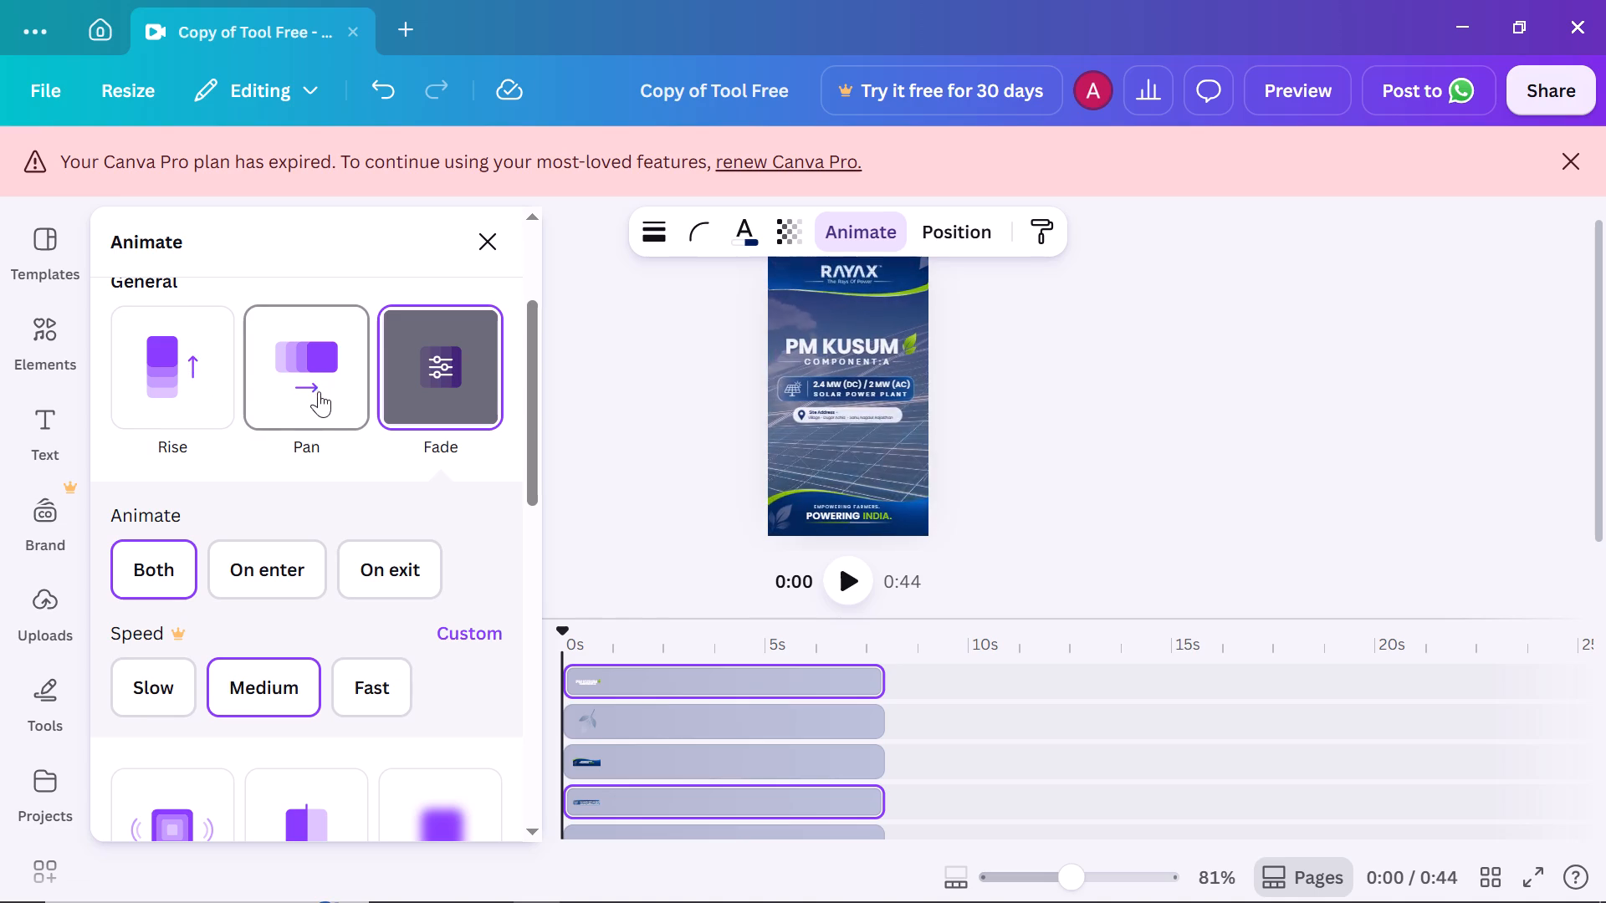
{"action": "scroll", "coordinate": [322, 397], "scroll_direction": "down", "scroll_amount": 2}
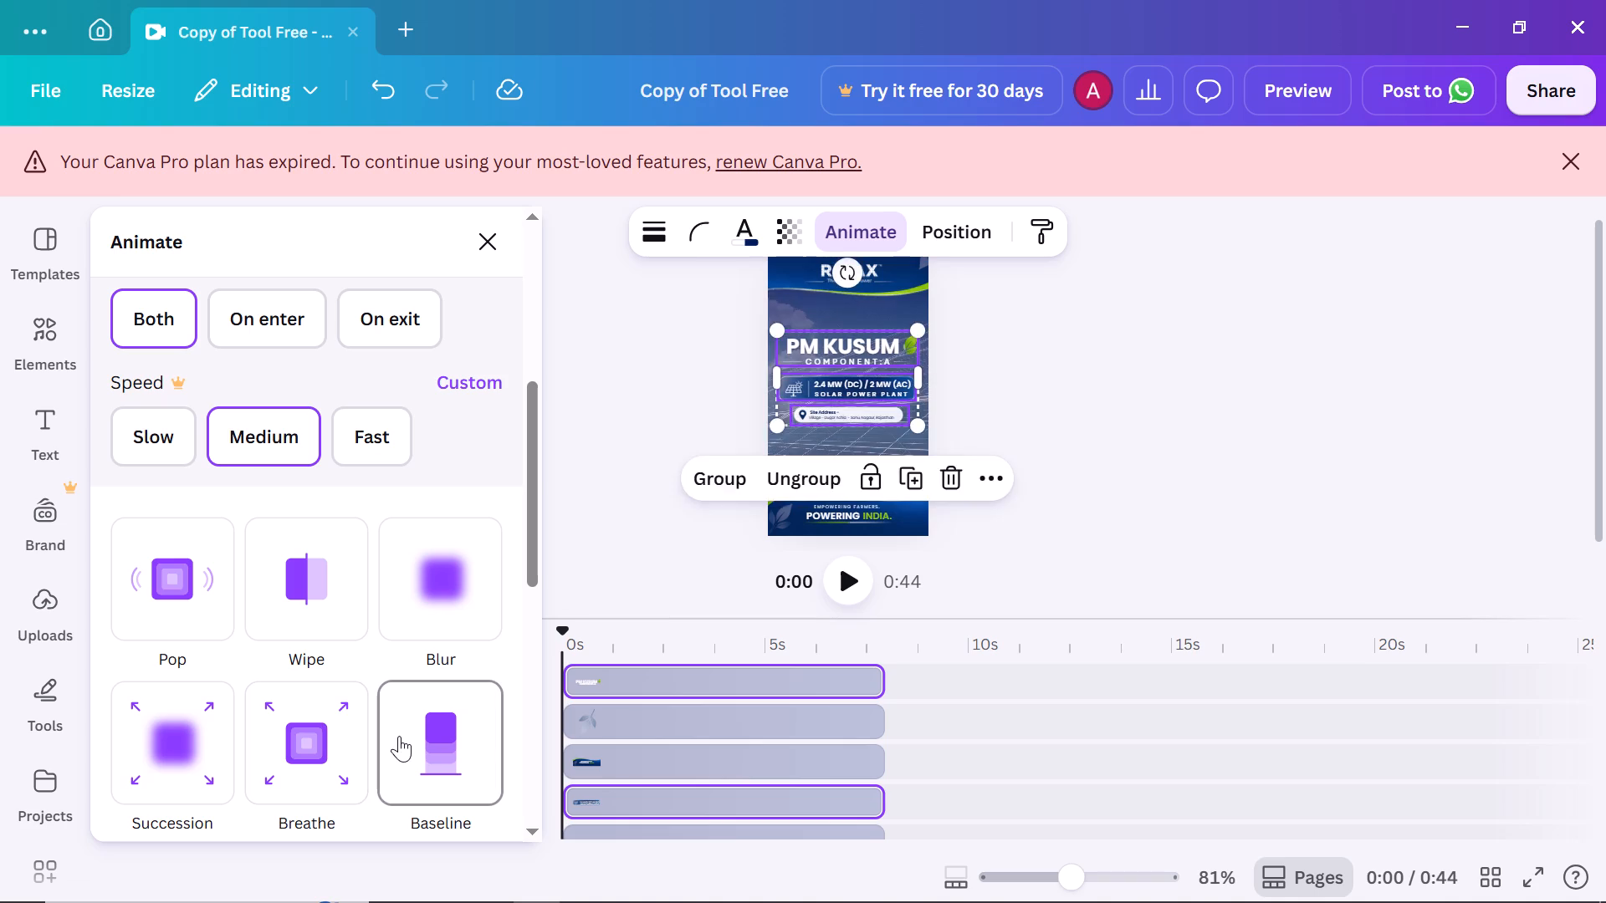
{"action": "scroll", "coordinate": [298, 796], "scroll_direction": "down", "scroll_amount": 1}
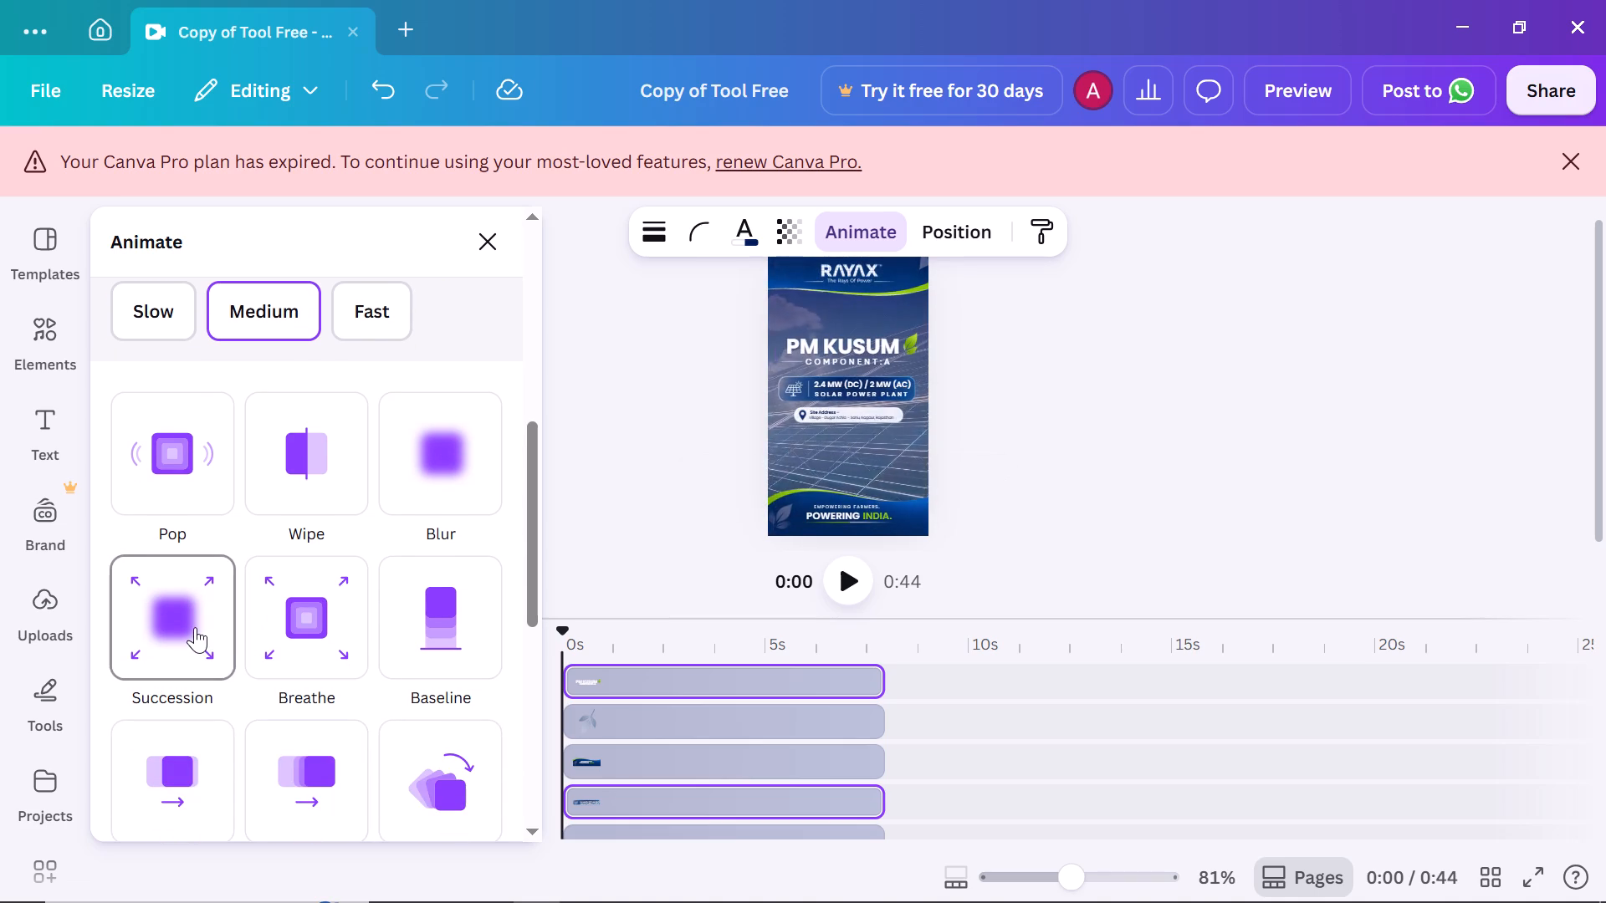
{"action": "left_click", "coordinate": [195, 627]}
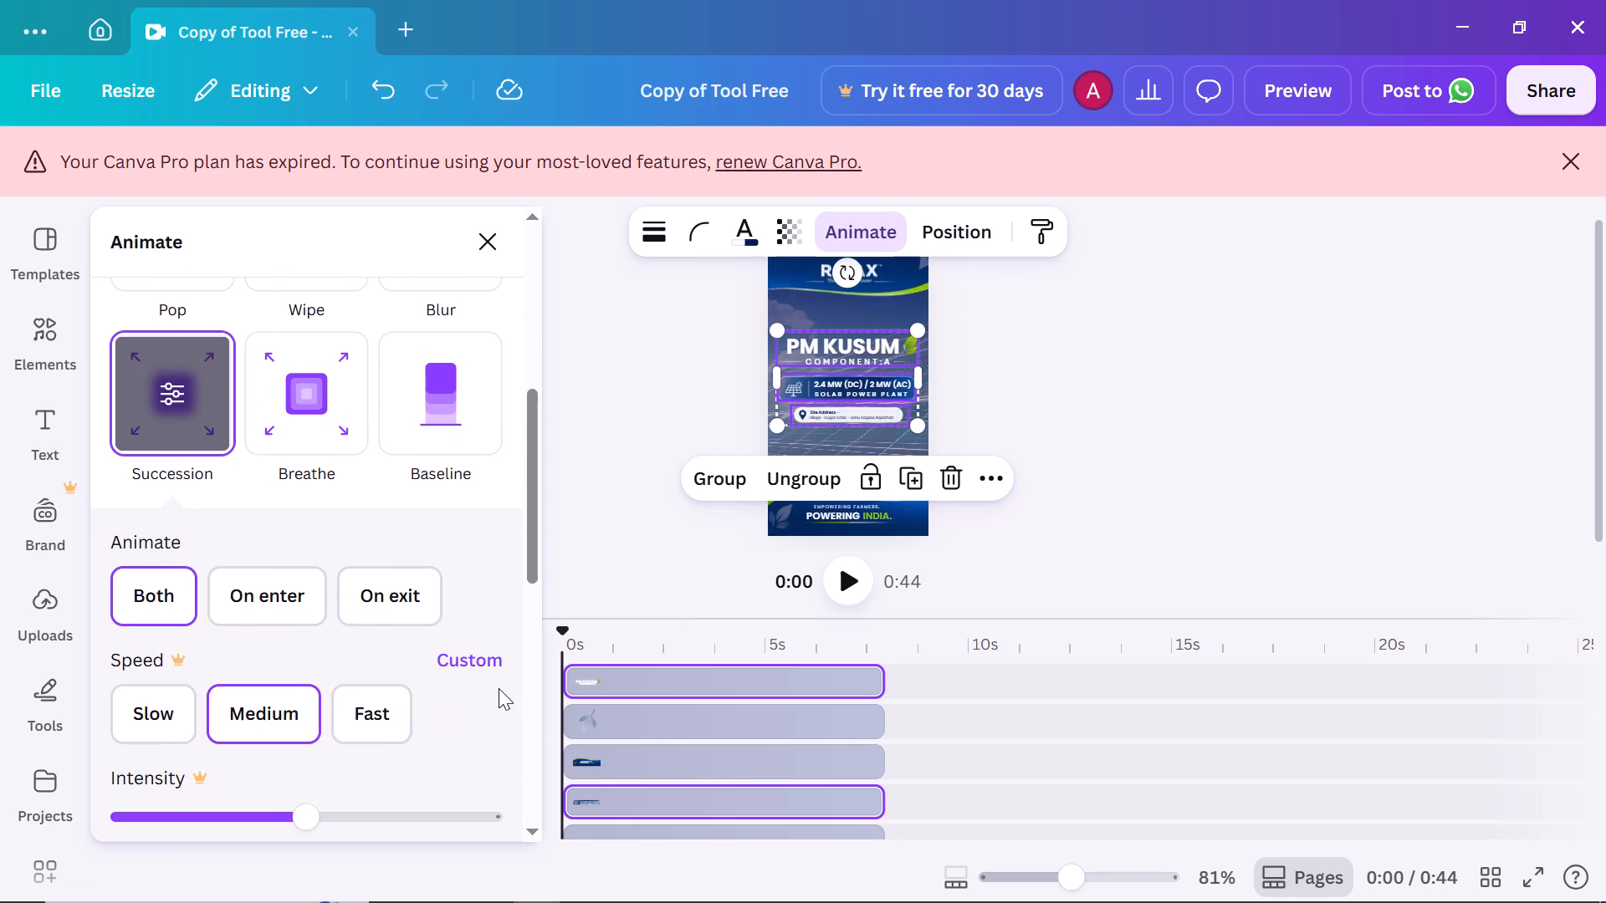
{"action": "scroll", "coordinate": [499, 688], "scroll_direction": "down", "scroll_amount": 3}
{"action": "scroll", "coordinate": [350, 645], "scroll_direction": "down", "scroll_amount": 1}
Play the timeline from about 6 s to check the exit animations and the transition into the structural installation clip.
{"action": "double_click", "coordinate": [1118, 676]}
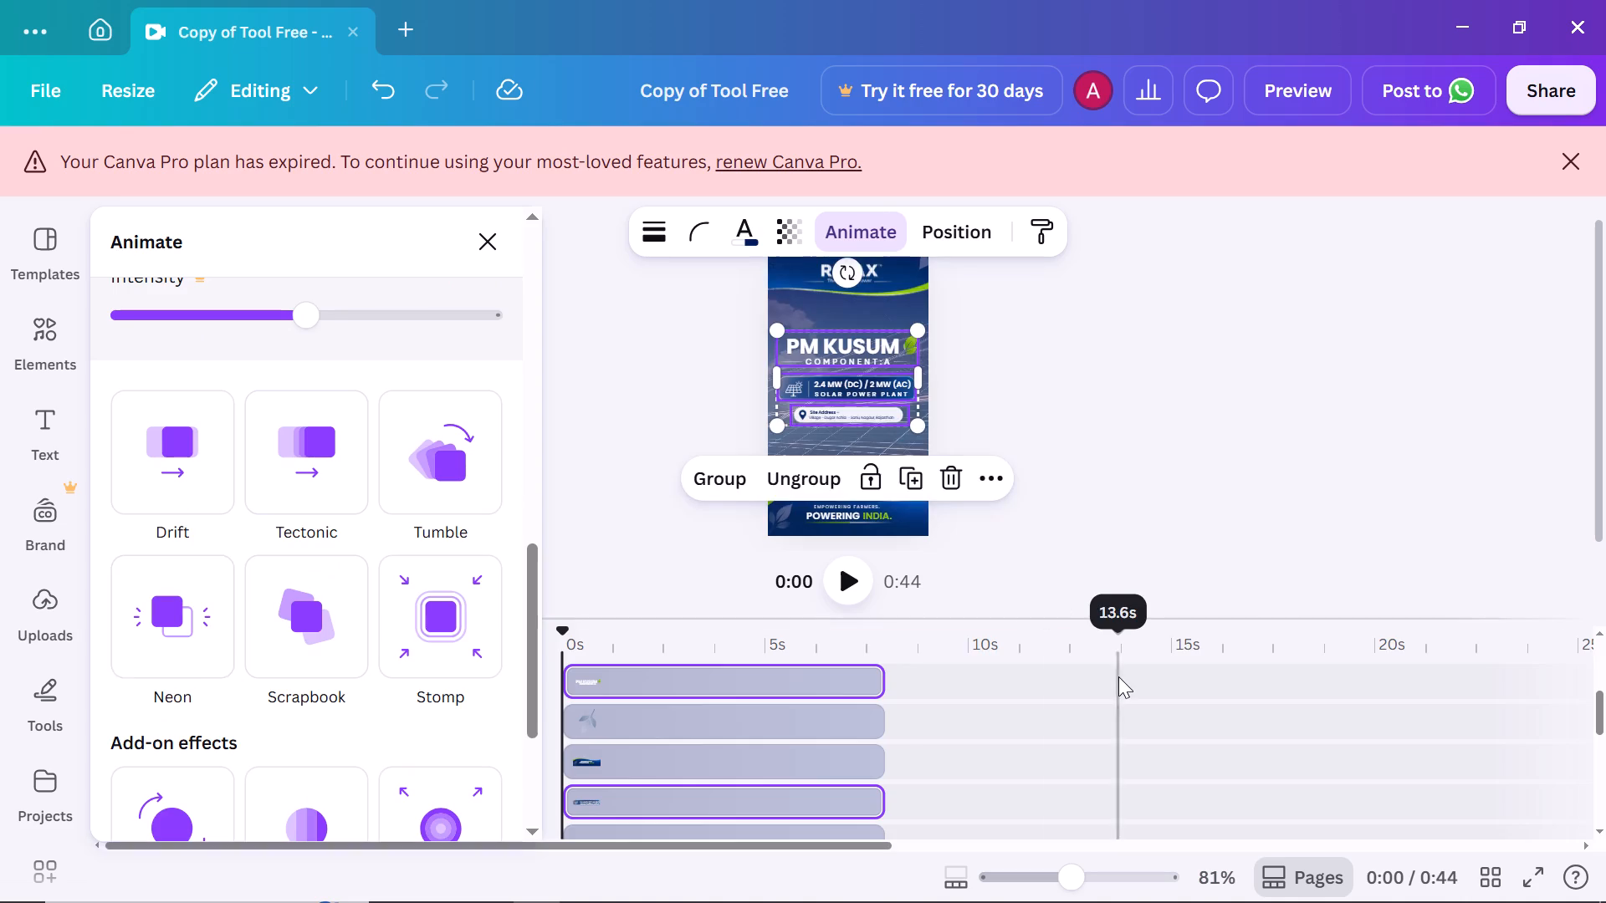
{"action": "scroll", "coordinate": [468, 706], "scroll_direction": "down", "scroll_amount": 4, "text": "ctrl"}
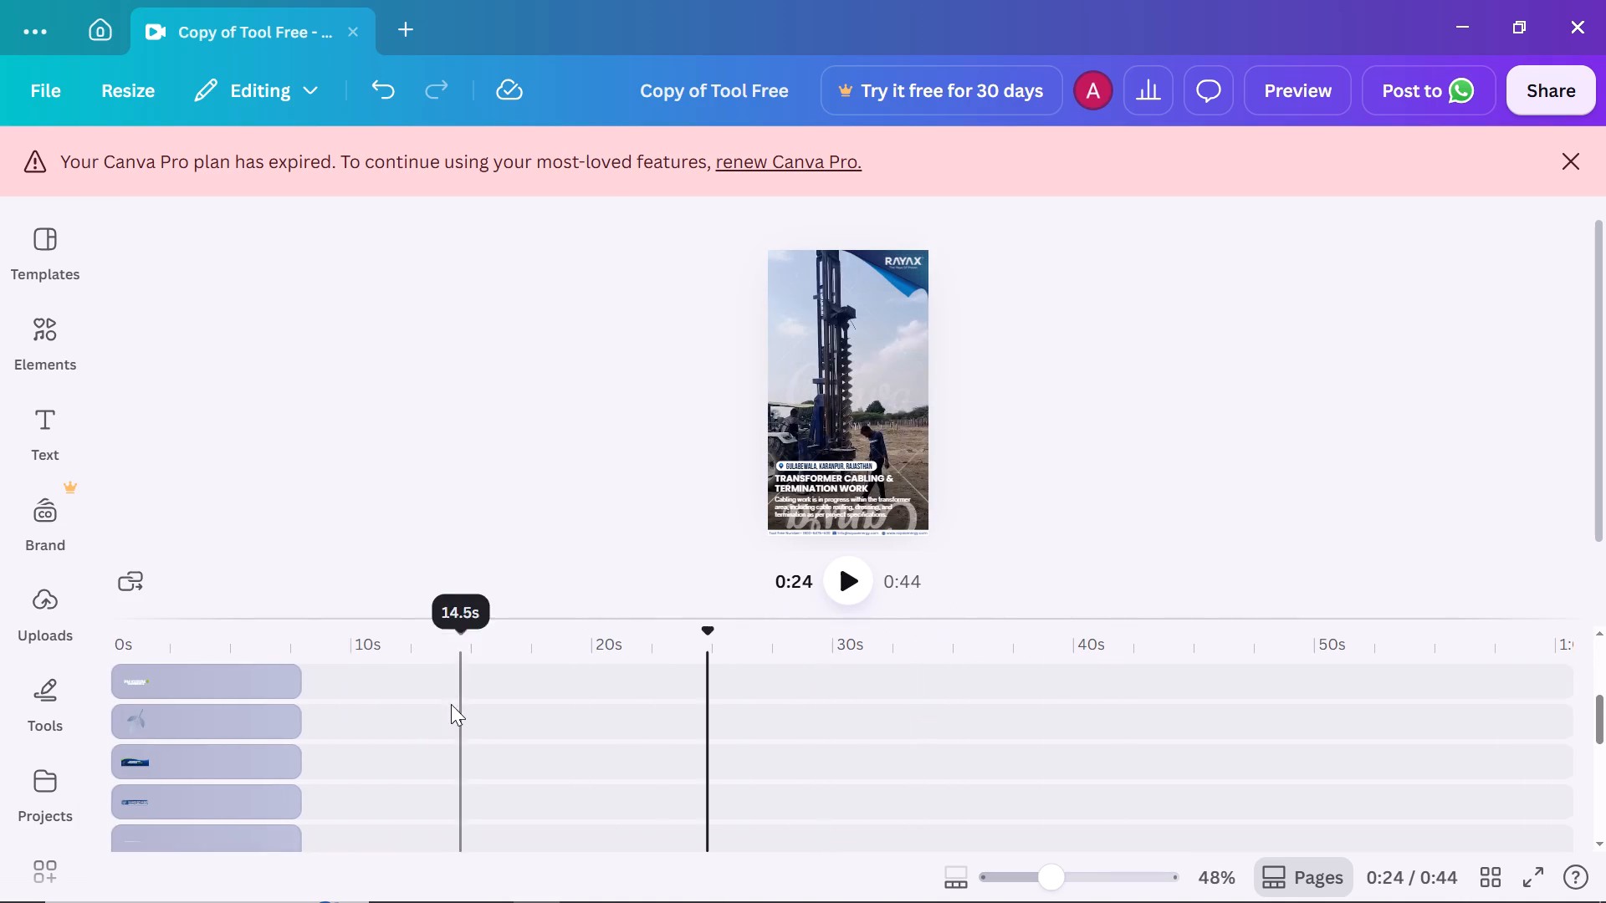
{"action": "scroll", "coordinate": [344, 686], "scroll_direction": "up", "scroll_amount": 3}
{"action": "left_click", "coordinate": [261, 812]}
{"action": "key", "text": "space"}
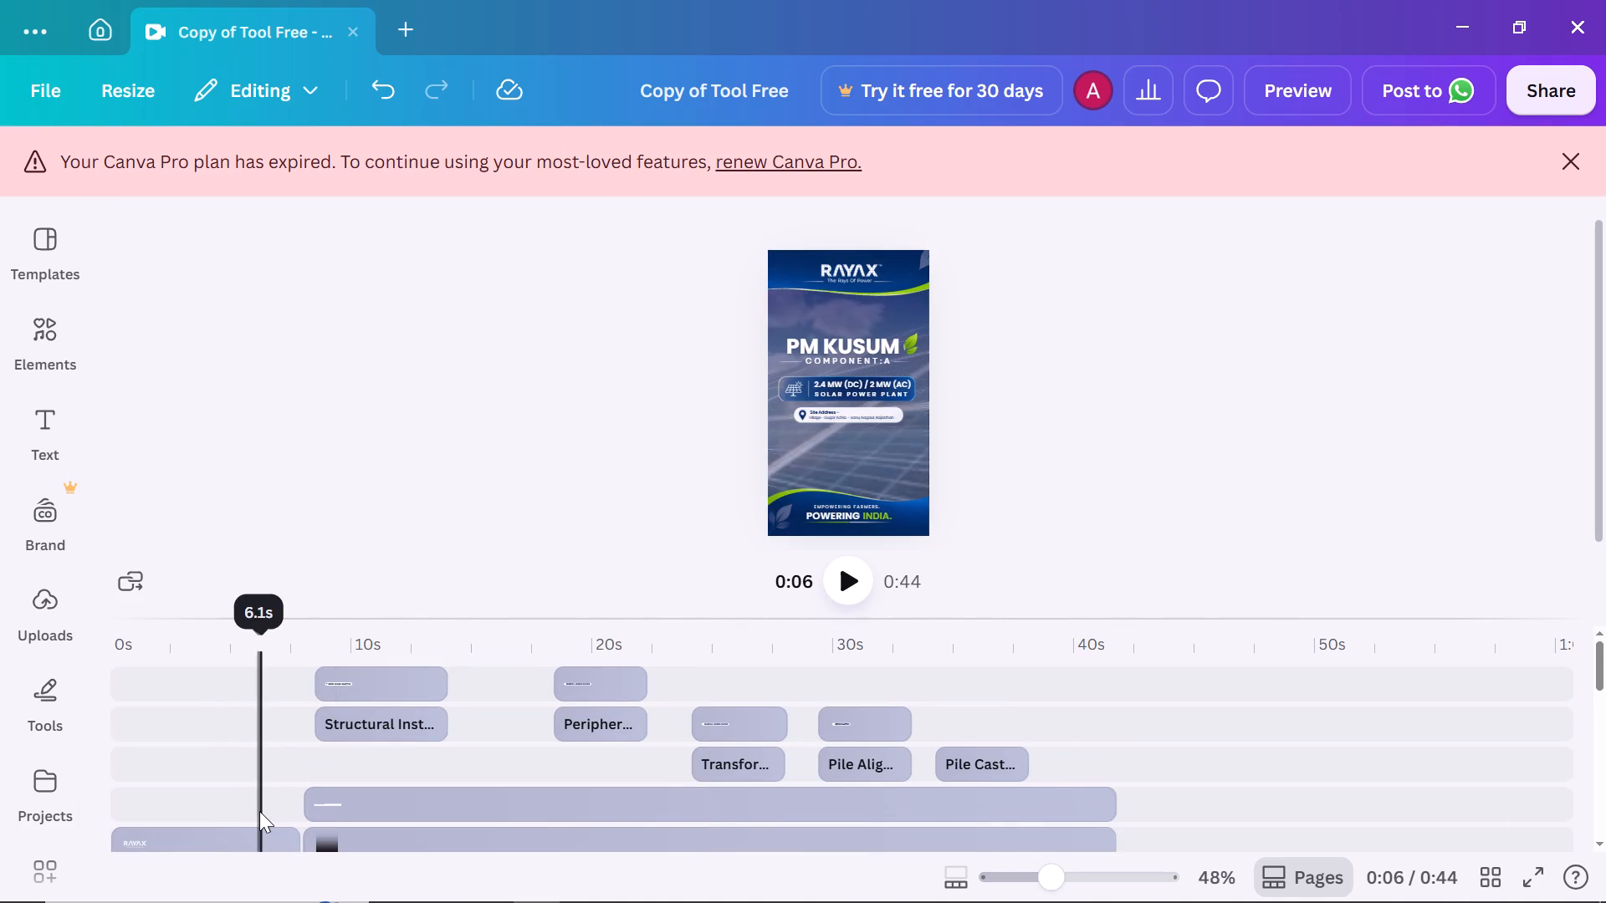
{"action": "key", "text": "space"}
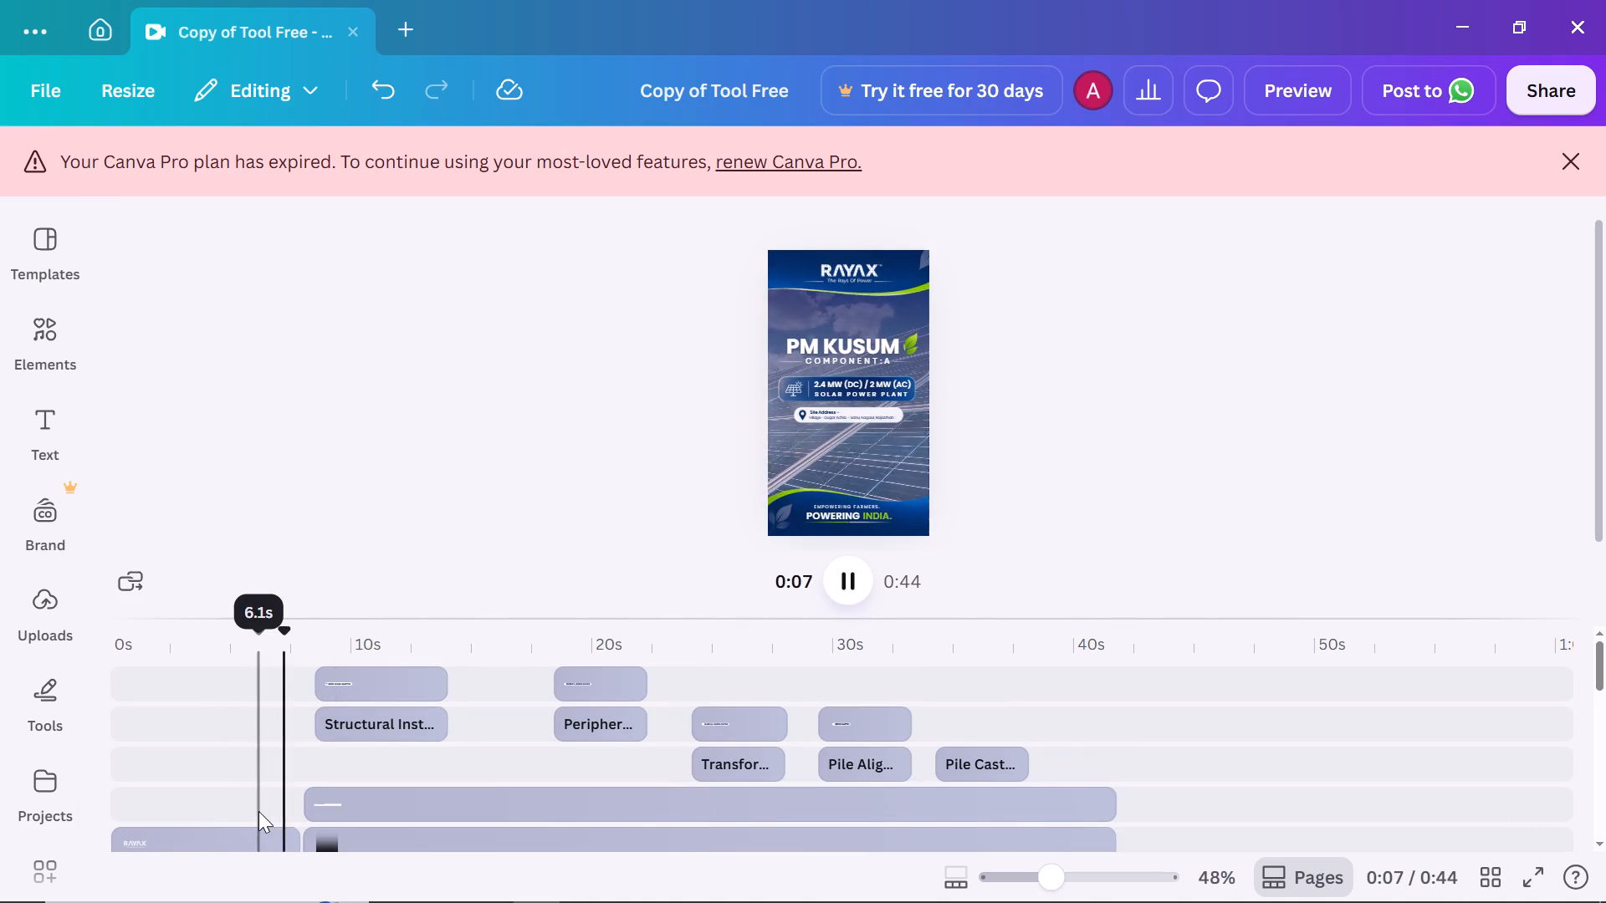
{"action": "key", "text": "space"}
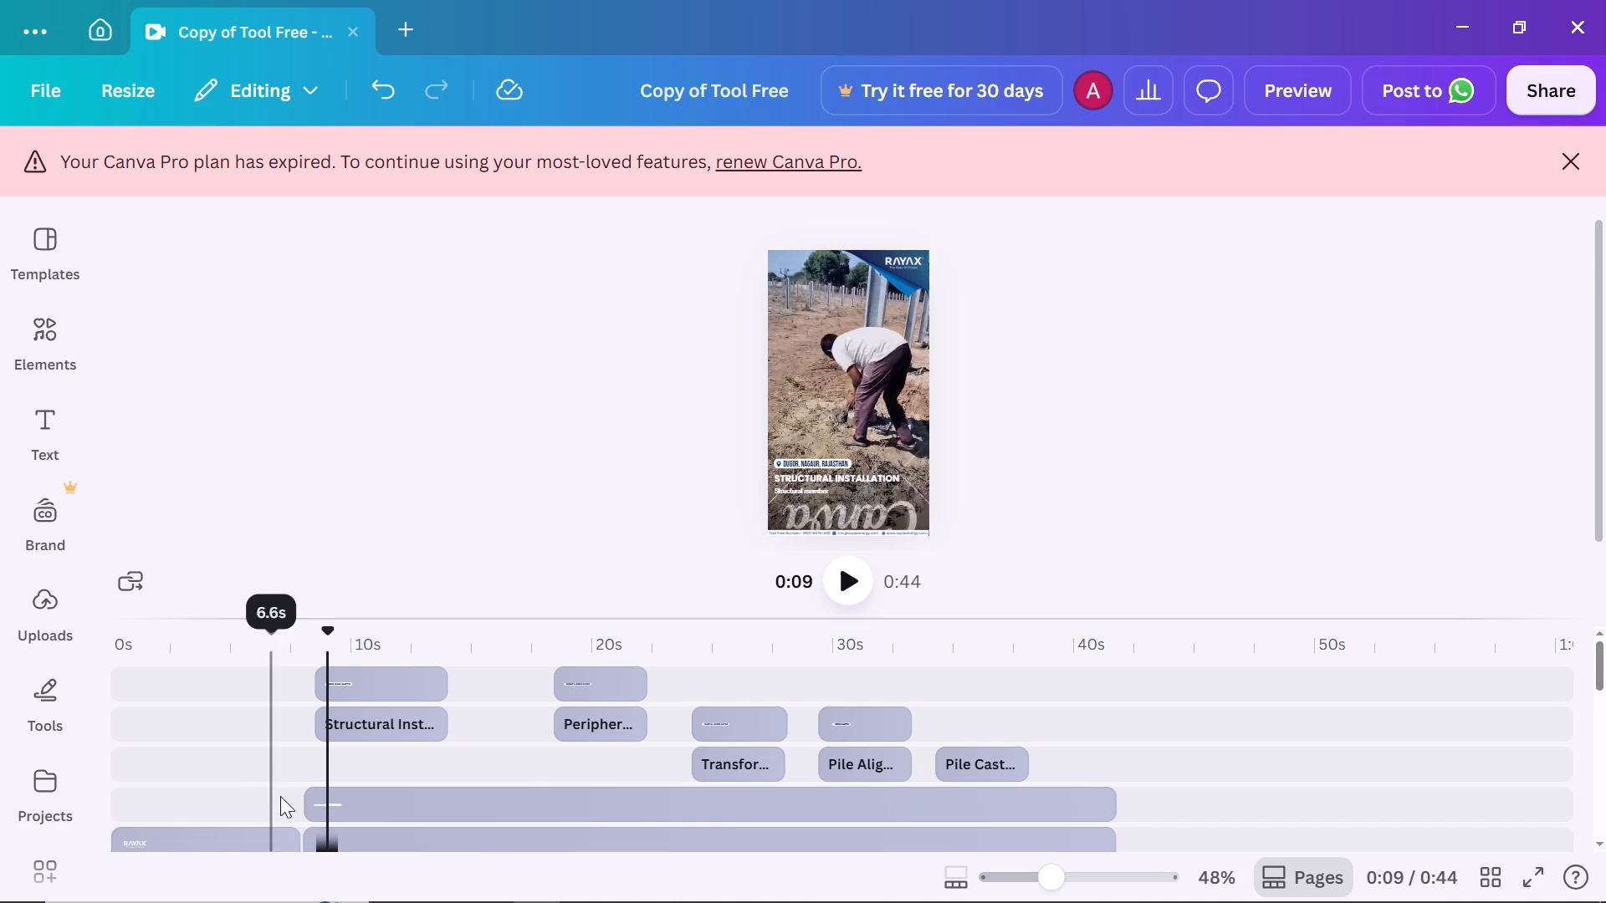
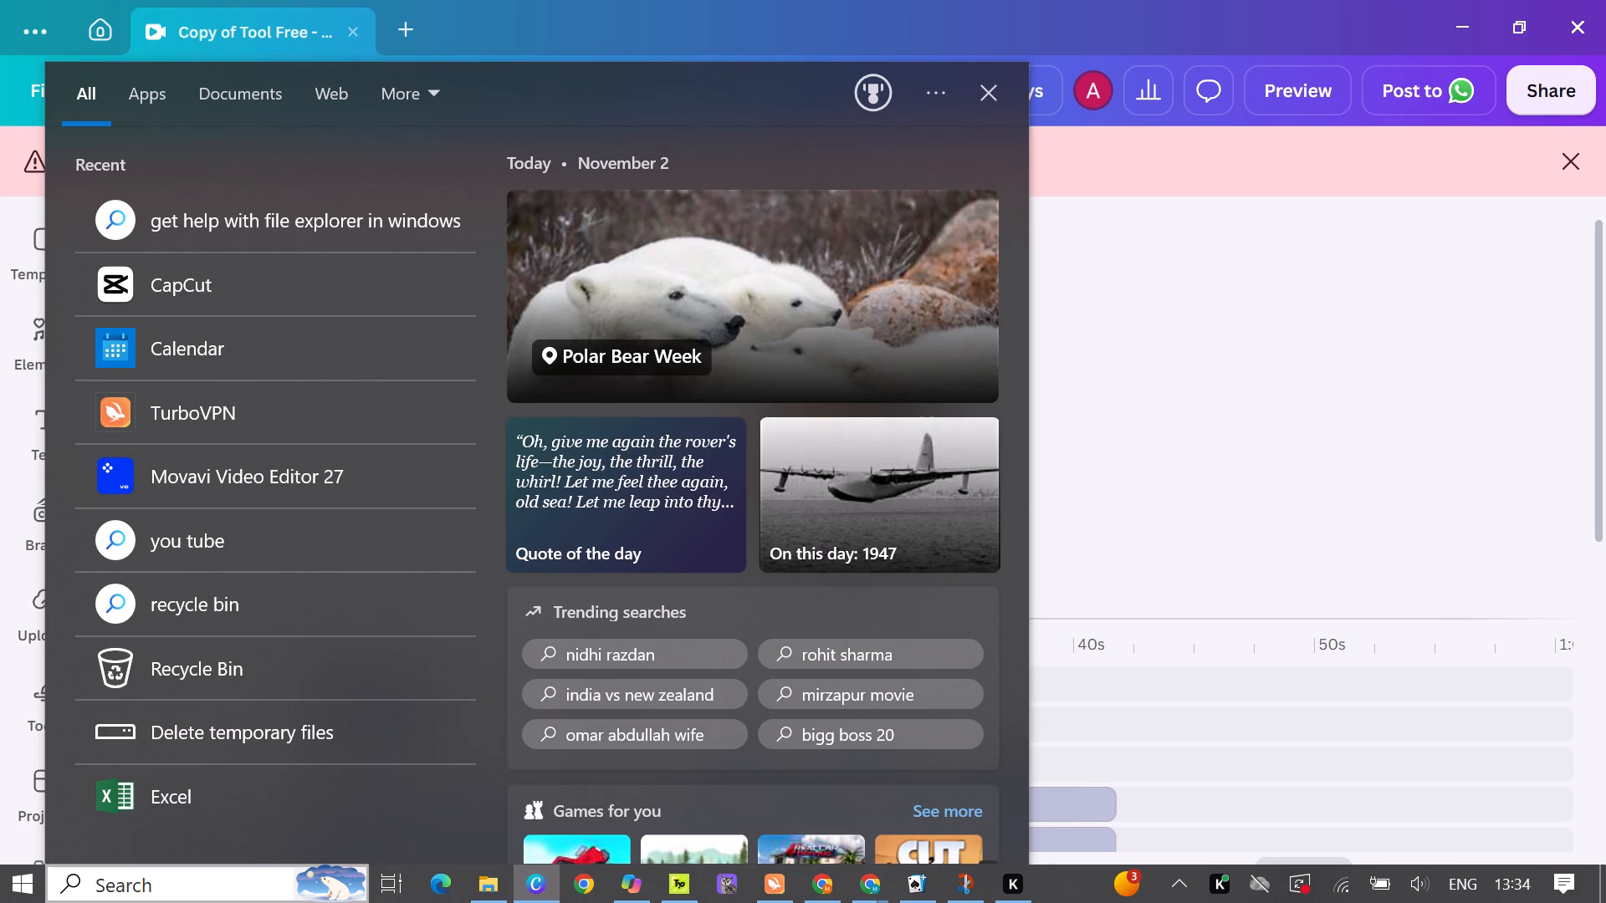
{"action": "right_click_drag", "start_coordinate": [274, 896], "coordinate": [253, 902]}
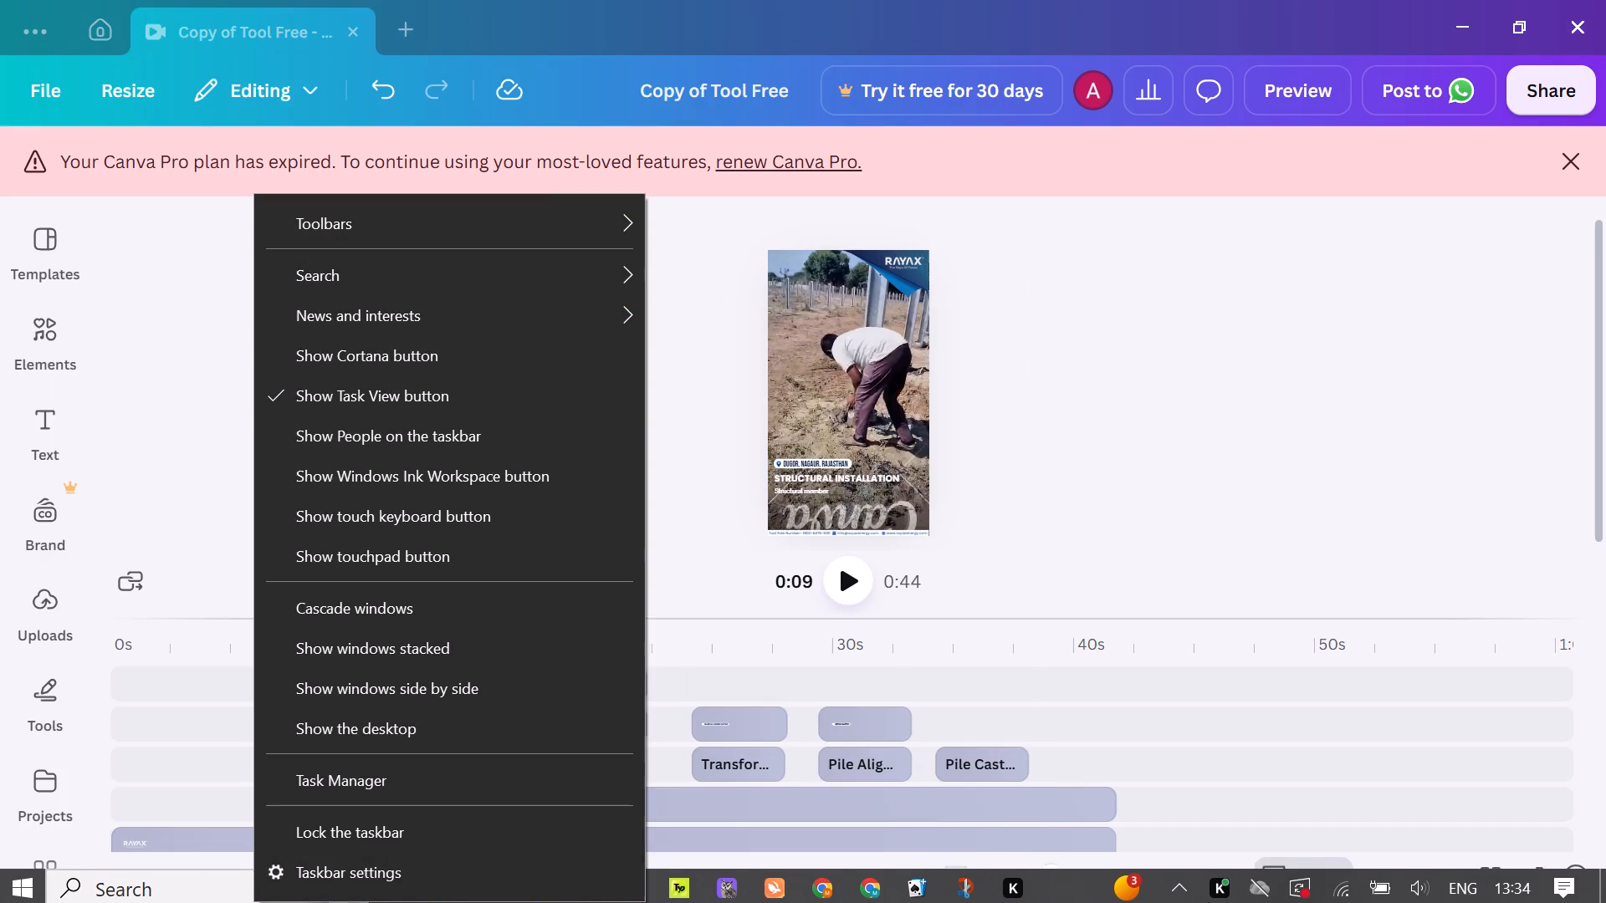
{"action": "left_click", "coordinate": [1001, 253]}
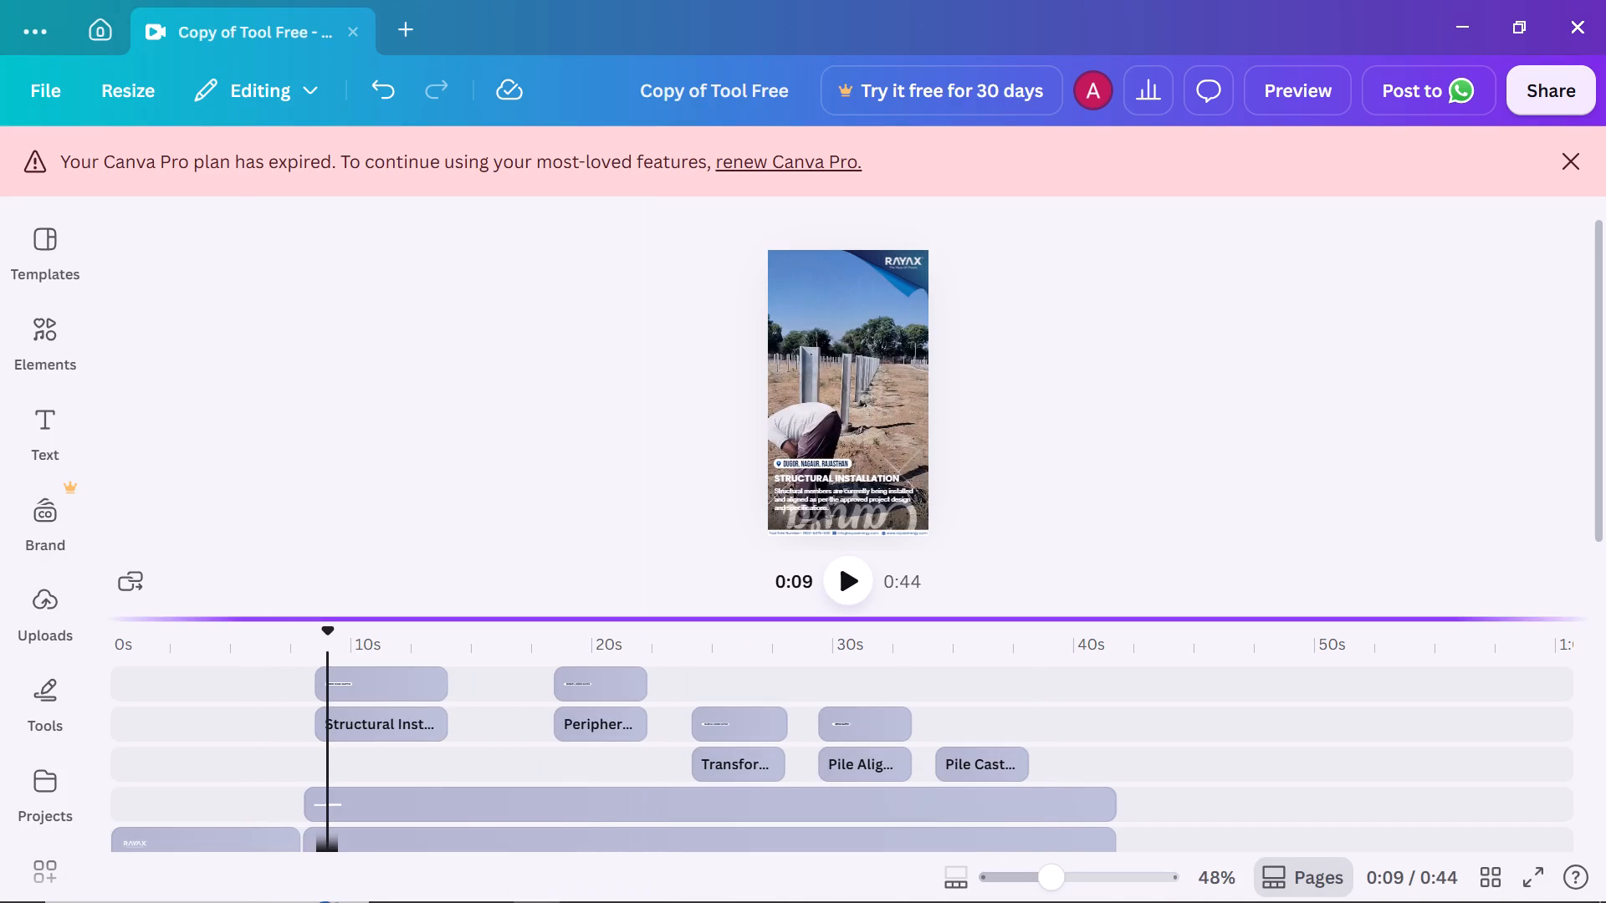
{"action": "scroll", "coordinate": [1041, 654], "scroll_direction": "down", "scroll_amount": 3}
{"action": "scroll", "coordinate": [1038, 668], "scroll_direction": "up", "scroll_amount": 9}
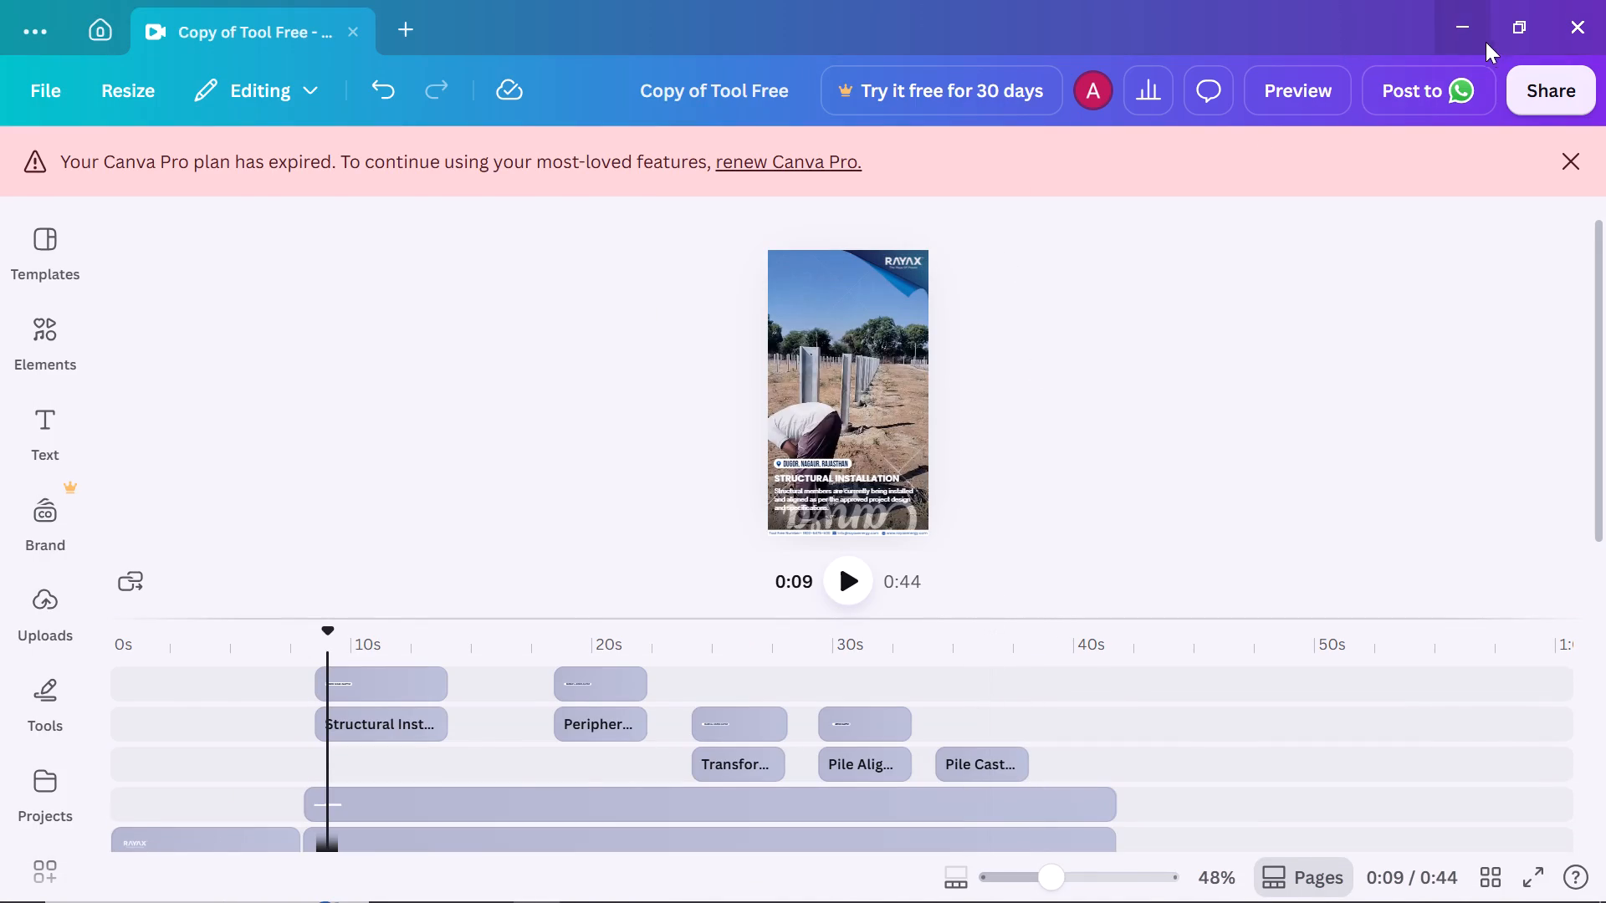
Switch from Canva to Chrome and look over the YouTube results for "canon r50 lens for video".
{"action": "left_click", "coordinate": [1479, 38]}
{"action": "scroll", "coordinate": [844, 479], "scroll_direction": "up", "scroll_amount": 3}
{"action": "scroll", "coordinate": [1303, 282], "scroll_direction": "up", "scroll_amount": 4}
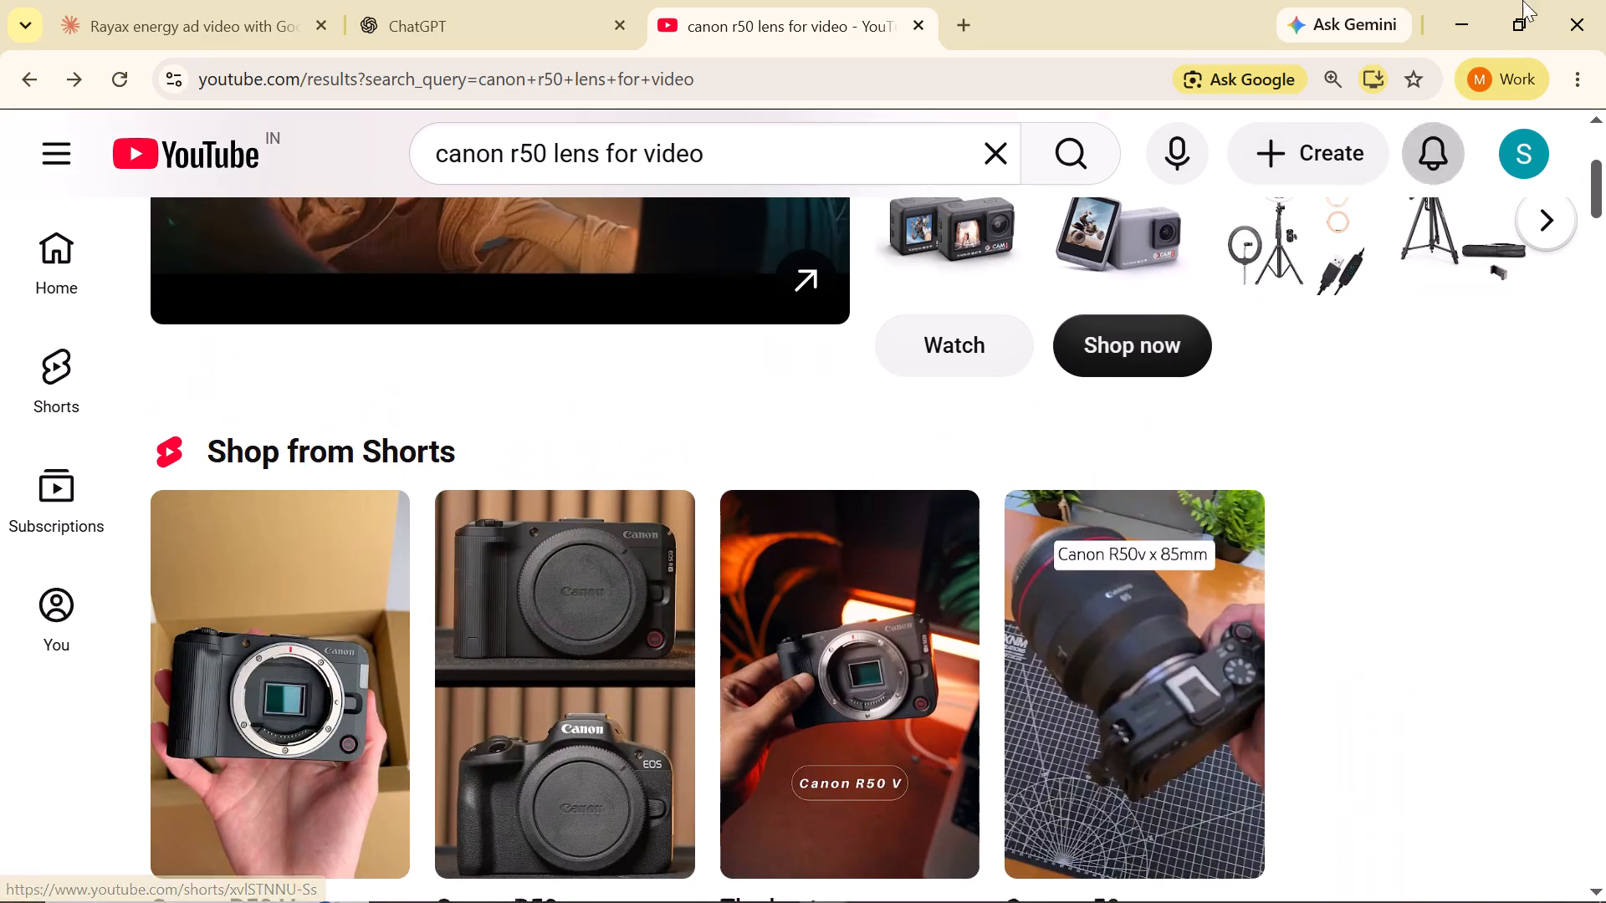